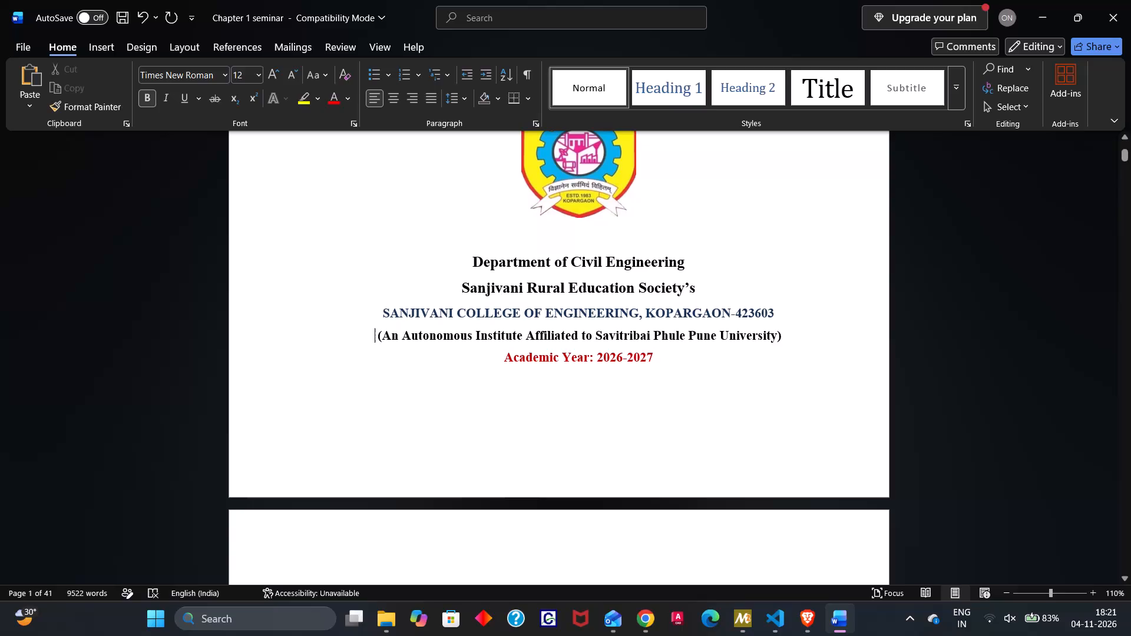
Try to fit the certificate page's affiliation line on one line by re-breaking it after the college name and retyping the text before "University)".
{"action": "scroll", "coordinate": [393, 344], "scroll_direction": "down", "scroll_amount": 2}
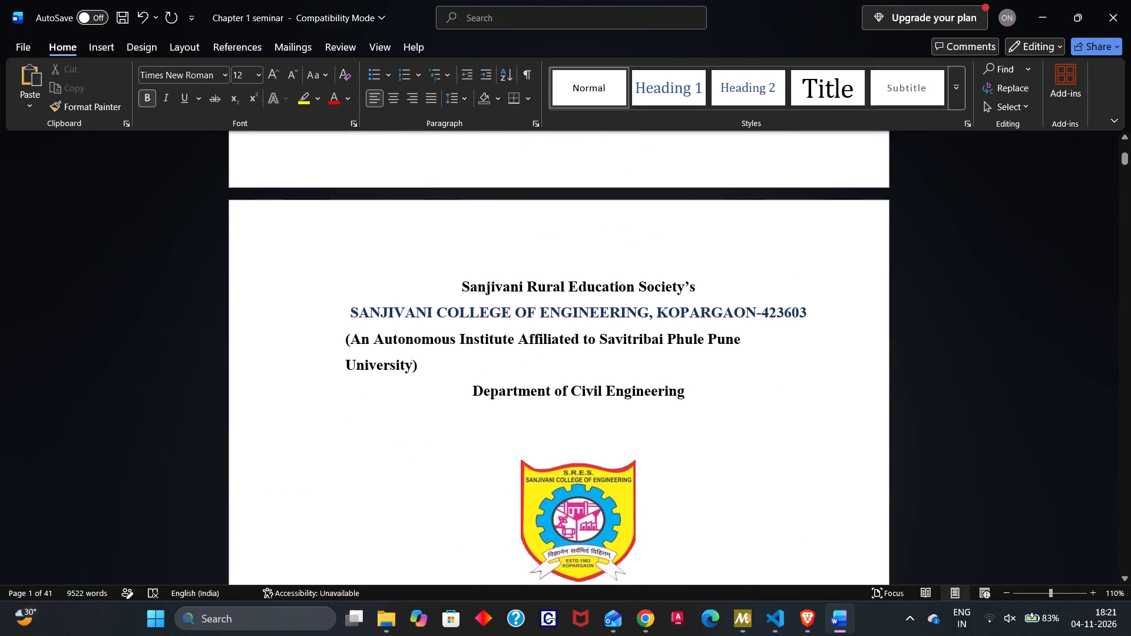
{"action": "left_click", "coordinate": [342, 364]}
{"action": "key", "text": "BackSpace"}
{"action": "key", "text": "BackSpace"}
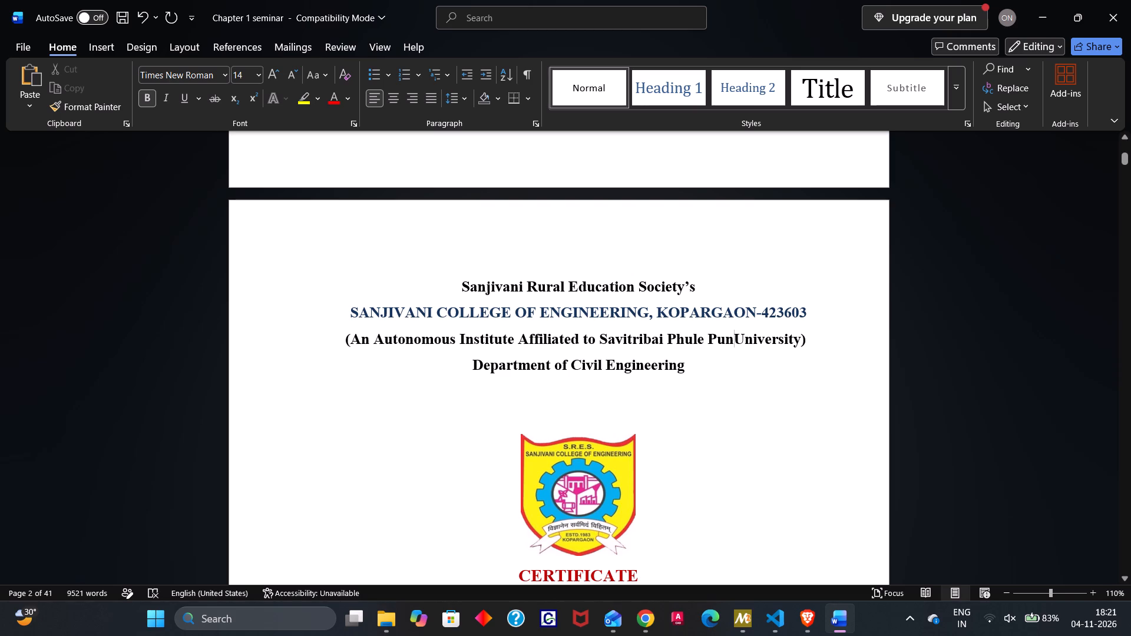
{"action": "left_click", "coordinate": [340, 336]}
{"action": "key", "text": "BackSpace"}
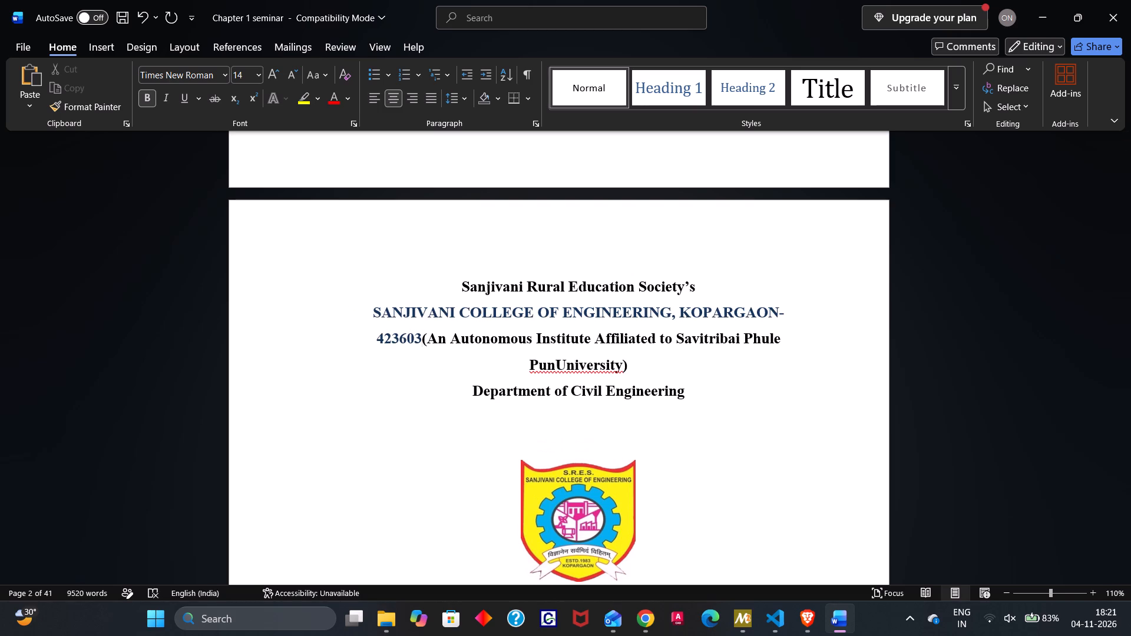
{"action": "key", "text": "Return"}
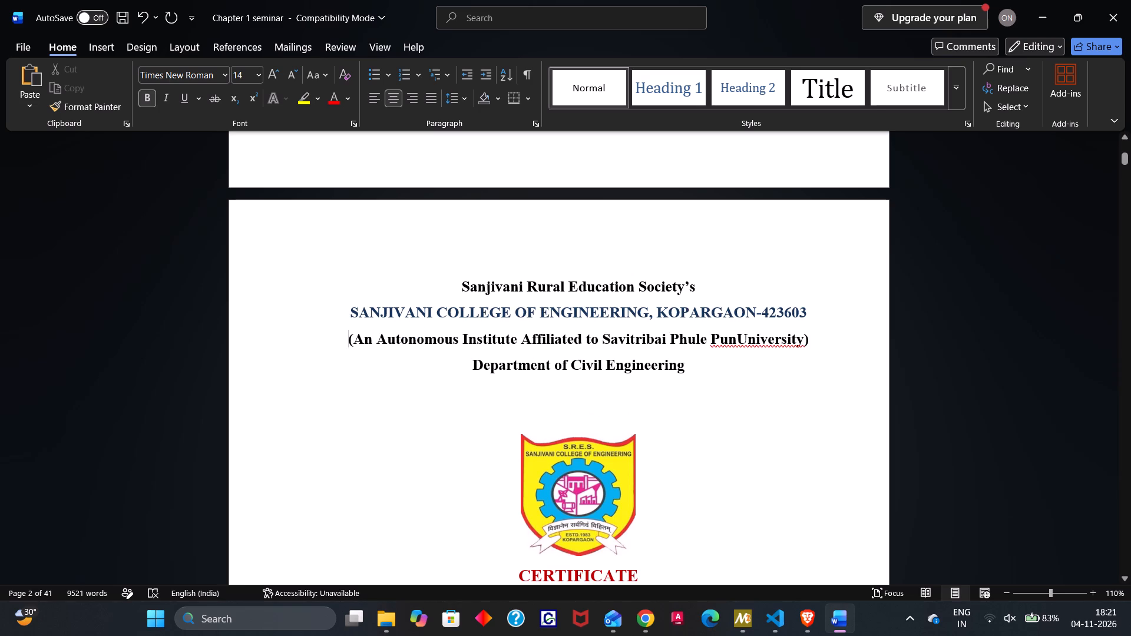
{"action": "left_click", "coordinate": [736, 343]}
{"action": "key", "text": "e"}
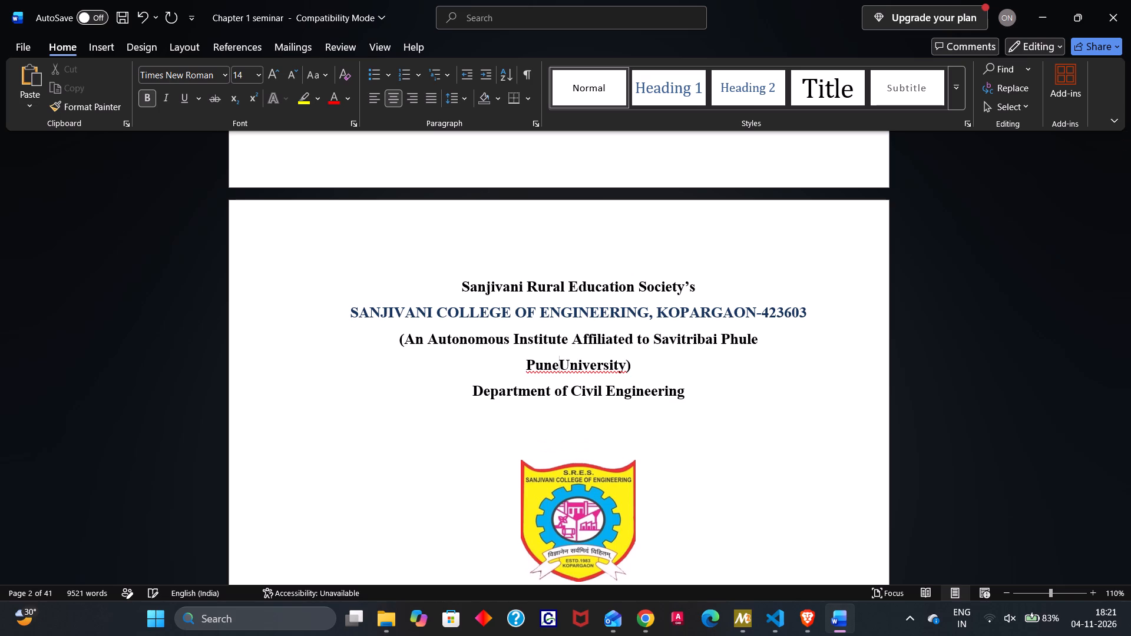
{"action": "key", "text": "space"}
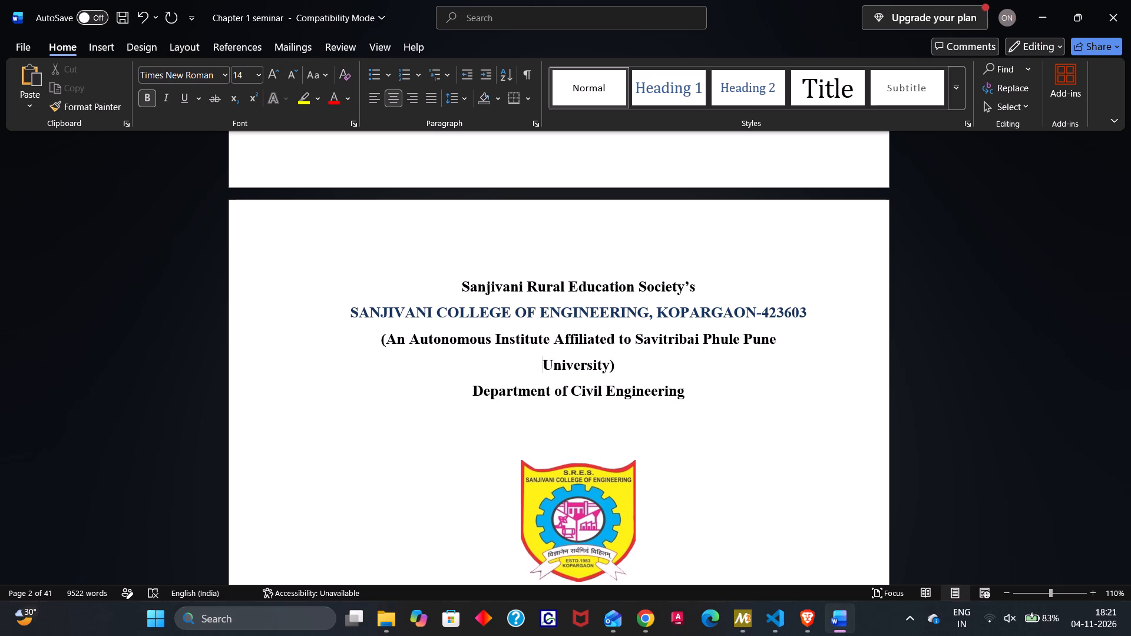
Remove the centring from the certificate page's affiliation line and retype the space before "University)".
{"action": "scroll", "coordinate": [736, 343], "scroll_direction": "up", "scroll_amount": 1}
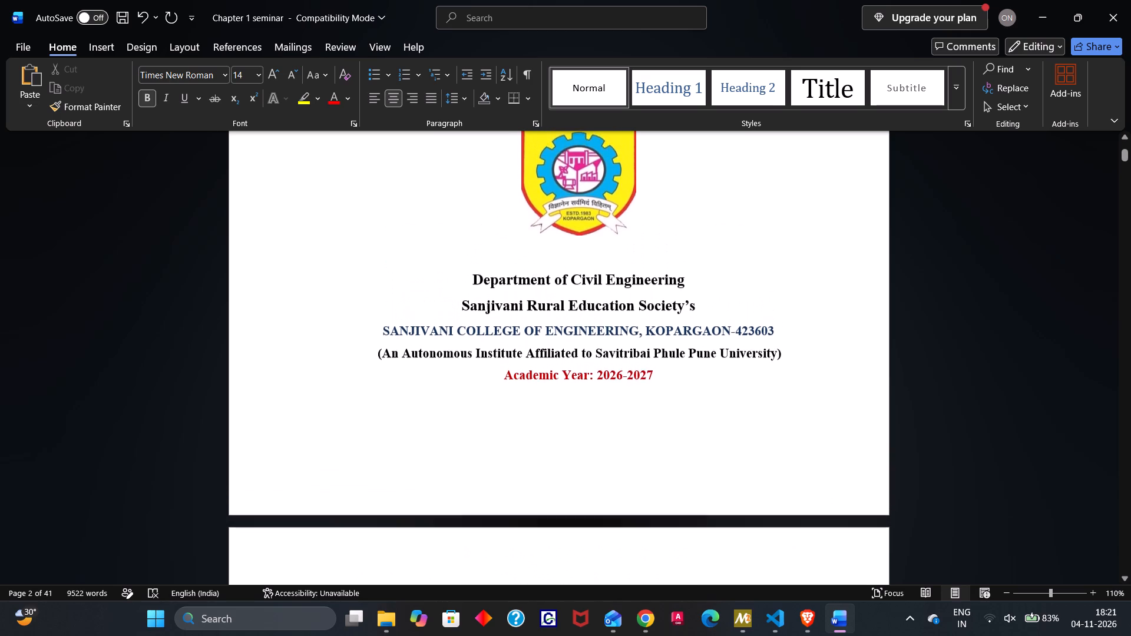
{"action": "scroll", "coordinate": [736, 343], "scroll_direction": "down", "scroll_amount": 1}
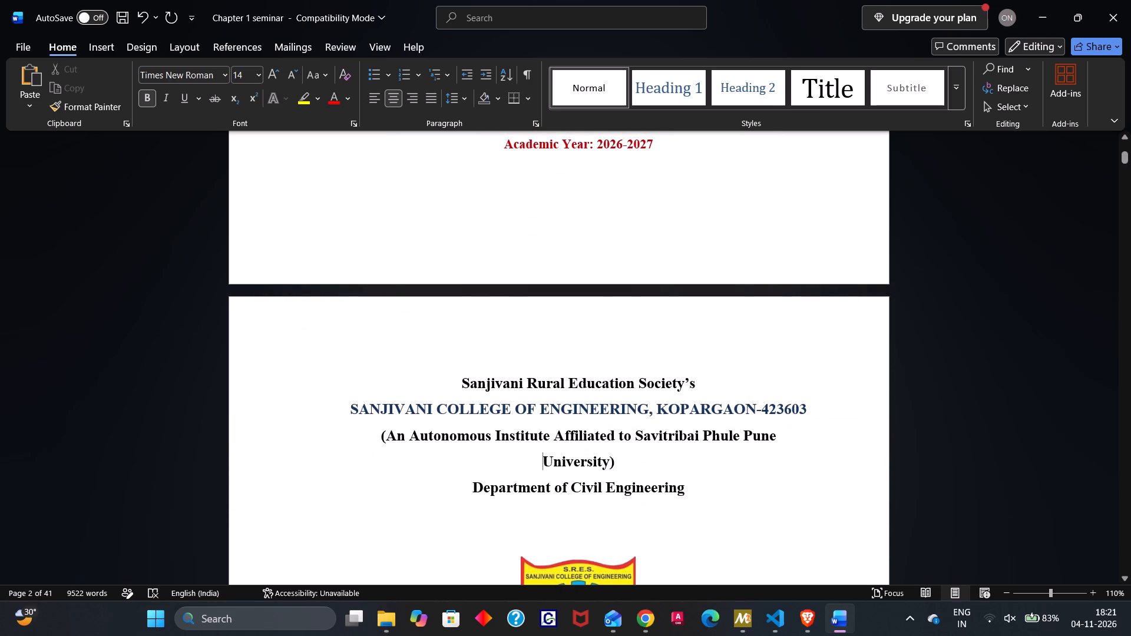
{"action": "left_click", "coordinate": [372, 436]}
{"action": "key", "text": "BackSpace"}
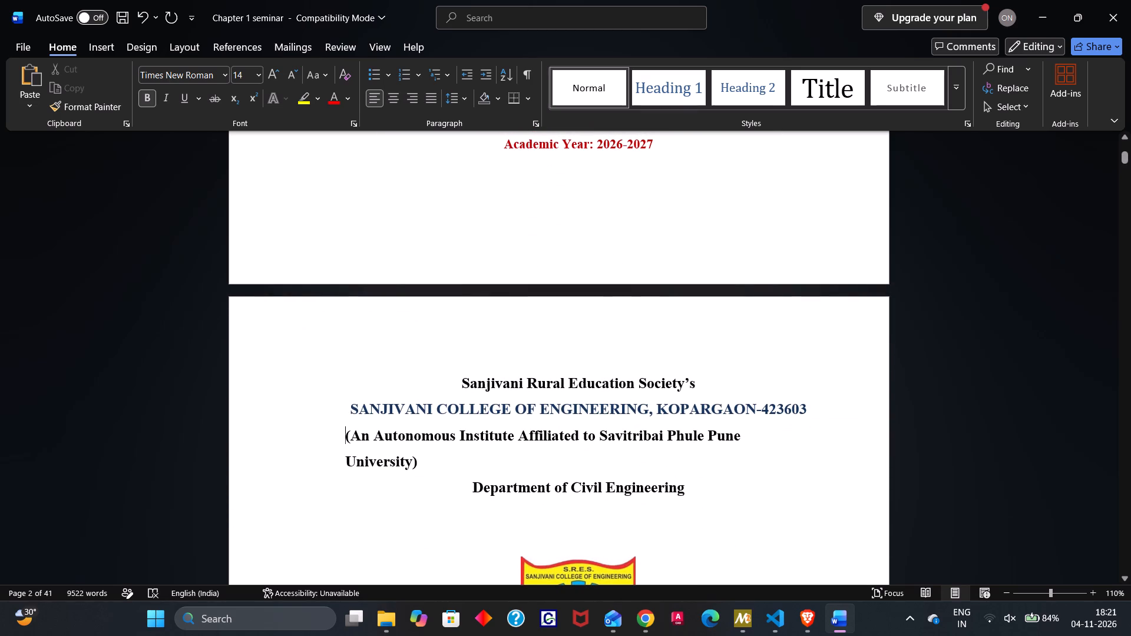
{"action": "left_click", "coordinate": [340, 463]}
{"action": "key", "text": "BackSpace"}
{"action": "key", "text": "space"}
Set the font size of the "(An Autonomous Institute Affiliated to Savitribai Phule Pune University)" line on the certificate page to 12.
{"action": "left_click_drag", "start_coordinate": [340, 433], "coordinate": [416, 464]}
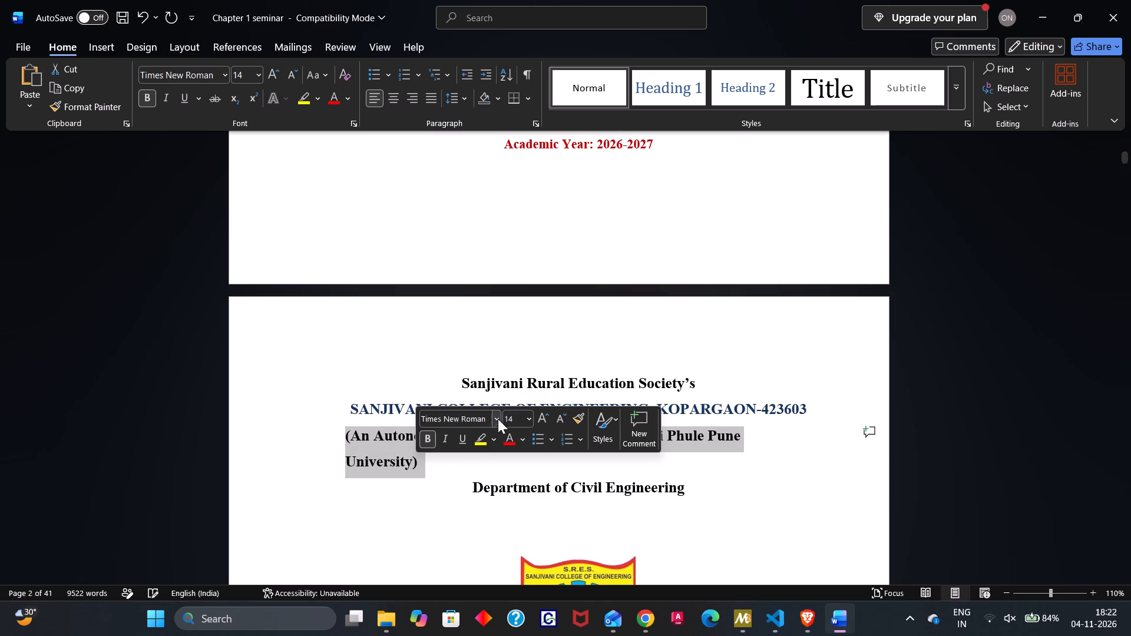
{"action": "left_click", "coordinate": [525, 416]}
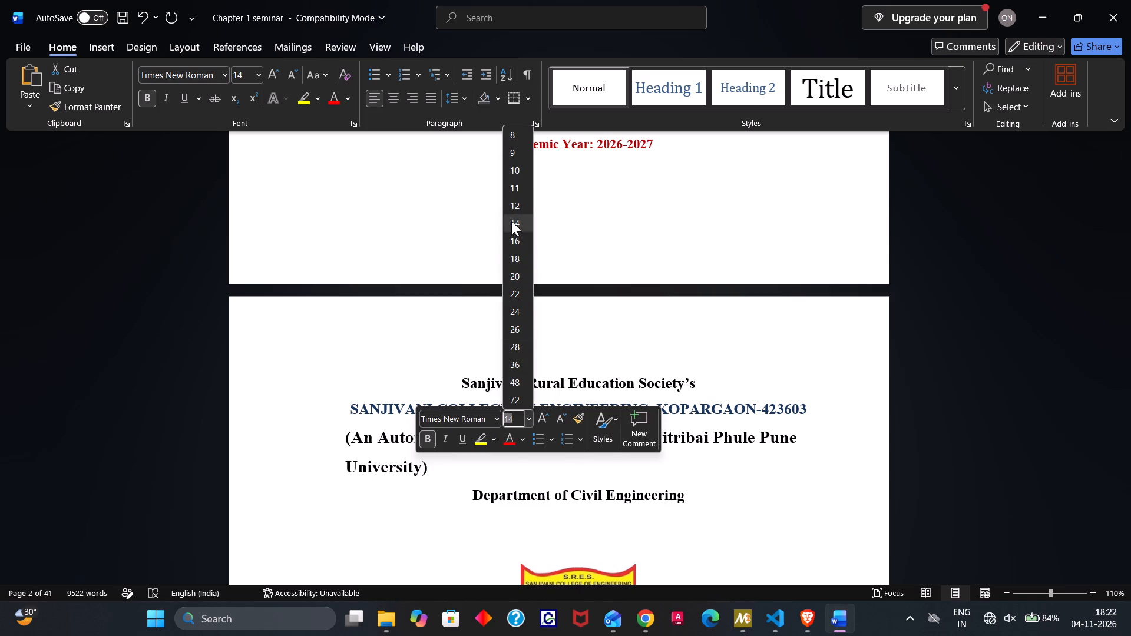
{"action": "left_click", "coordinate": [520, 198]}
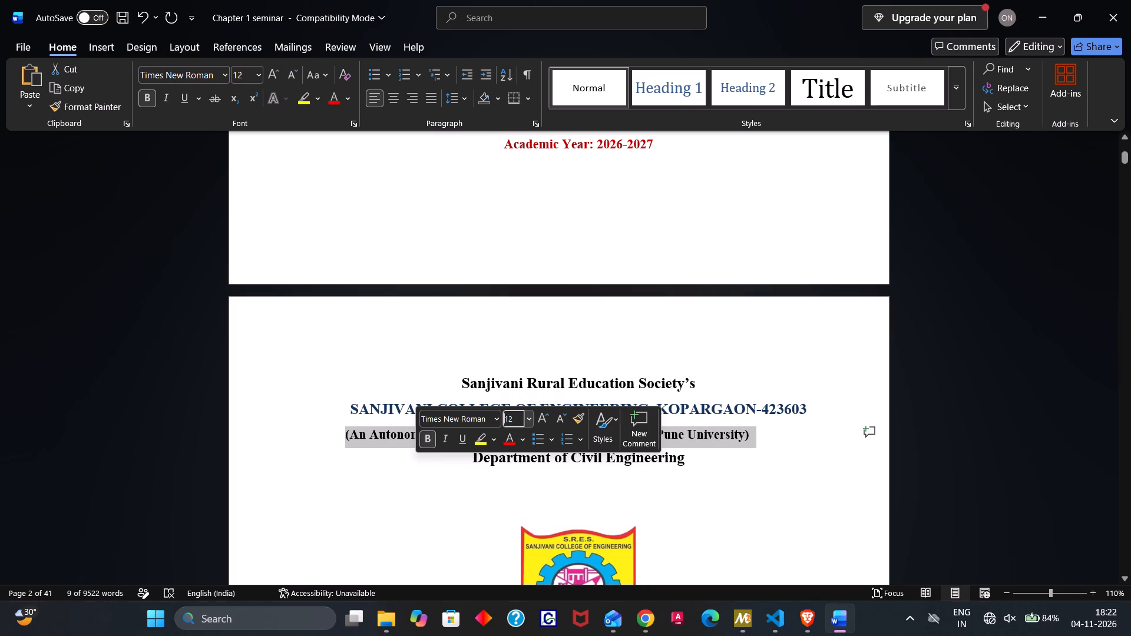
{"action": "left_click", "coordinate": [472, 482]}
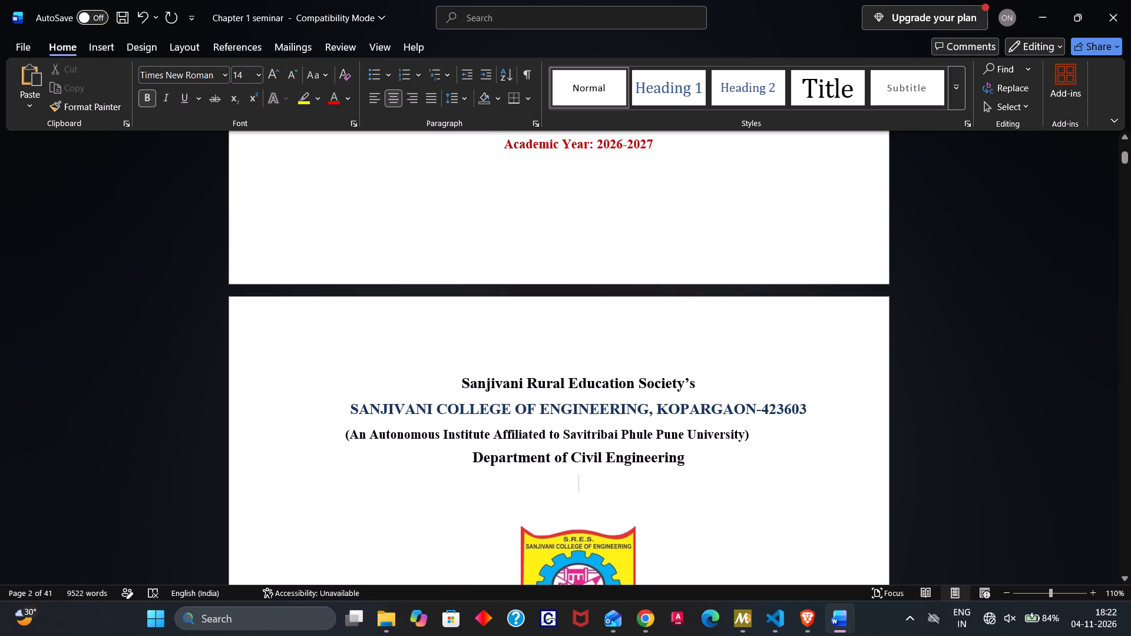
Insert nine leading spaces before the affiliation line on the certificate page to centre it under the college name.
{"action": "left_click", "coordinate": [342, 436]}
{"action": "key", "text": "space"}
{"action": "key", "text": "space"}
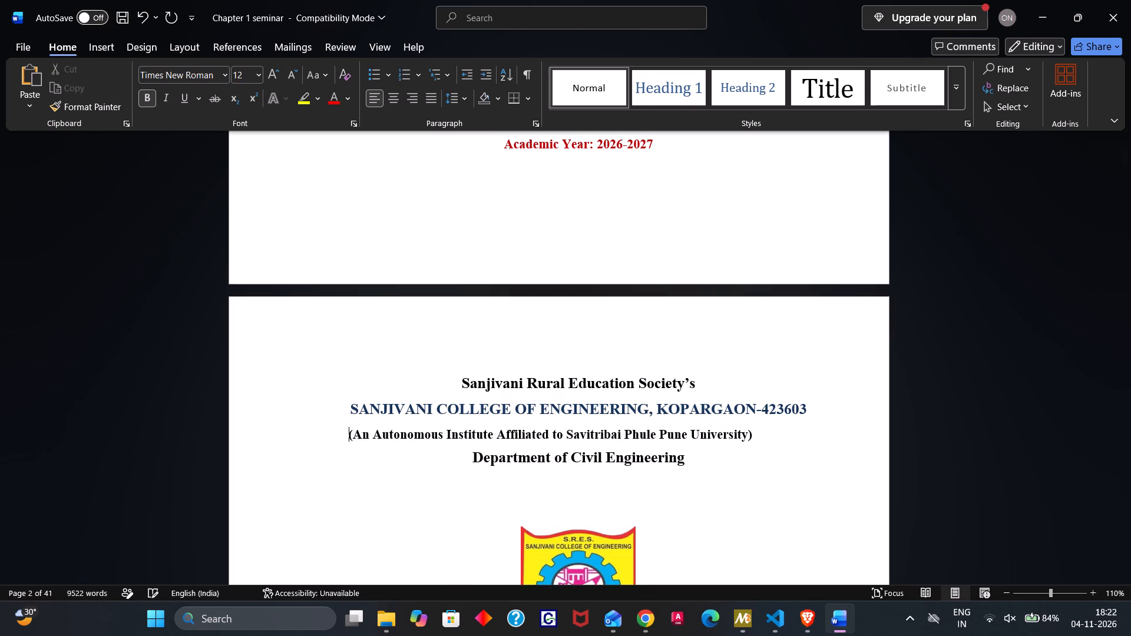
{"action": "key", "text": "space"}
{"action": "key", "text": "space"}
{"action": "key", "text": "space"}
{"action": "key", "text": "space"}
{"action": "key", "text": "space"}
{"action": "key", "text": "space"}
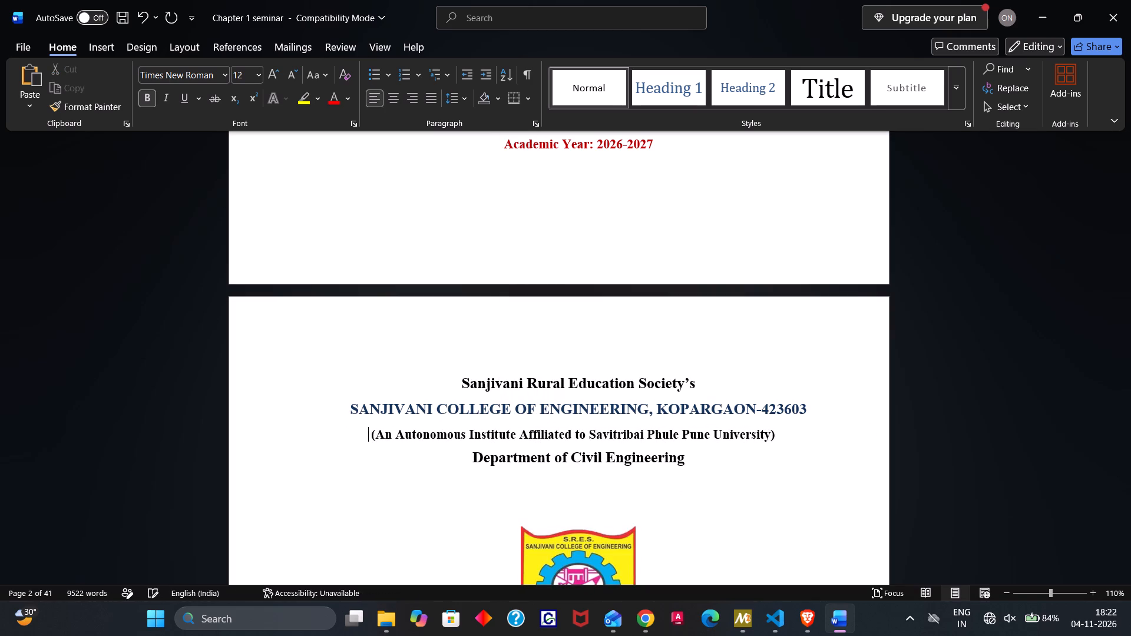
{"action": "key", "text": "space"}
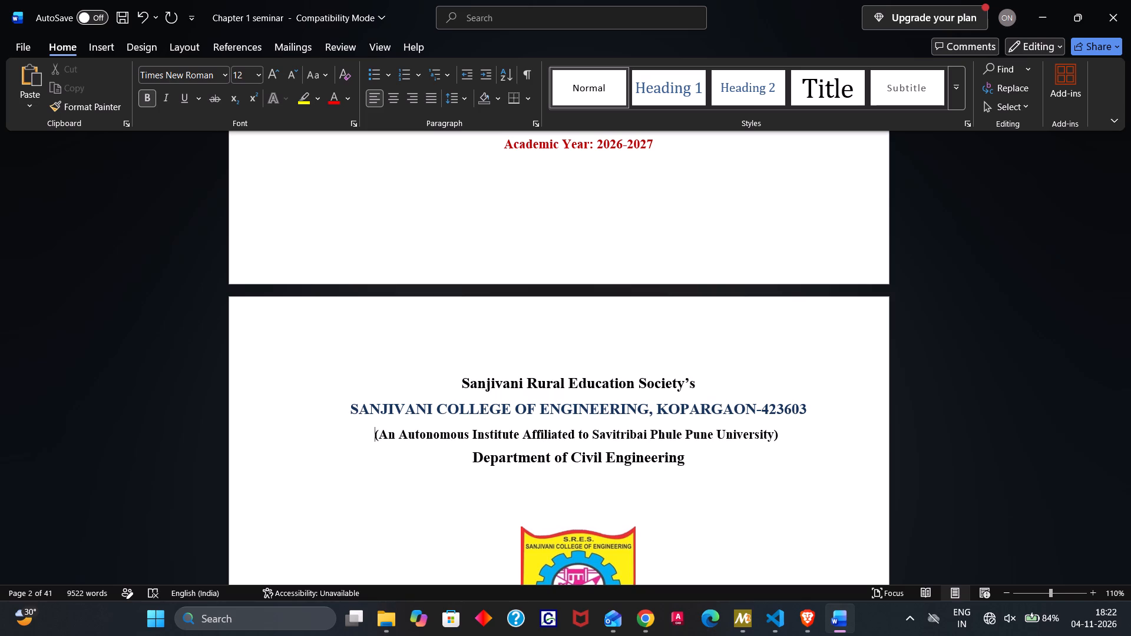
Review the title page and the certificate page, comparing their heading layout.
{"action": "scroll", "coordinate": [401, 400], "scroll_direction": "up", "scroll_amount": 4}
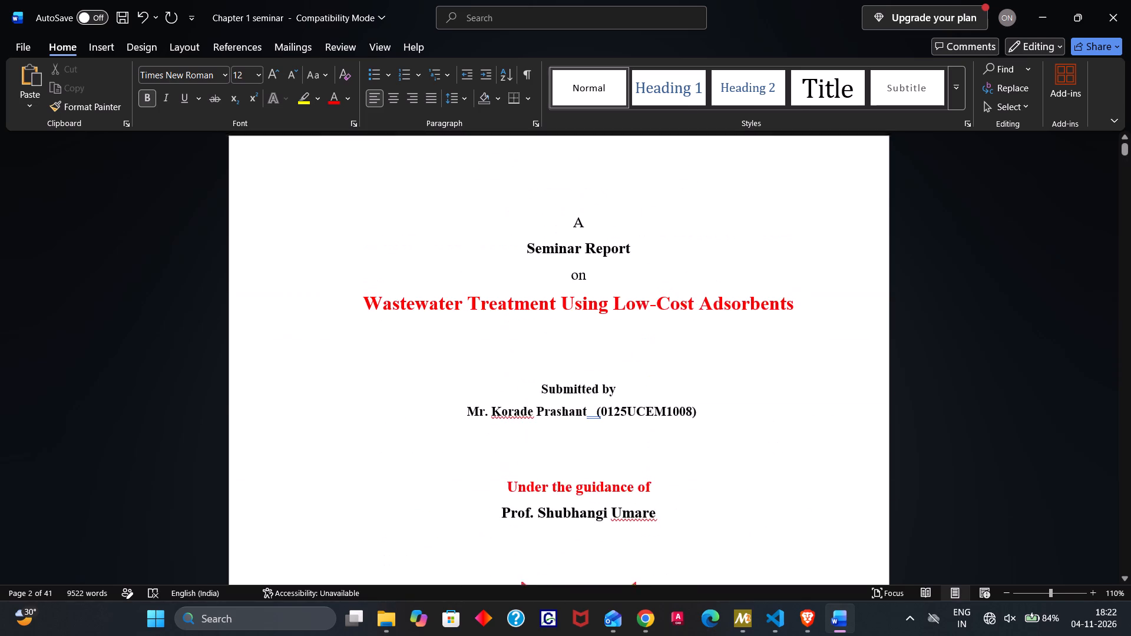
{"action": "scroll", "coordinate": [401, 400], "scroll_direction": "up", "scroll_amount": 3}
{"action": "scroll", "coordinate": [401, 400], "scroll_direction": "down", "scroll_amount": 3}
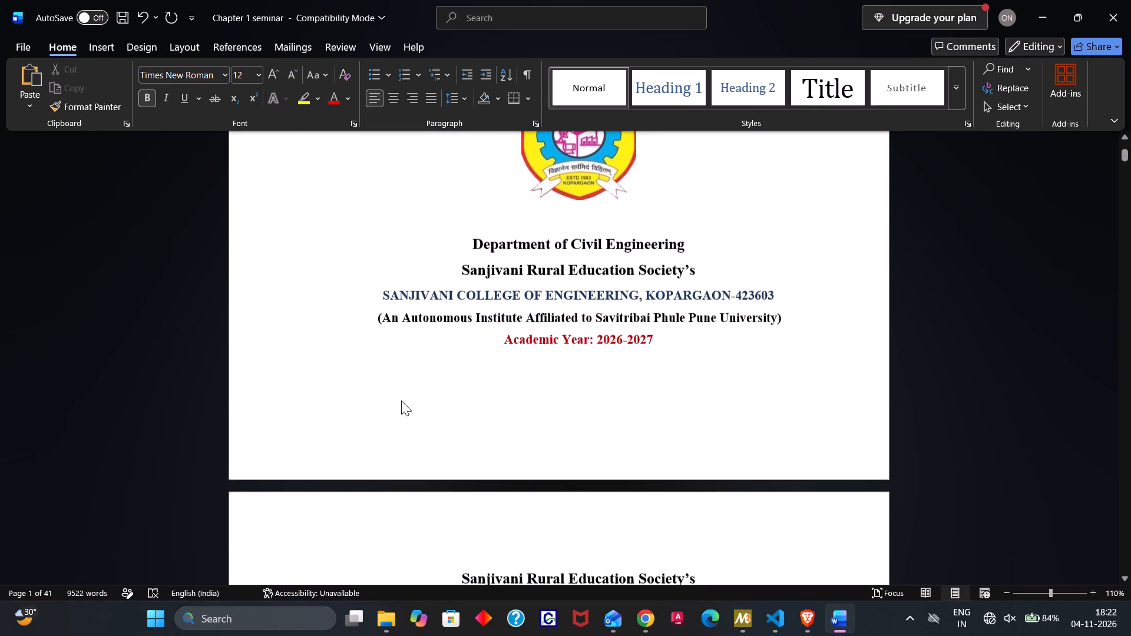
{"action": "scroll", "coordinate": [401, 400], "scroll_direction": "down", "scroll_amount": 3}
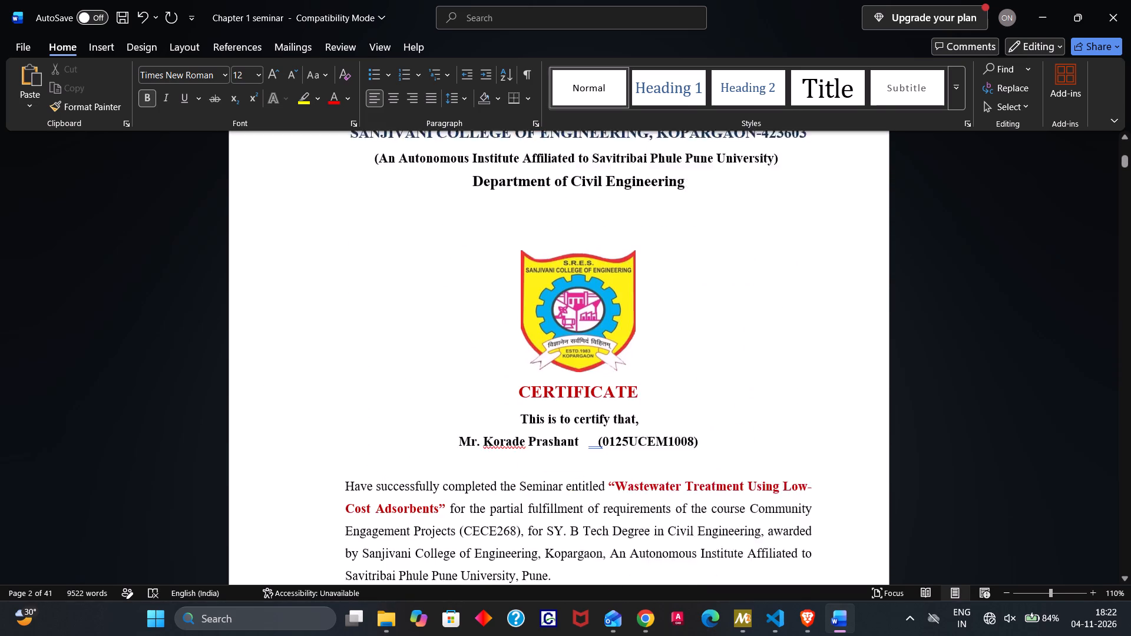
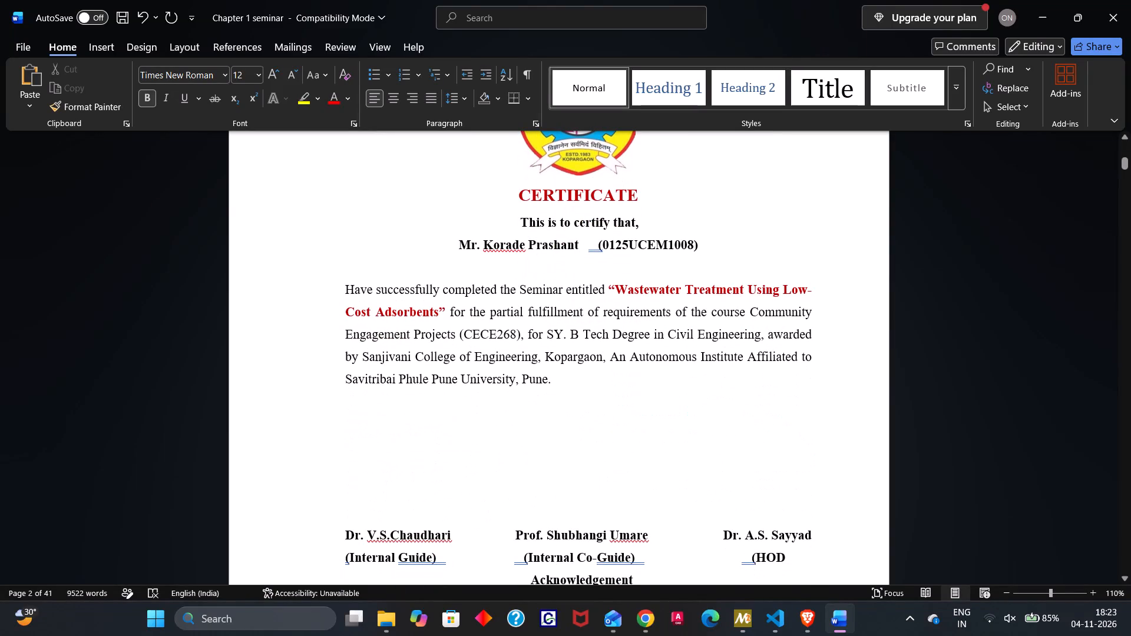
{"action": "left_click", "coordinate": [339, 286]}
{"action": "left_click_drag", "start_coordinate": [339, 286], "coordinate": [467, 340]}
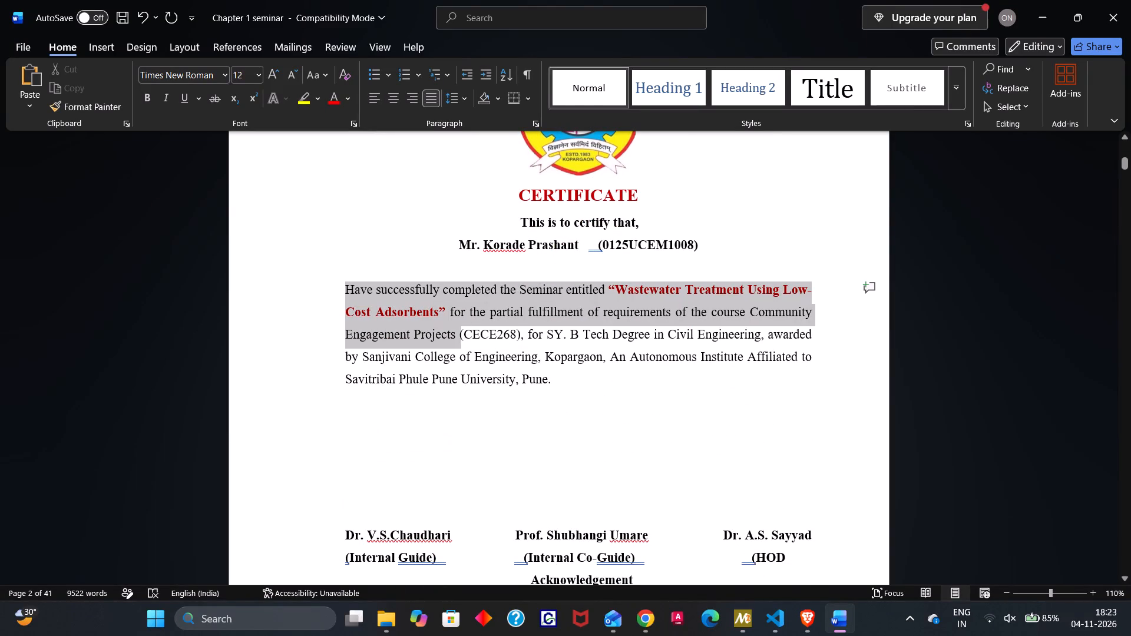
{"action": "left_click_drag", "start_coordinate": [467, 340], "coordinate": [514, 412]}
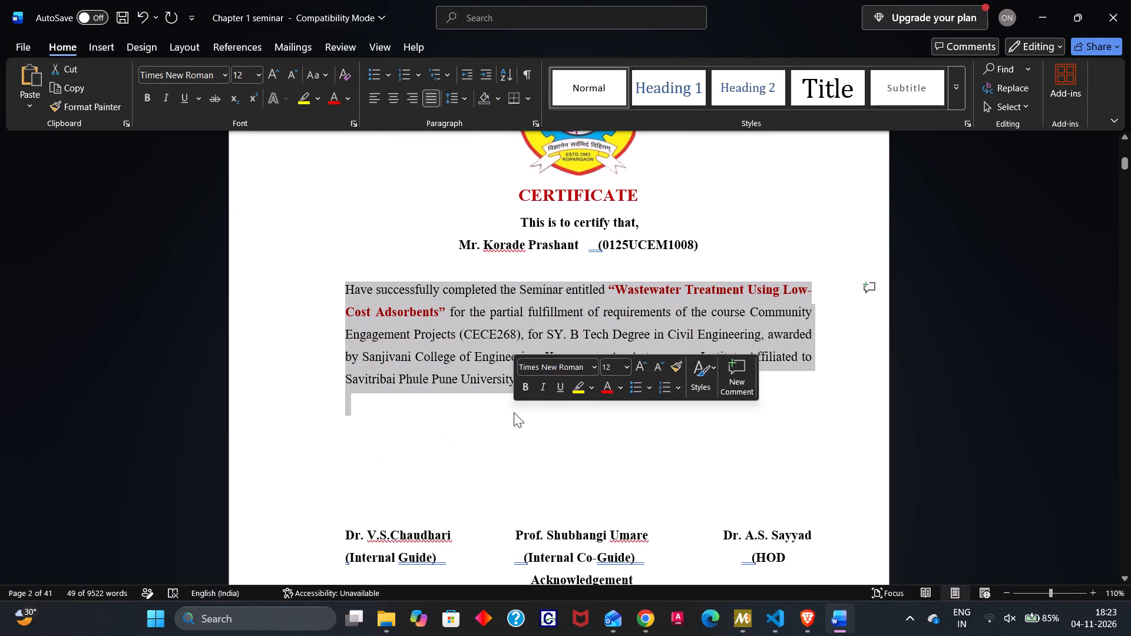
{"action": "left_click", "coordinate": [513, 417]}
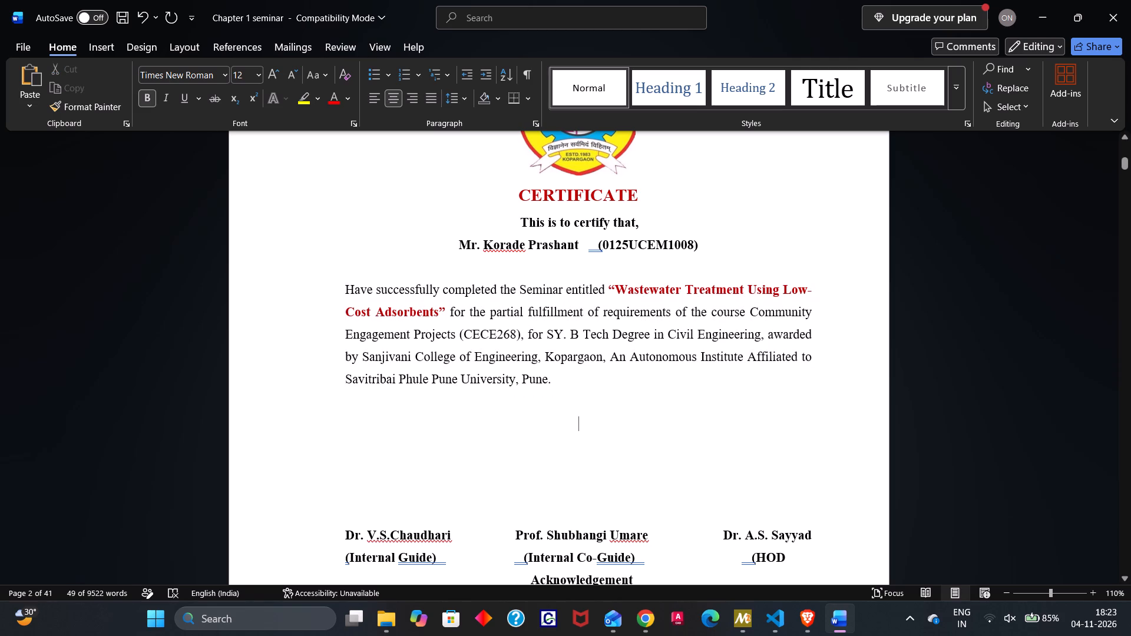
Insert a paragraph break before the "Acknowledgement" heading below the certificate signatures, moving it to the top of the following page.
{"action": "scroll", "coordinate": [513, 417], "scroll_direction": "down", "scroll_amount": 1}
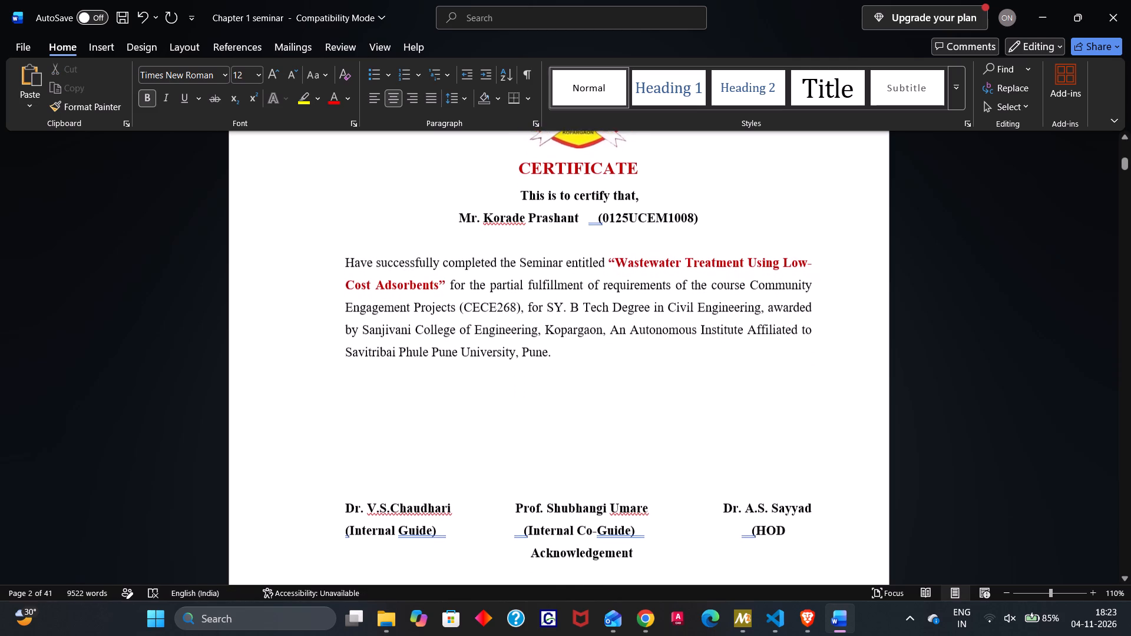
{"action": "scroll", "coordinate": [513, 417], "scroll_direction": "down", "scroll_amount": 2}
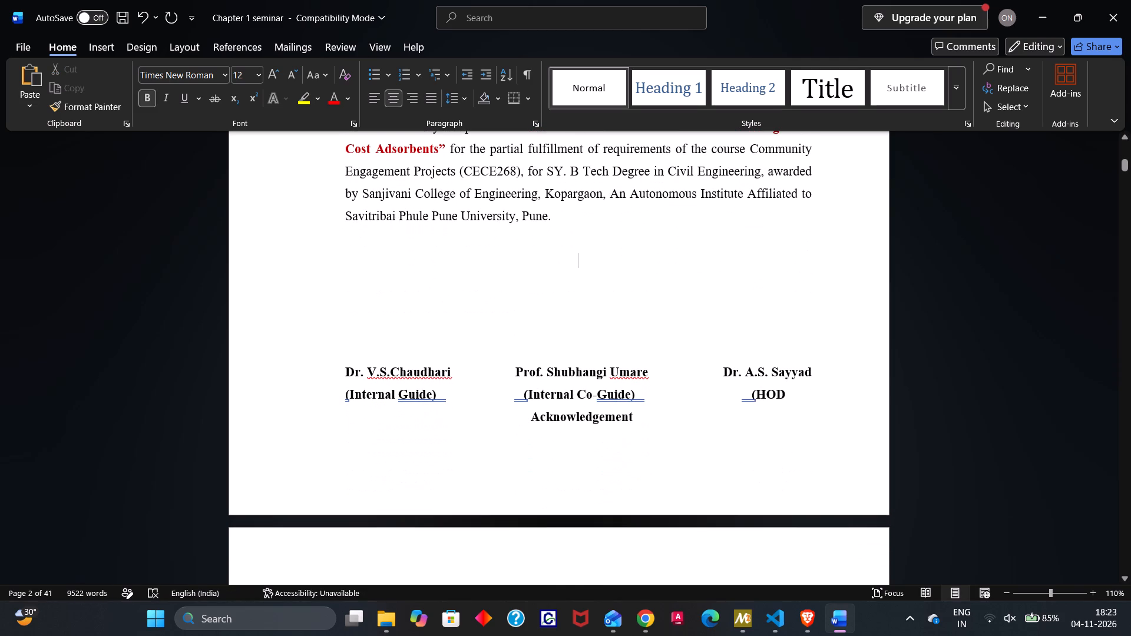
{"action": "left_click", "coordinate": [526, 414]}
{"action": "key", "text": "Return"}
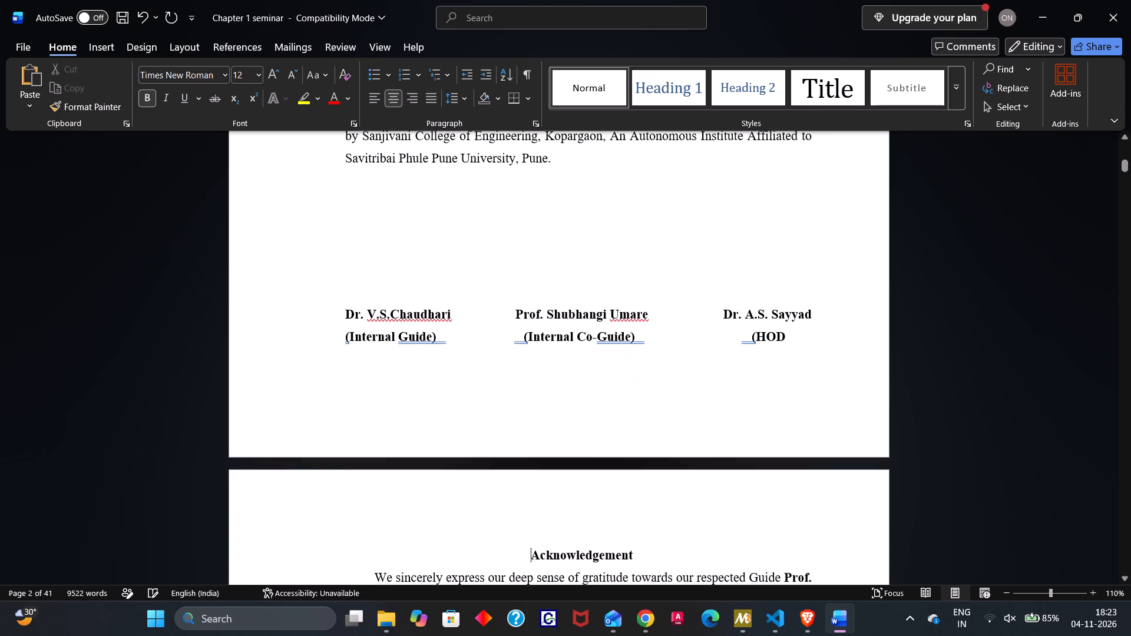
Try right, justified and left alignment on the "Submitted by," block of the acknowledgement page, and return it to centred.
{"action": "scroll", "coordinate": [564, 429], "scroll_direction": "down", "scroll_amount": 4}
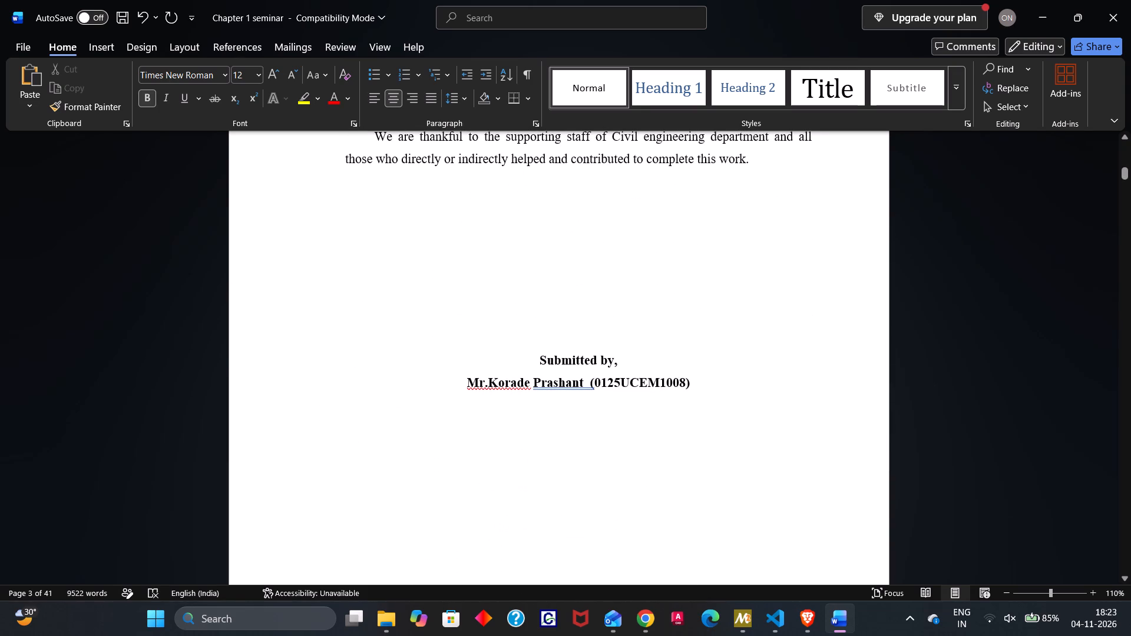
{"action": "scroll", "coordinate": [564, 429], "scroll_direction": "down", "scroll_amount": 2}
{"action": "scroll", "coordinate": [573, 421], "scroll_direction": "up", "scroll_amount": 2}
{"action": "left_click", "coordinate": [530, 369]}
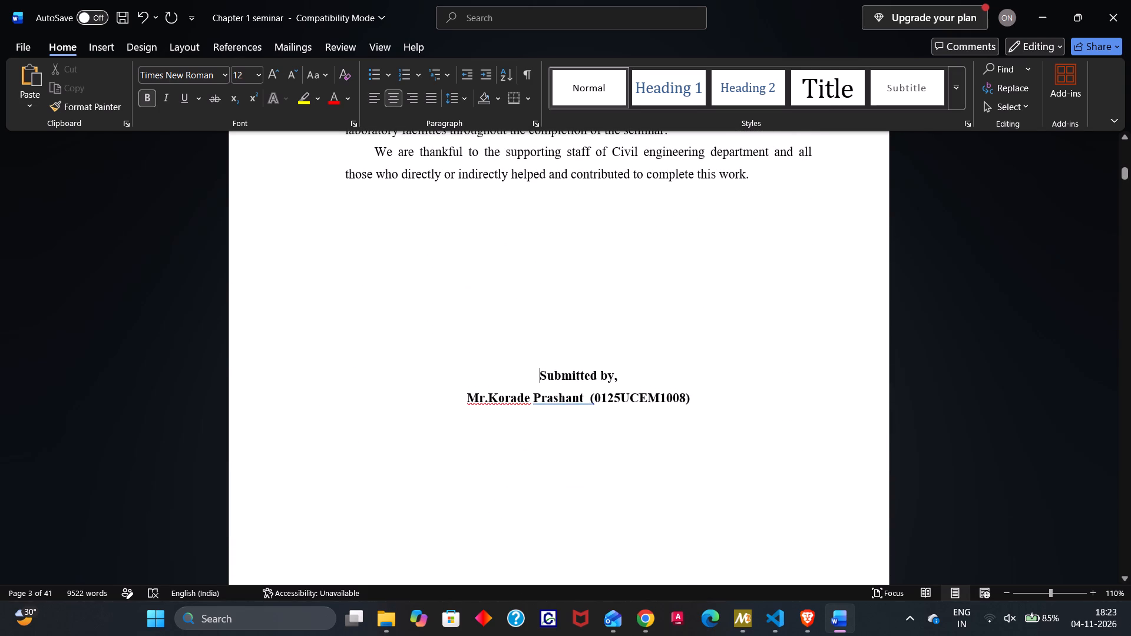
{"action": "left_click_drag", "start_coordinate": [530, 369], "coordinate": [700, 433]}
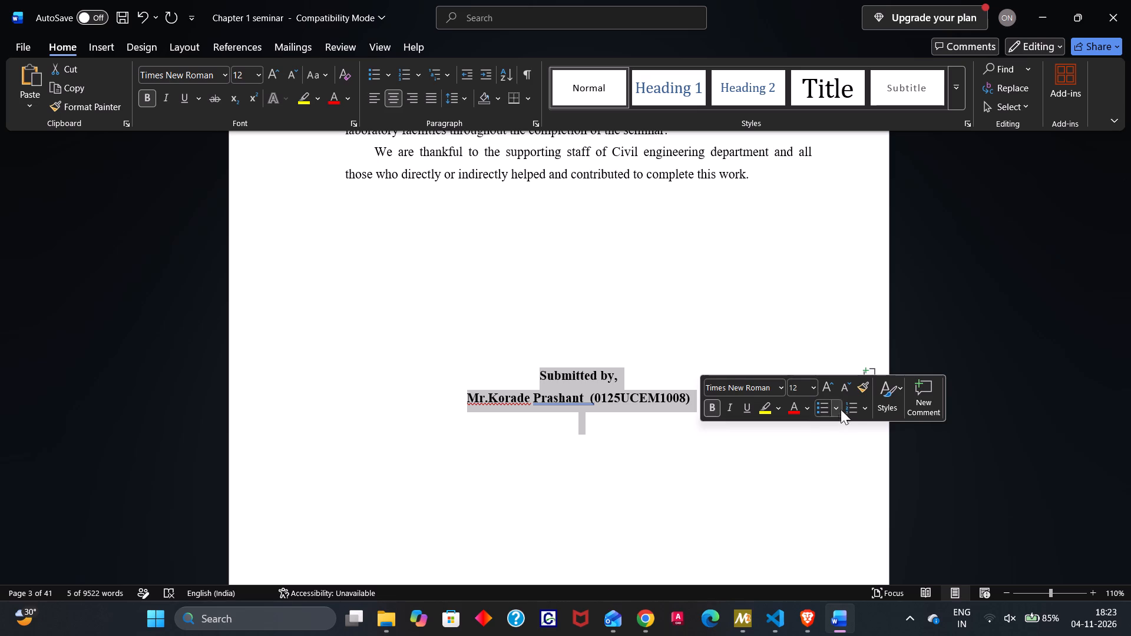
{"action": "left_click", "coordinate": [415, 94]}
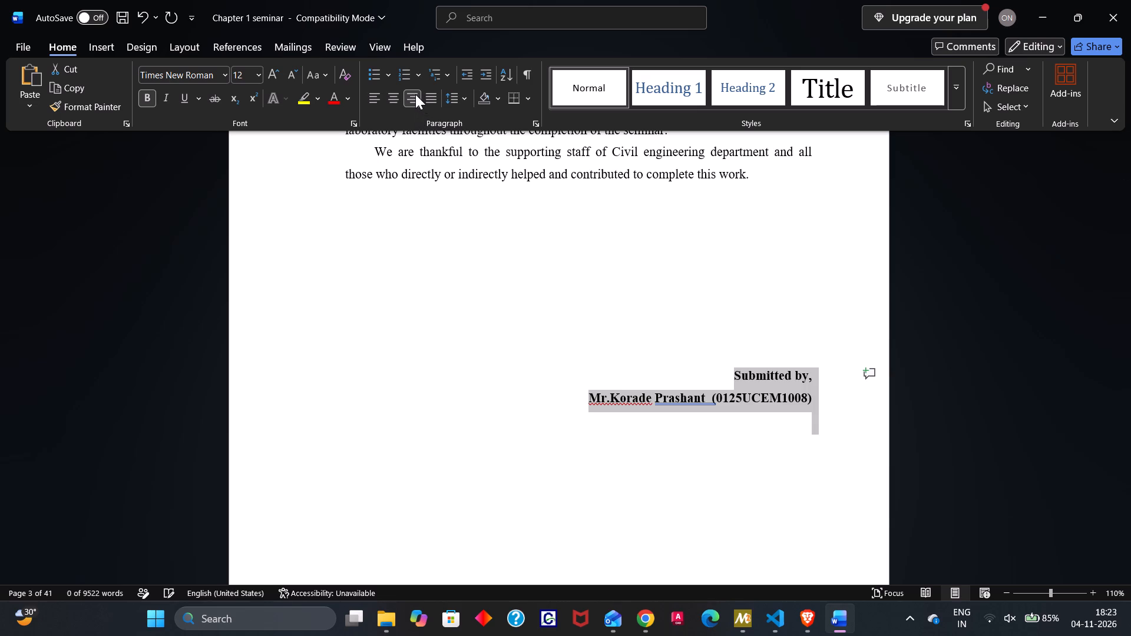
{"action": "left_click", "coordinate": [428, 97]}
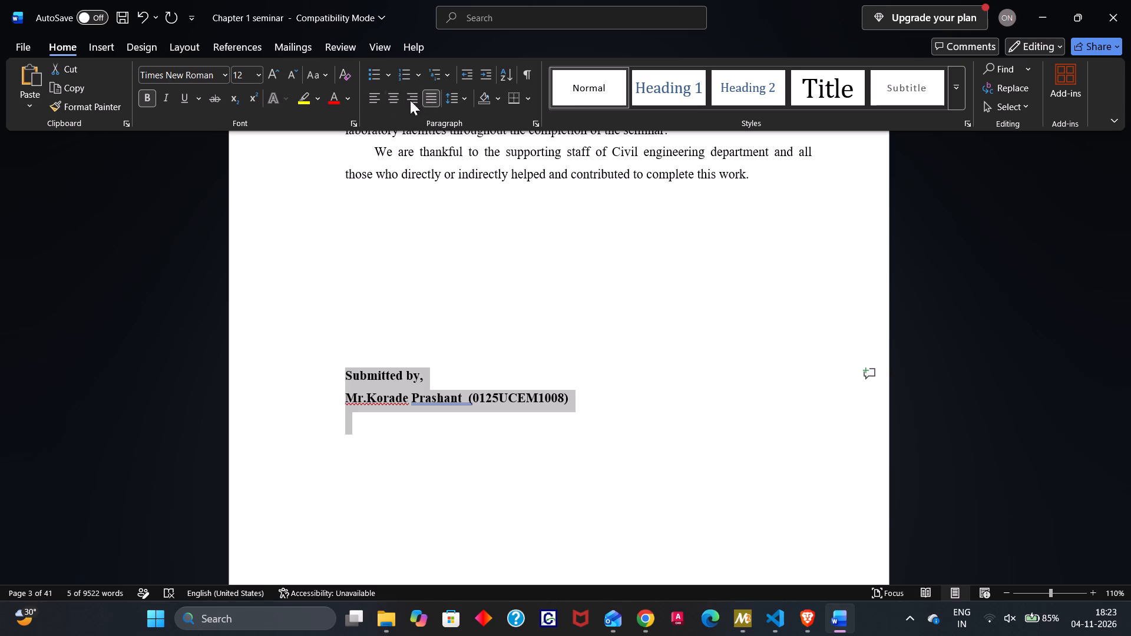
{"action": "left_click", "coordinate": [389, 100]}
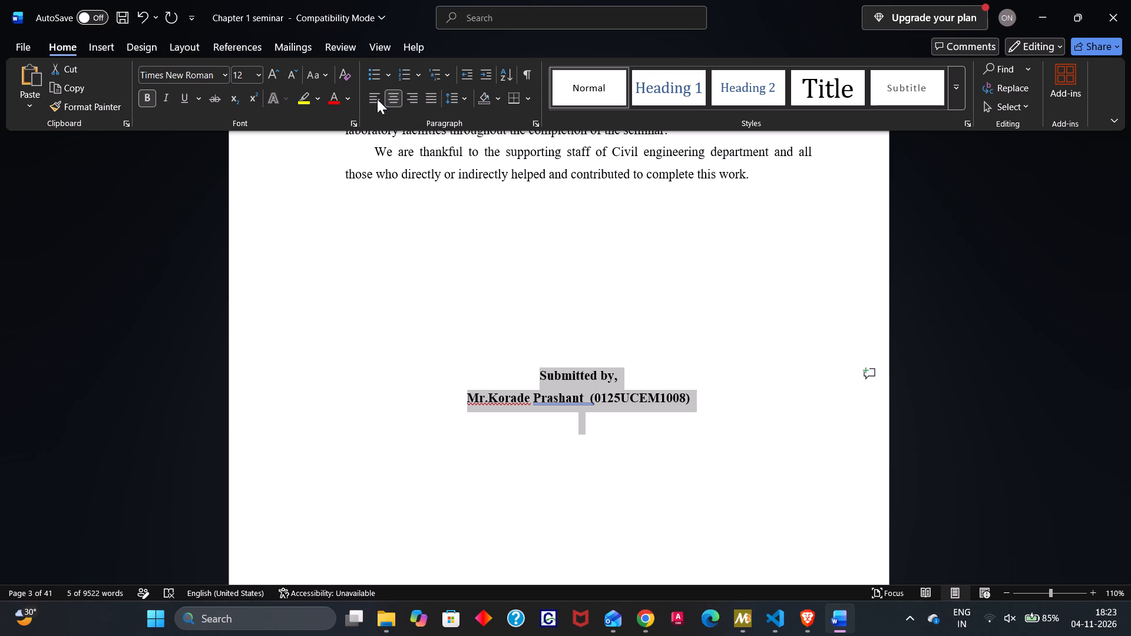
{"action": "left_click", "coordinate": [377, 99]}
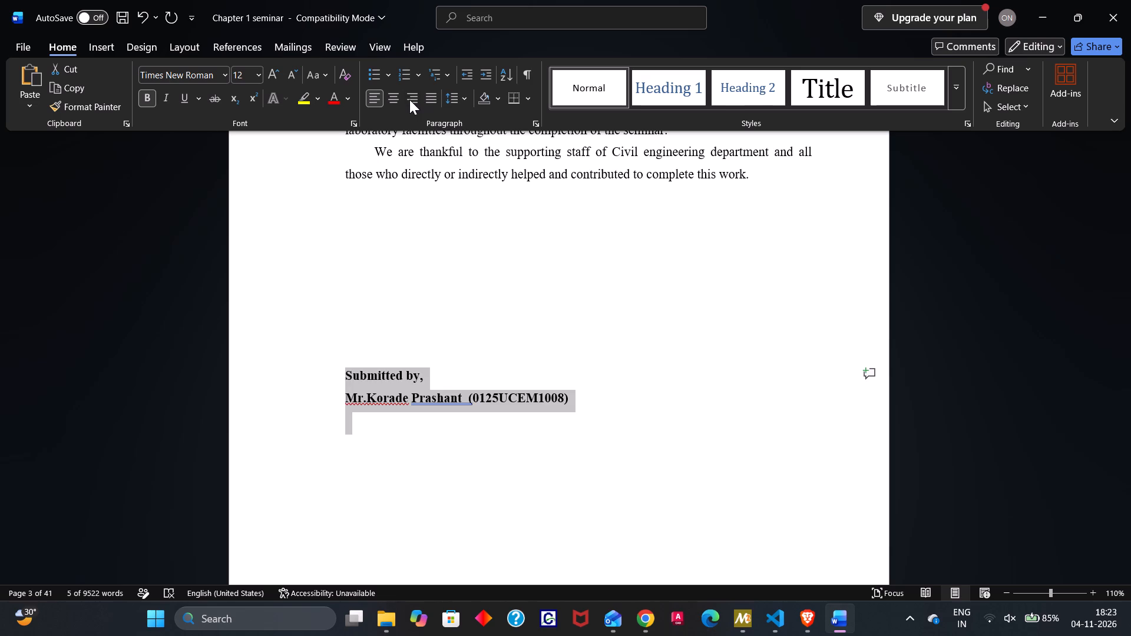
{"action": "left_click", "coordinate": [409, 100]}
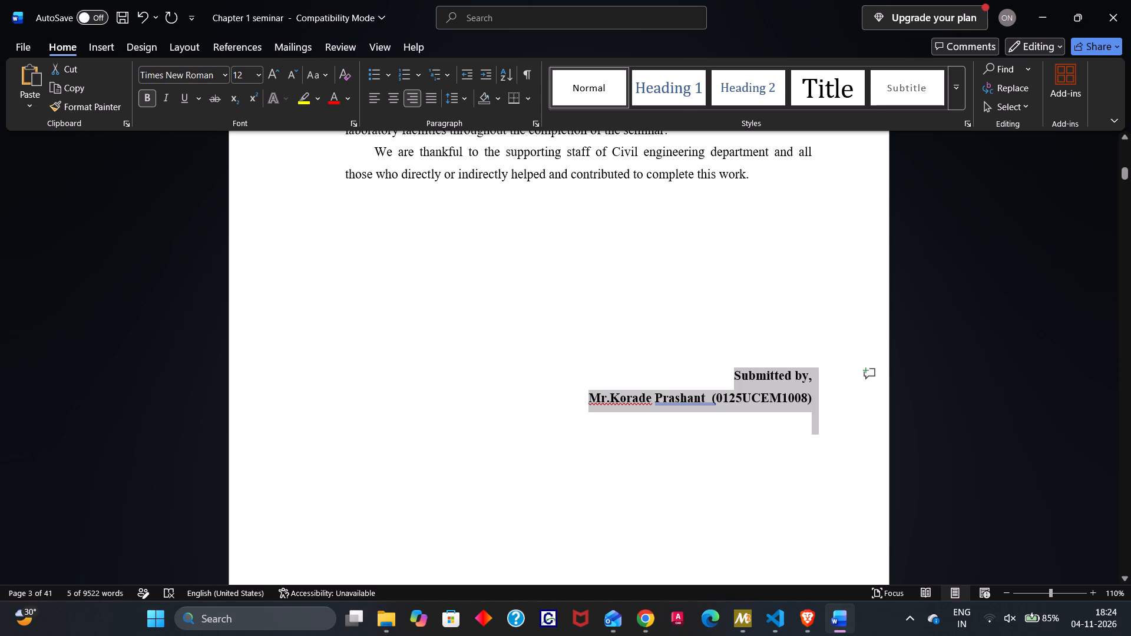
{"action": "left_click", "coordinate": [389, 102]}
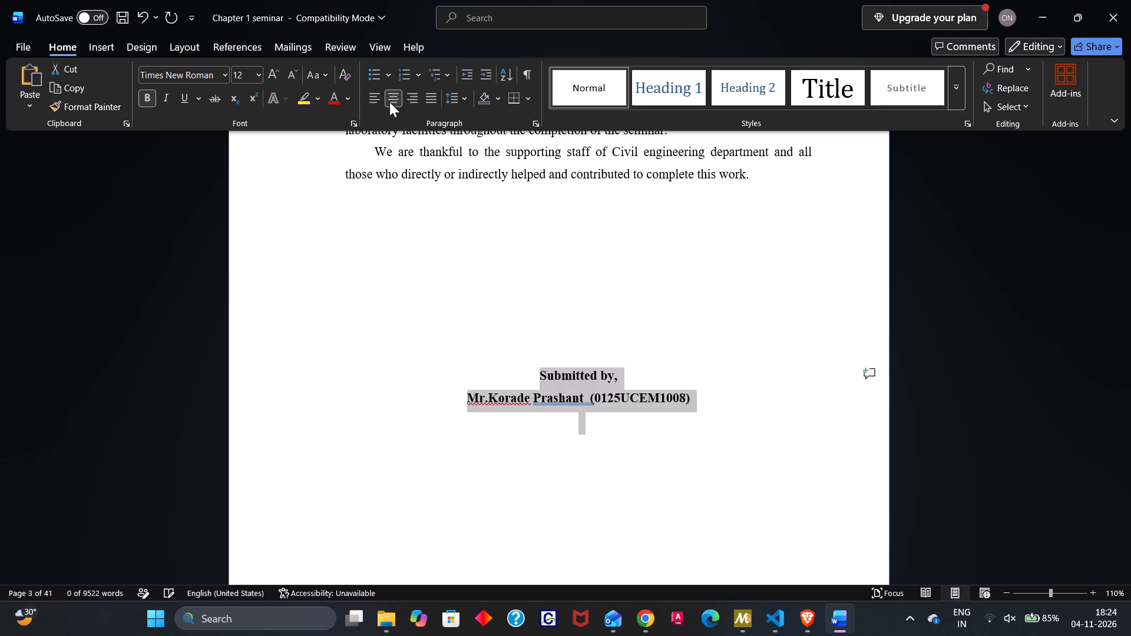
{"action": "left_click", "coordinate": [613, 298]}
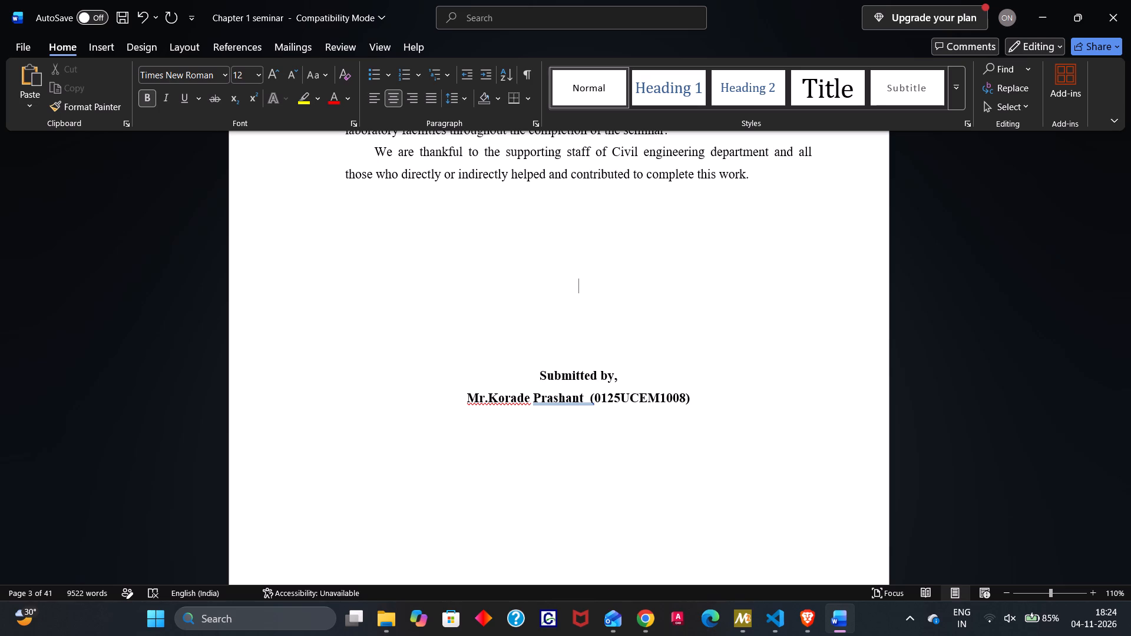
Split the student line under "Submitted by," so that the bracketed roll number stands on its own line below the name.
{"action": "left_click", "coordinate": [587, 400]}
{"action": "key", "text": "Return"}
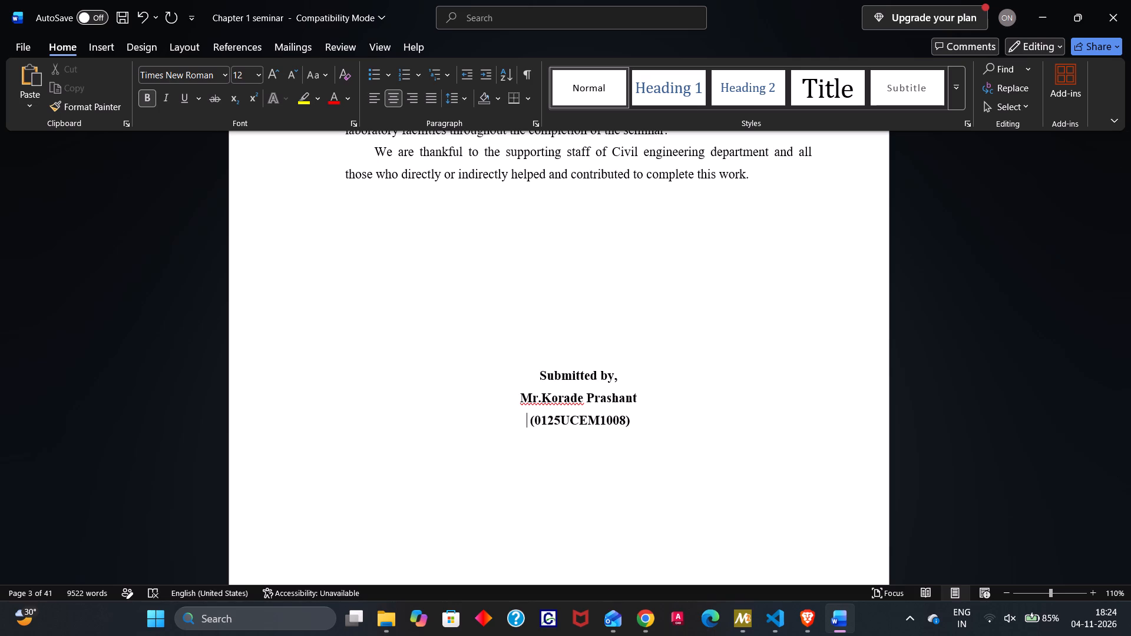
Try right alignment on the three-line "Submitted by," block with name and roll number, and set it to left-aligned.
{"action": "left_click", "coordinate": [534, 375]}
{"action": "left_click_drag", "start_coordinate": [534, 375], "coordinate": [603, 458]}
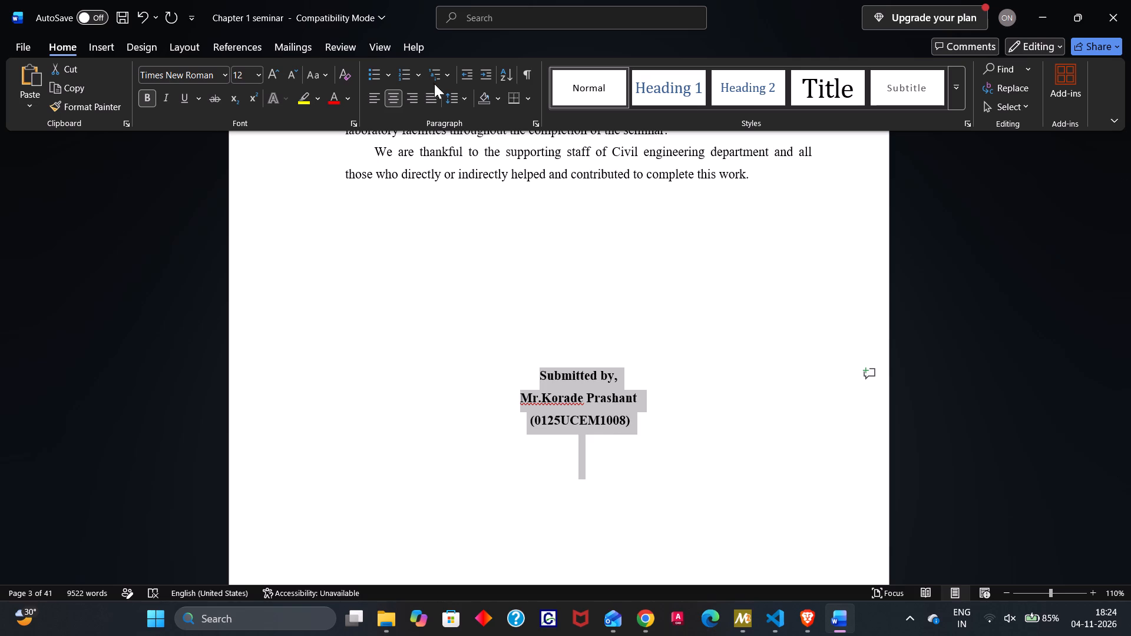
{"action": "left_click", "coordinate": [419, 92]}
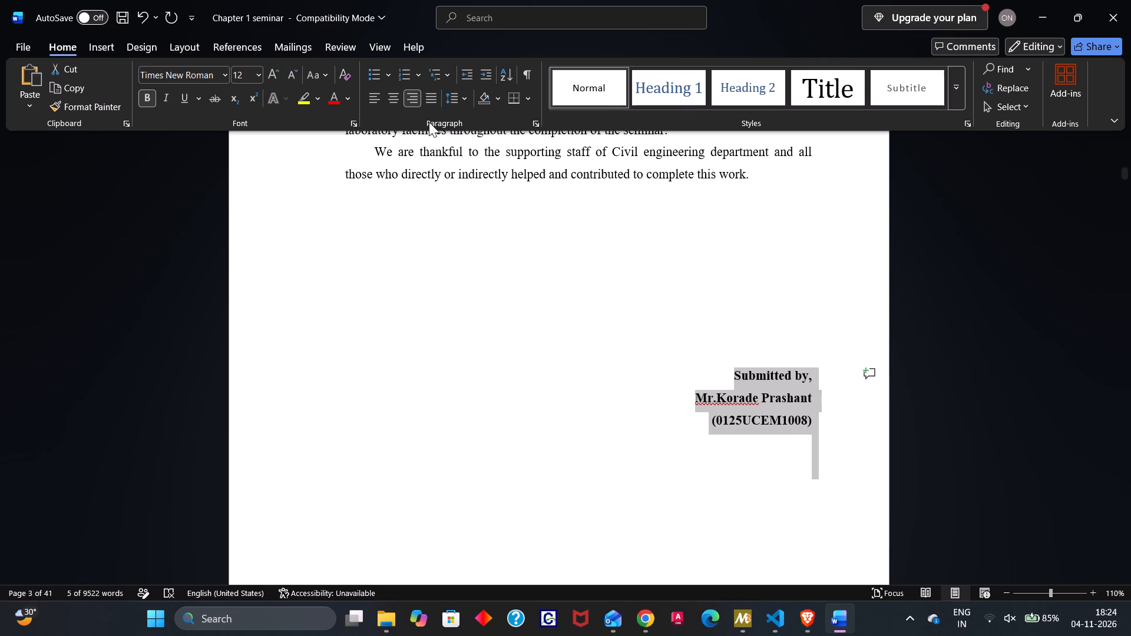
{"action": "left_click", "coordinate": [366, 97]}
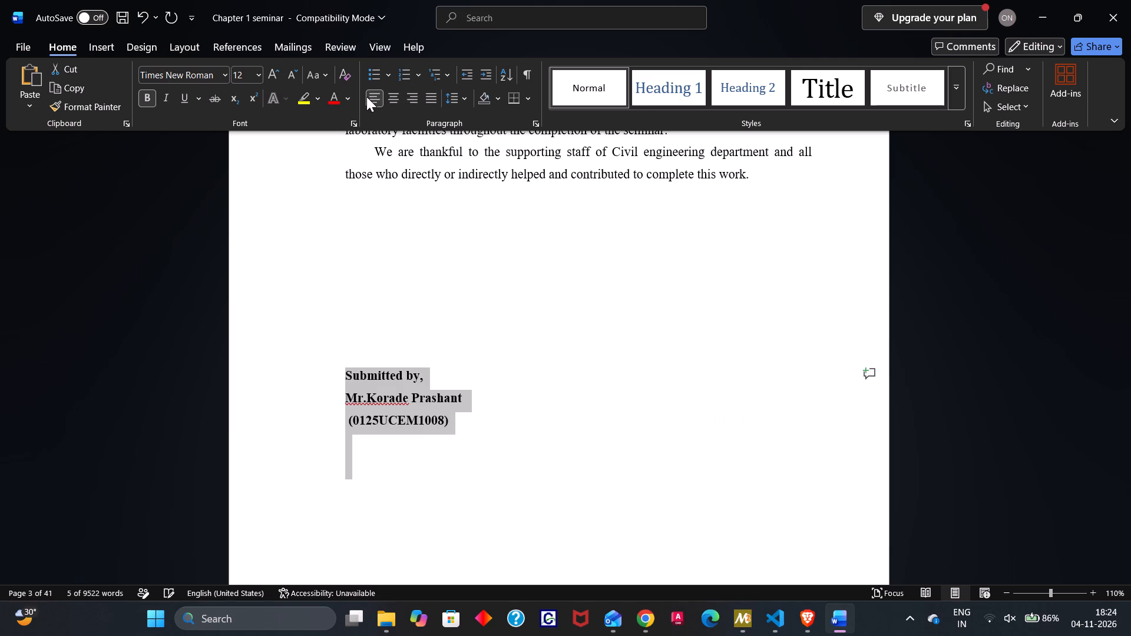
{"action": "left_click", "coordinate": [388, 88]}
{"action": "left_click", "coordinate": [388, 88]}
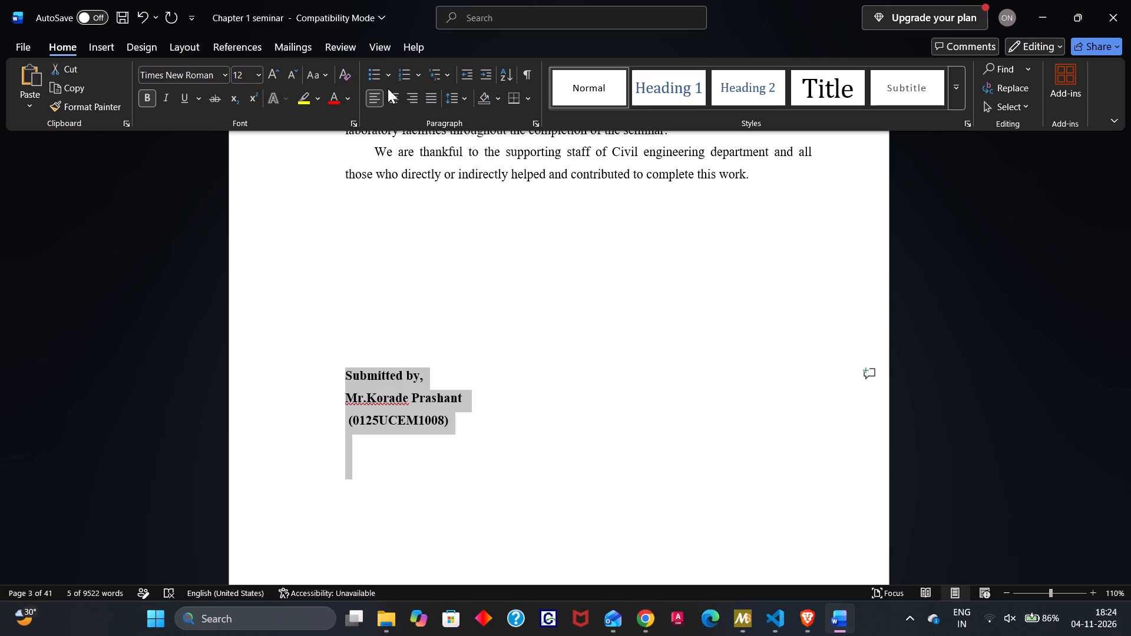
Centre the "Submitted by," block with the student's name and ID lines on the acknowledgement page.
{"action": "left_click", "coordinate": [396, 91]}
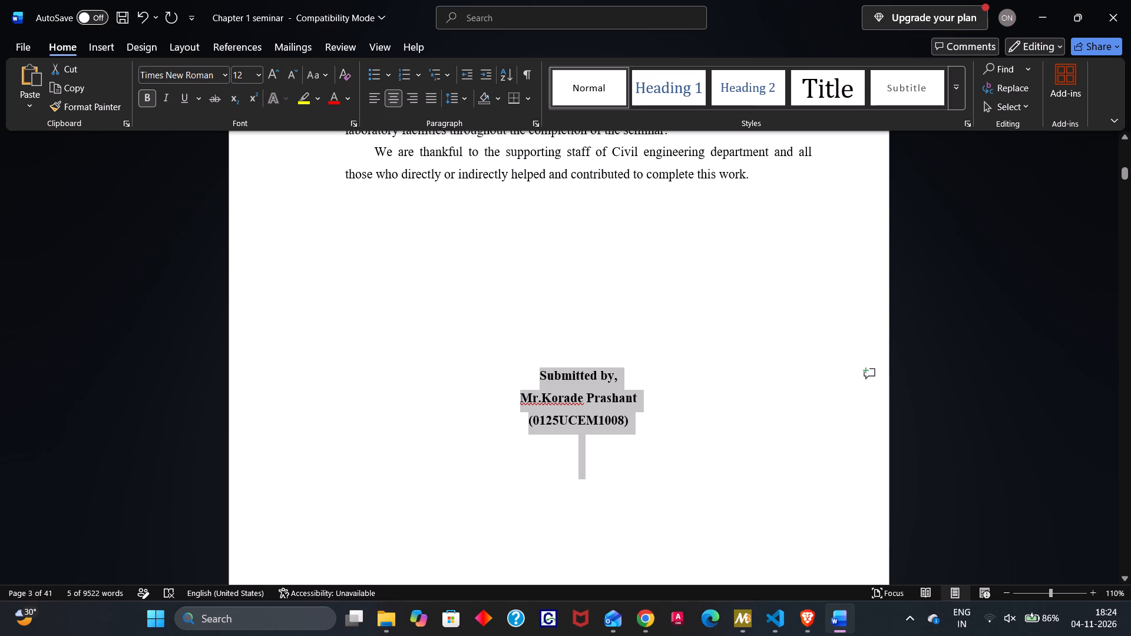
{"action": "left_click", "coordinate": [516, 303]}
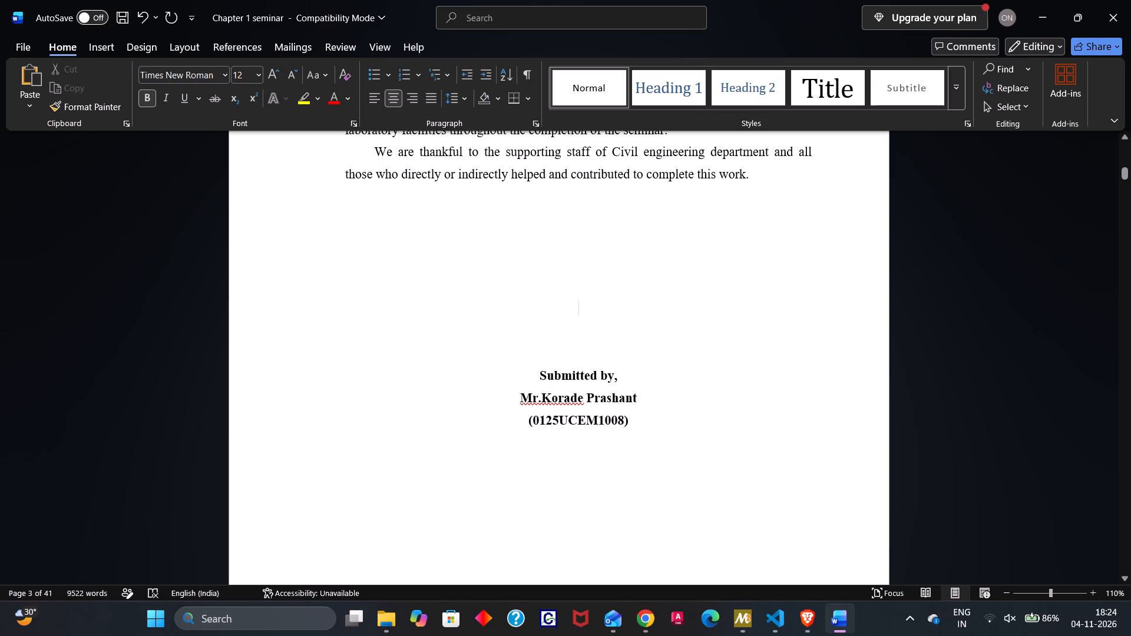
Insert twelve leading spaces before the student's name so it lines up with the start of "Submitted by,".
{"action": "left_click", "coordinate": [517, 394]}
{"action": "key", "text": "space"}
{"action": "key", "text": "space"}
{"action": "key", "text": "space"}
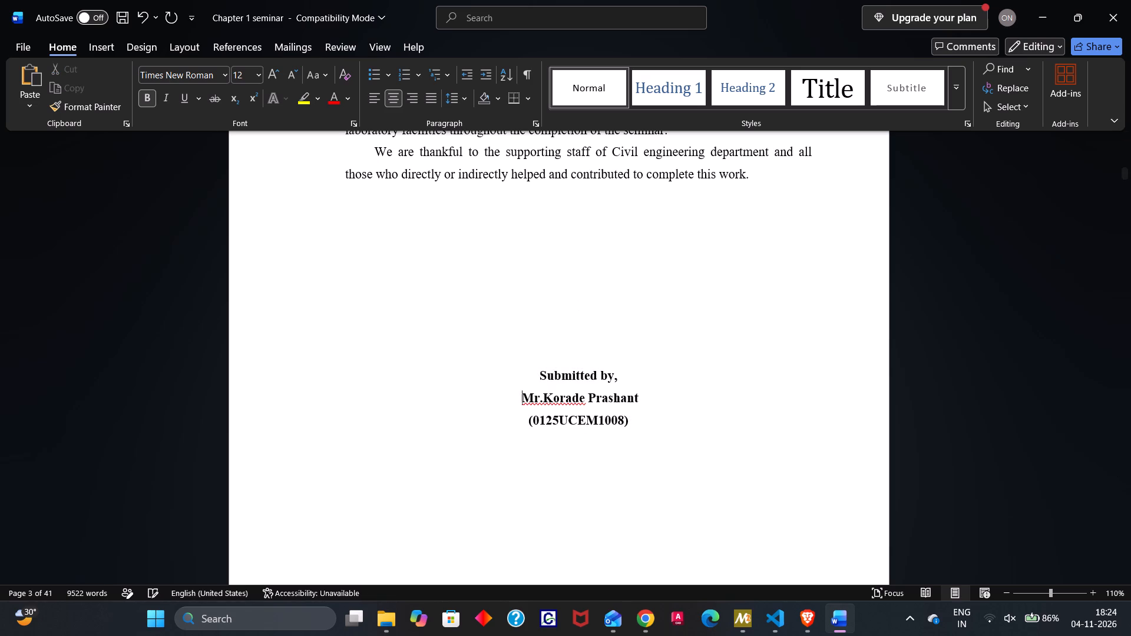
{"action": "key", "text": "space"}
{"action": "key", "text": "space"}
{"action": "key", "text": "space"}
{"action": "key", "text": "space"}
{"action": "key", "text": "space"}
{"action": "key", "text": "space"}
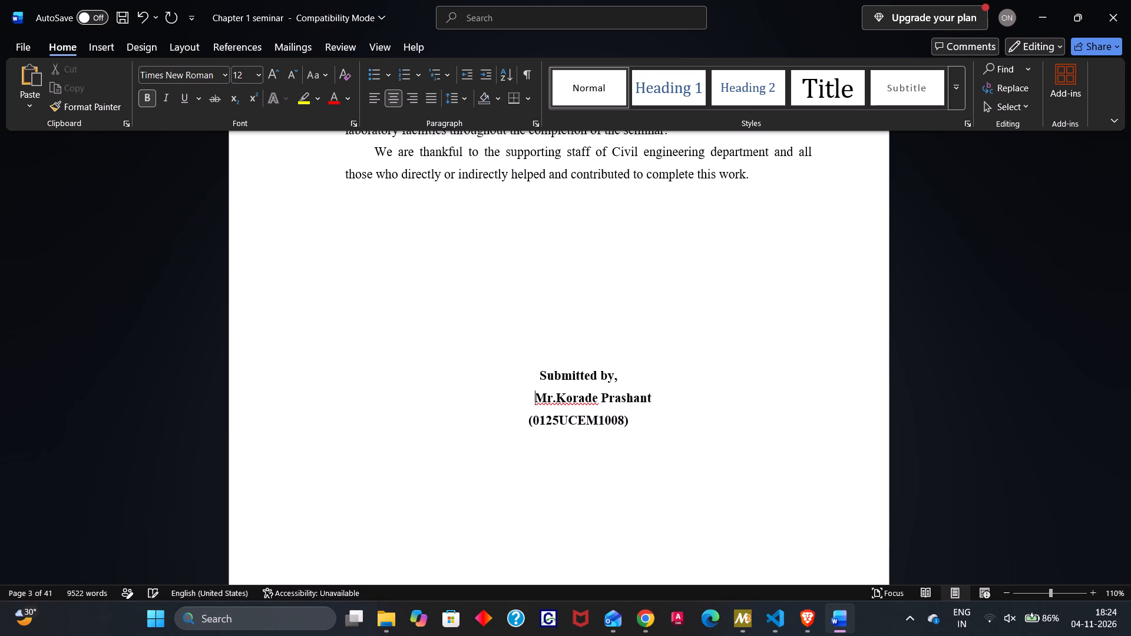
{"action": "key", "text": "space"}
{"action": "key", "text": "space"}
{"action": "key", "text": "space"}
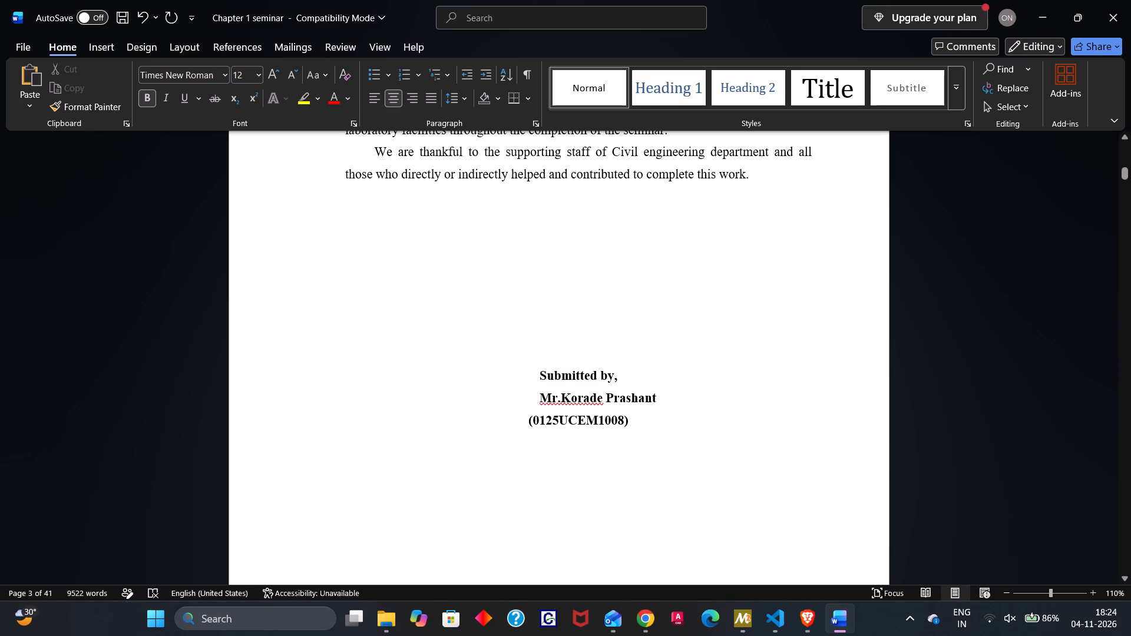
Insert seven leading spaces before the bracketed student ID so it lines up with the name above it.
{"action": "left_click", "coordinate": [524, 424]}
{"action": "key", "text": "space"}
{"action": "key", "text": "space"}
{"action": "key", "text": "space"}
{"action": "key", "text": "space"}
{"action": "key", "text": "space"}
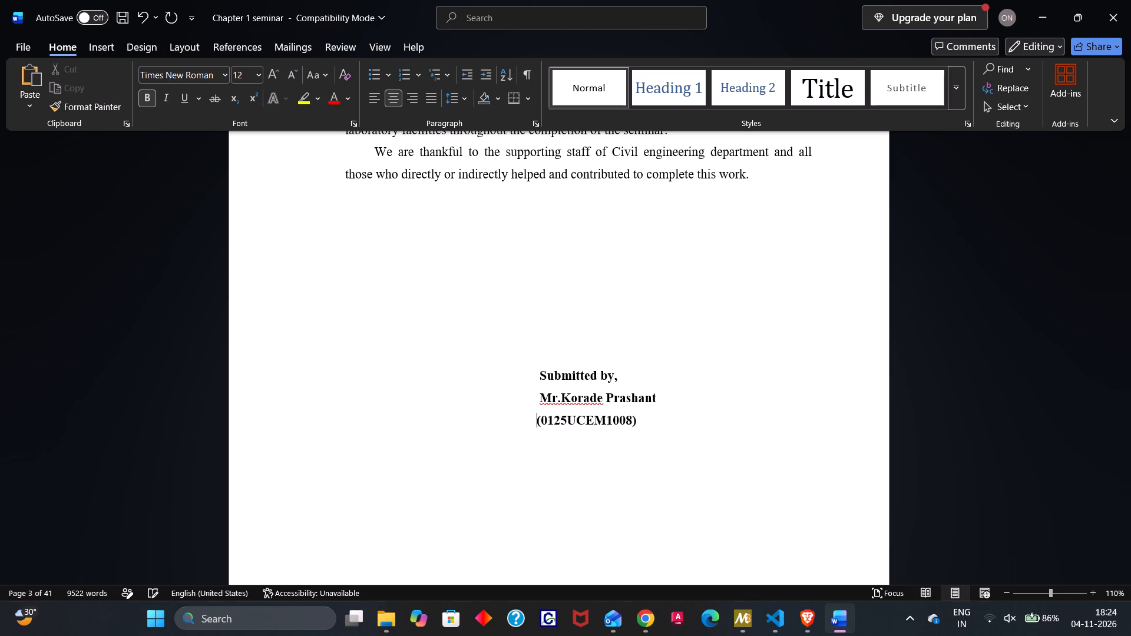
{"action": "key", "text": "space"}
{"action": "key", "text": "space"}
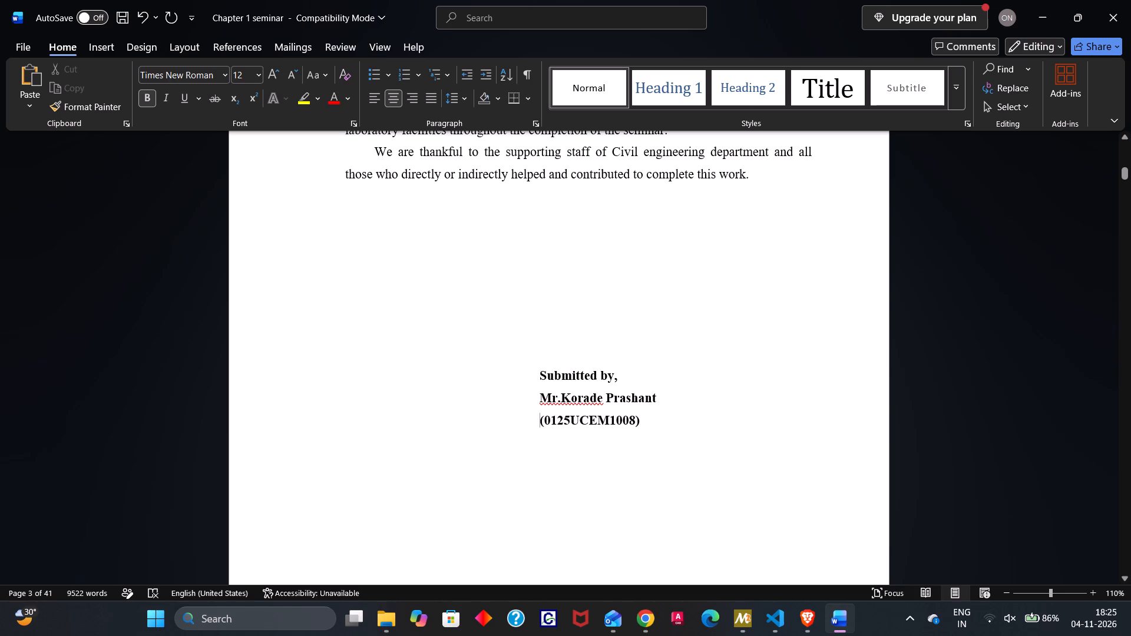
{"action": "left_click", "coordinate": [515, 445]}
Left-align the "Title" column header of the table on the Content page.
{"action": "scroll", "coordinate": [515, 445], "scroll_direction": "down", "scroll_amount": 3}
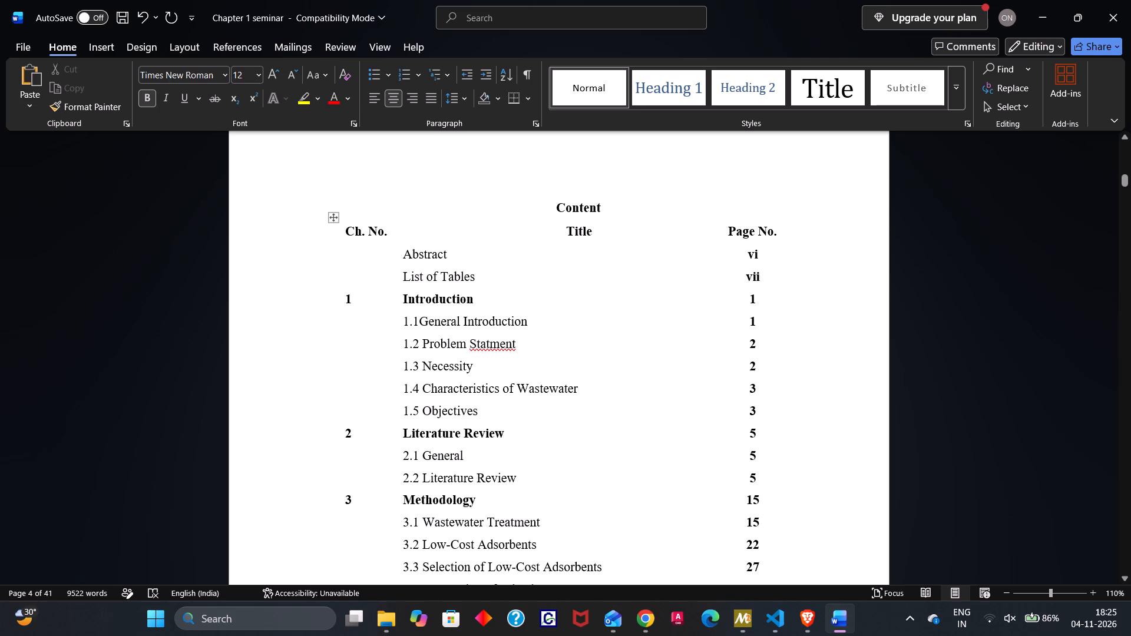
{"action": "left_click_drag", "start_coordinate": [563, 228], "coordinate": [597, 230]}
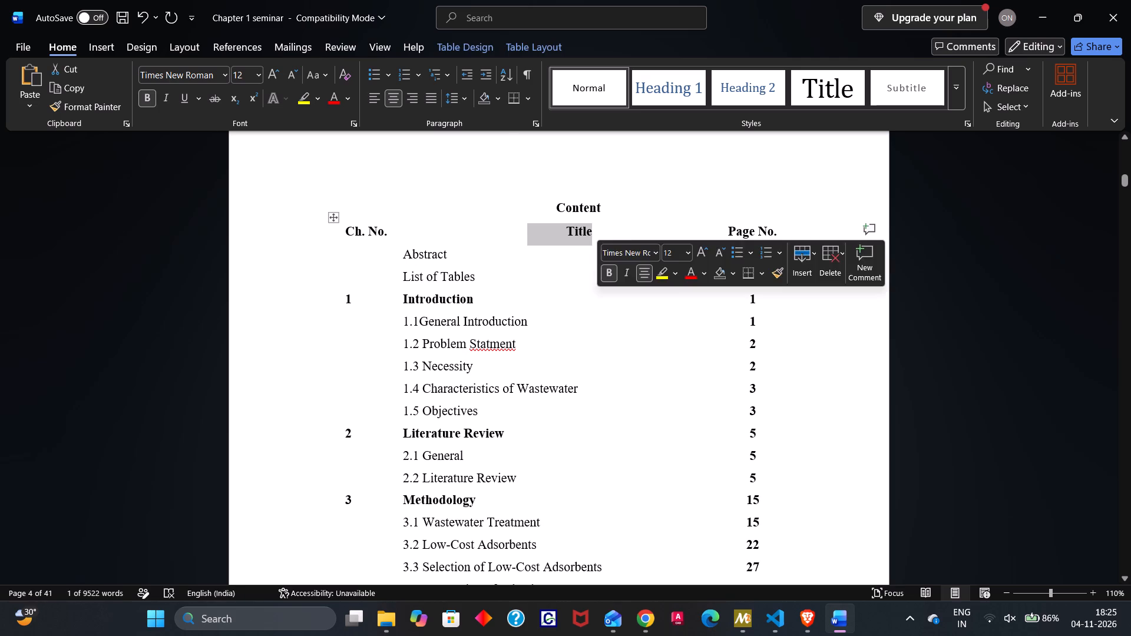
{"action": "left_click", "coordinate": [373, 92]}
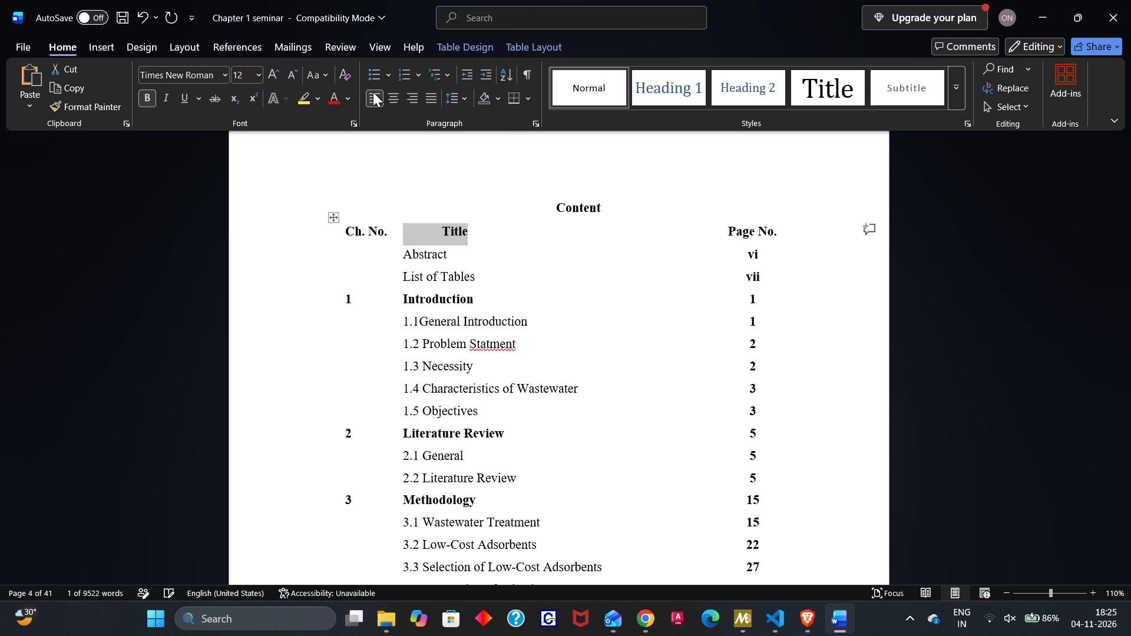
Delete all the leading spaces before the "Title" header so it starts flush with the entries below.
{"action": "left_click", "coordinate": [442, 233]}
{"action": "key", "text": "BackSpace"}
{"action": "key", "text": "BackSpace"}
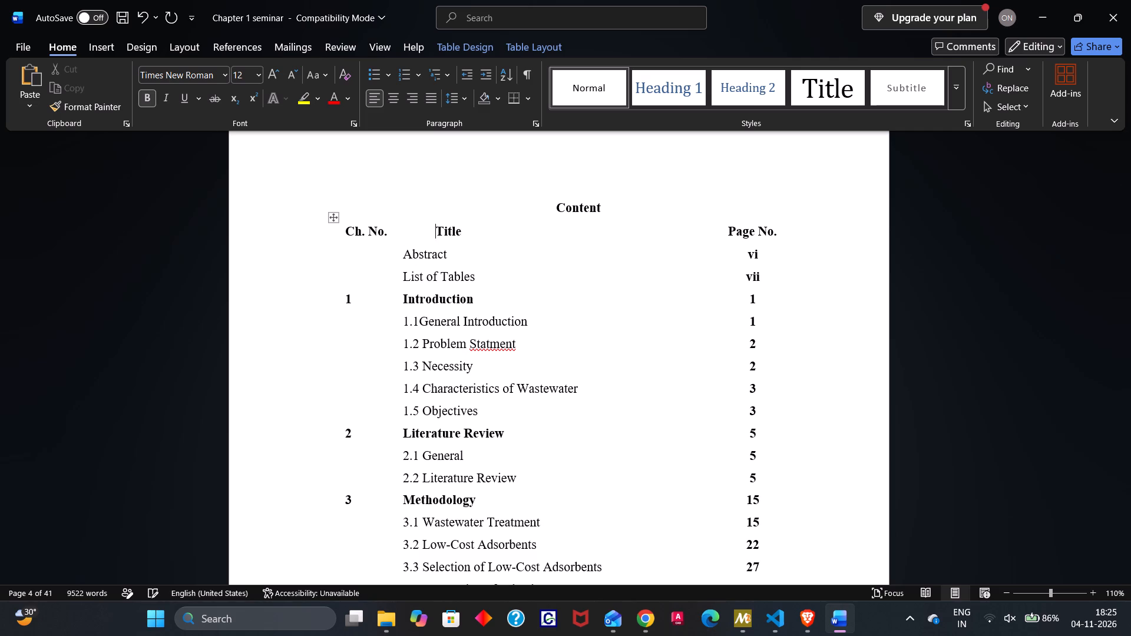
{"action": "key", "text": "BackSpace"}
{"action": "key", "text": "BackSpace"}
{"action": "key", "text": "BackSpace"}
{"action": "key", "text": "BackSpace"}
{"action": "key", "text": "BackSpace"}
{"action": "key", "text": "BackSpace"}
{"action": "key", "text": "BackSpace"}
{"action": "key", "text": "BackSpace"}
{"action": "key", "text": "BackSpace"}
{"action": "key", "text": "BackSpace"}
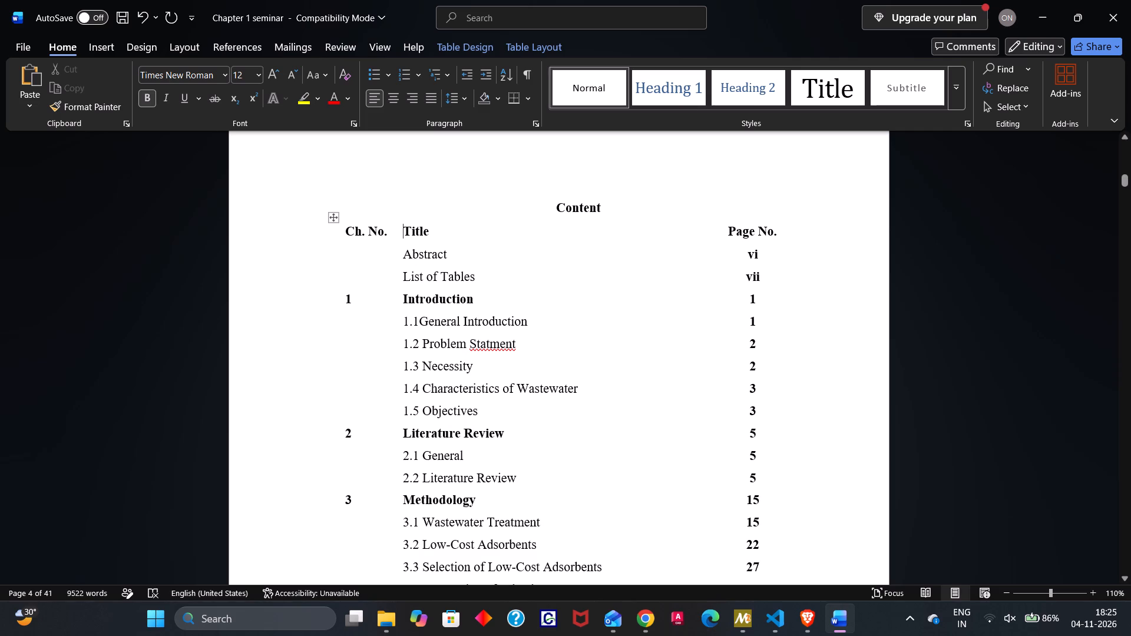
Insert an empty row below the header row of the contents table, above the Abstract entry.
{"action": "left_click", "coordinate": [441, 230]}
{"action": "left_click", "coordinate": [441, 230]}
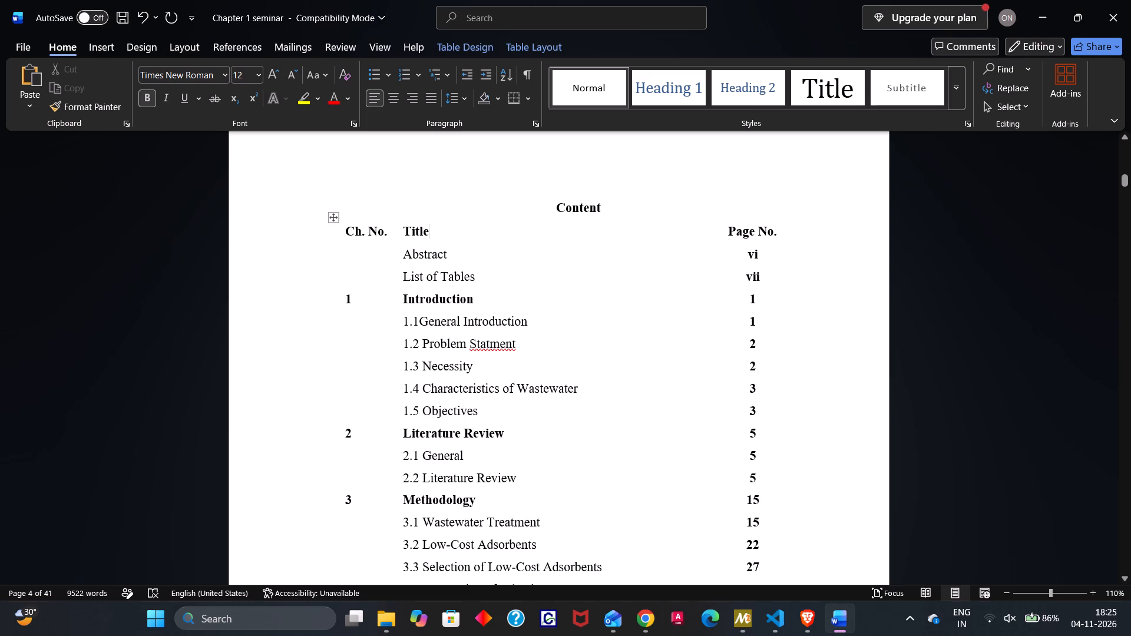
{"action": "left_click", "coordinate": [441, 230]}
{"action": "right_click", "coordinate": [441, 230]}
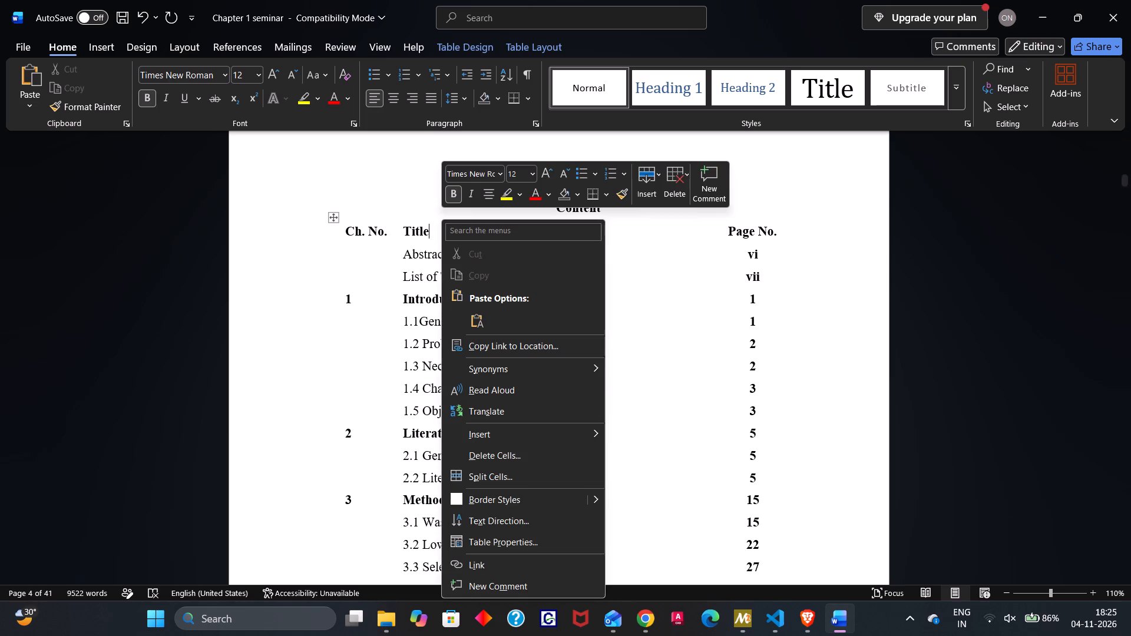
{"action": "left_click", "coordinate": [477, 432]}
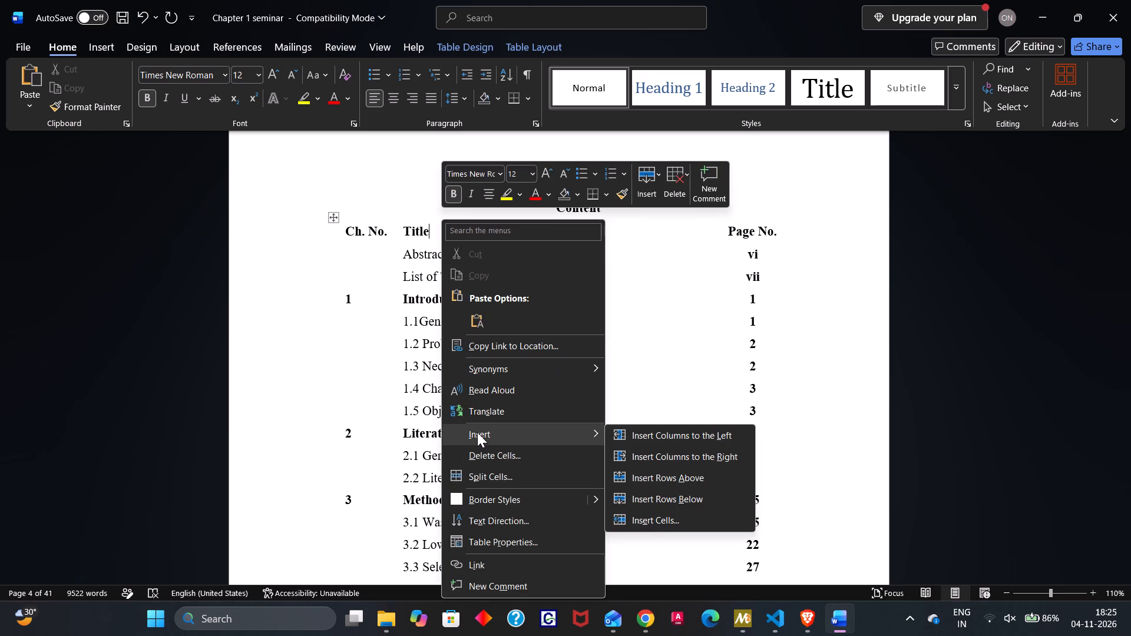
{"action": "left_click", "coordinate": [477, 432]}
{"action": "left_click", "coordinate": [477, 432]}
{"action": "left_click", "coordinate": [646, 503]}
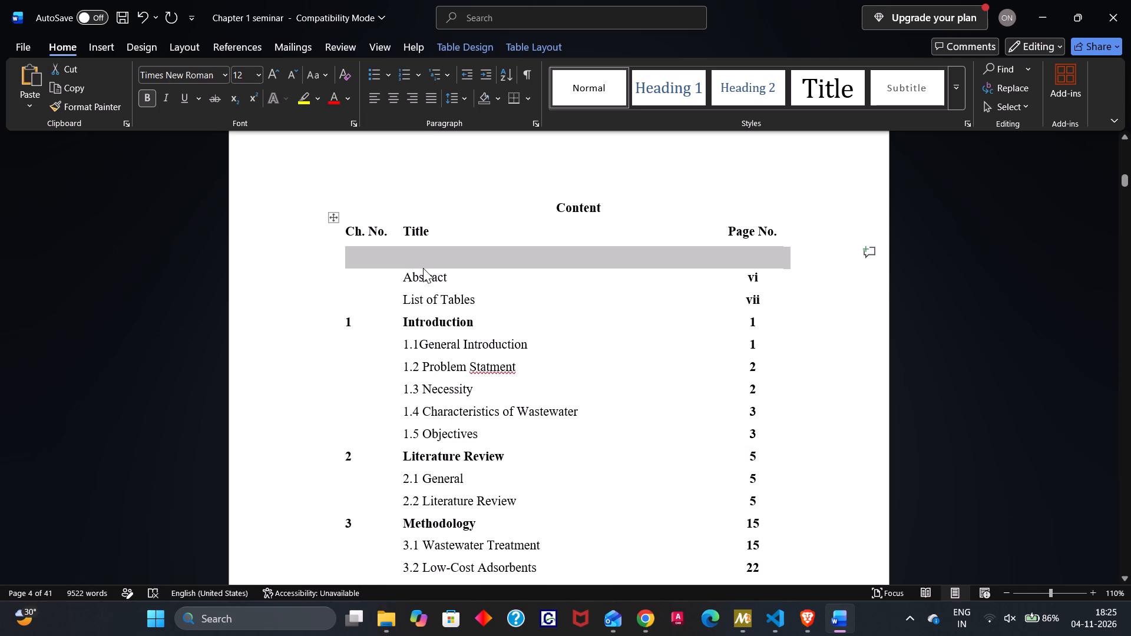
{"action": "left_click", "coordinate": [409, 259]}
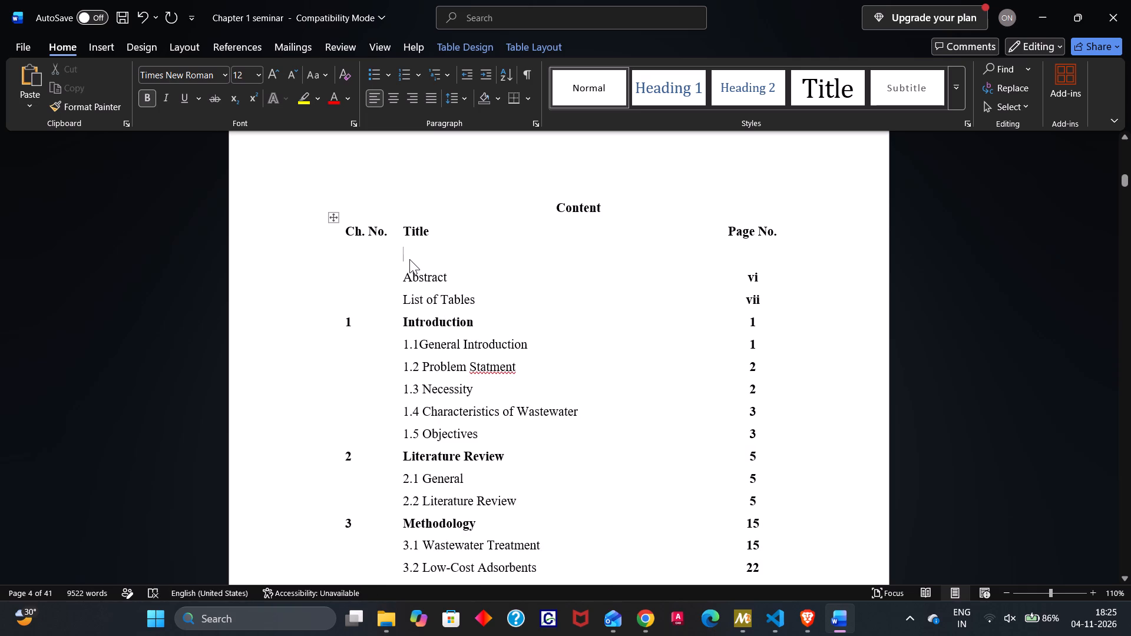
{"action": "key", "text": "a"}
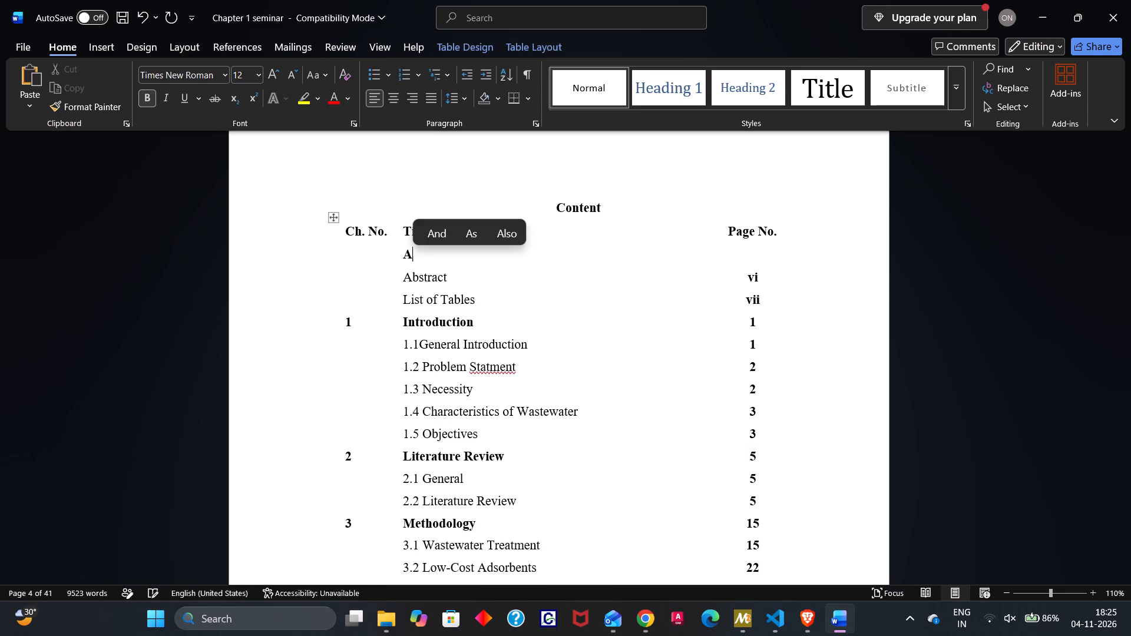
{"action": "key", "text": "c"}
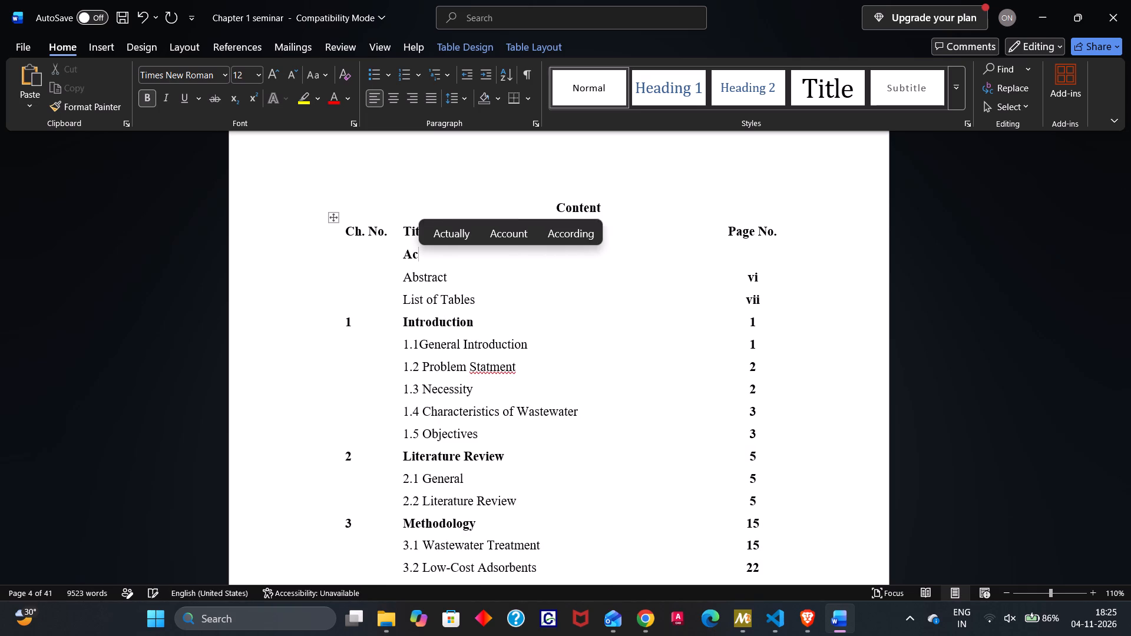
Copy the "Acknowledgement" heading from the acknowledgement page and paste it into the new contents row's Title cell.
{"action": "scroll", "coordinate": [409, 259], "scroll_direction": "up", "scroll_amount": 4}
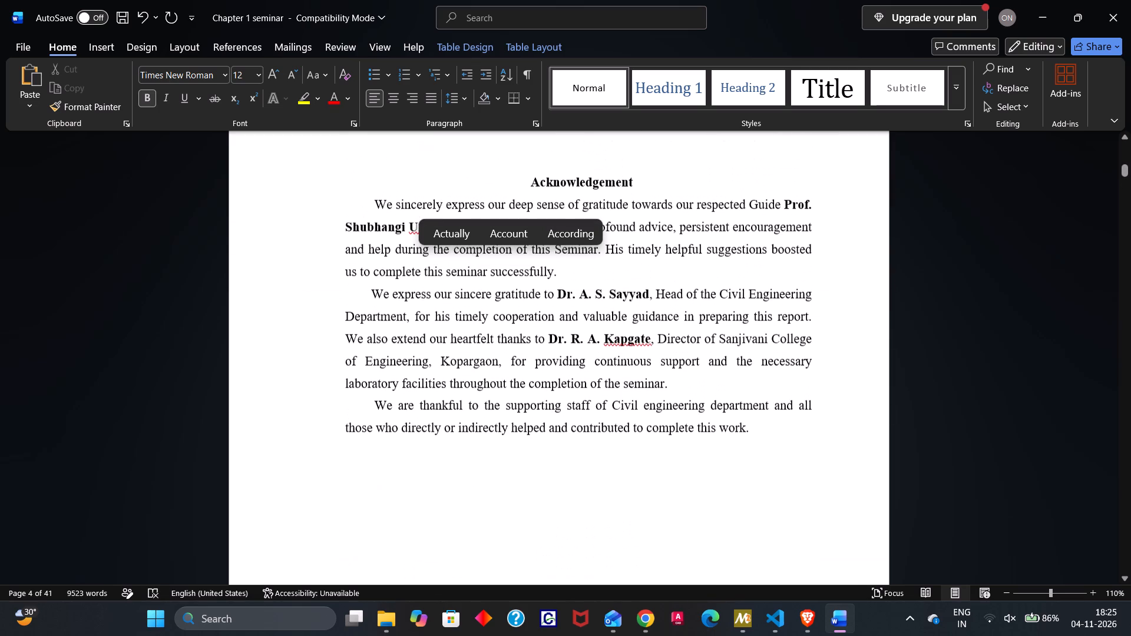
{"action": "left_click", "coordinate": [529, 183]}
{"action": "left_click_drag", "start_coordinate": [529, 183], "coordinate": [662, 187]}
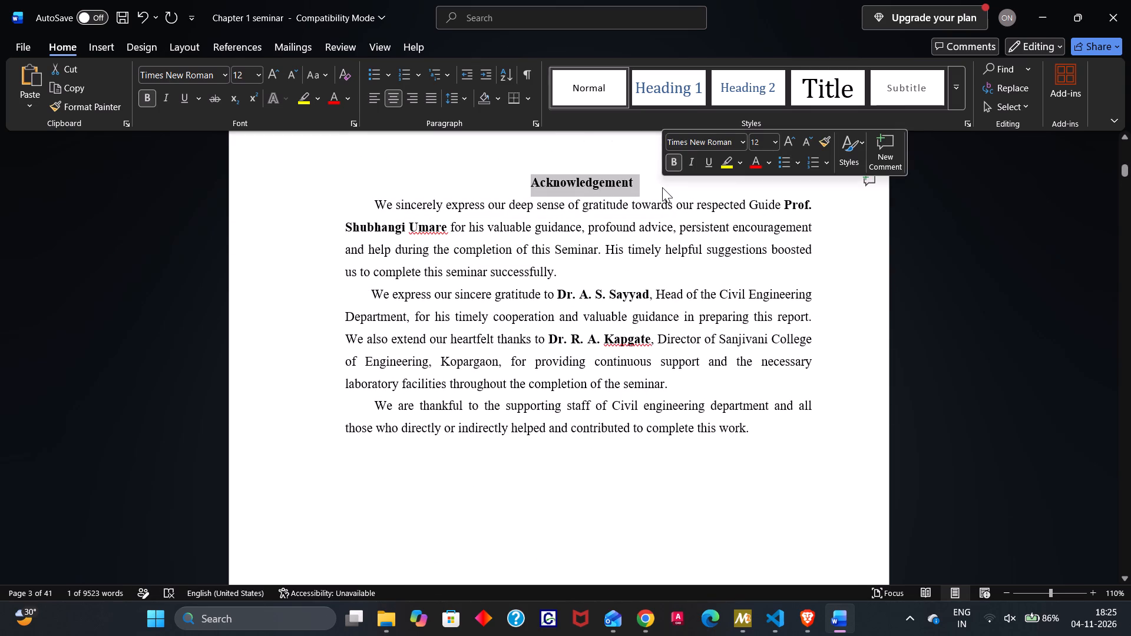
{"action": "key", "text": "ctrl+c"}
{"action": "scroll", "coordinate": [662, 187], "scroll_direction": "down", "scroll_amount": 2}
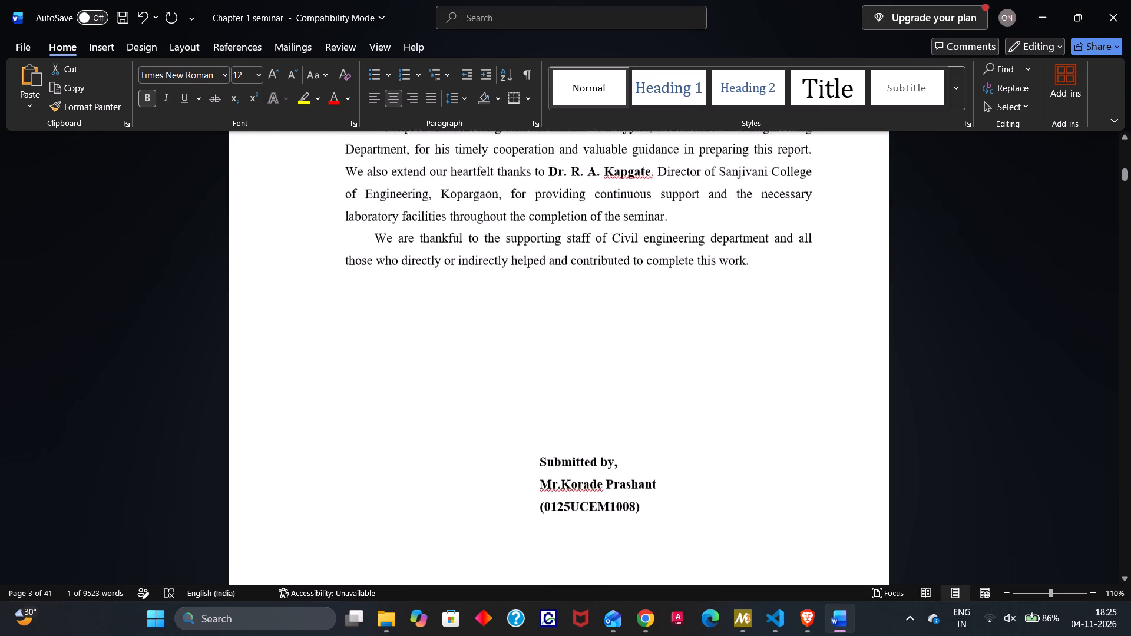
{"action": "scroll", "coordinate": [662, 187], "scroll_direction": "down", "scroll_amount": 1}
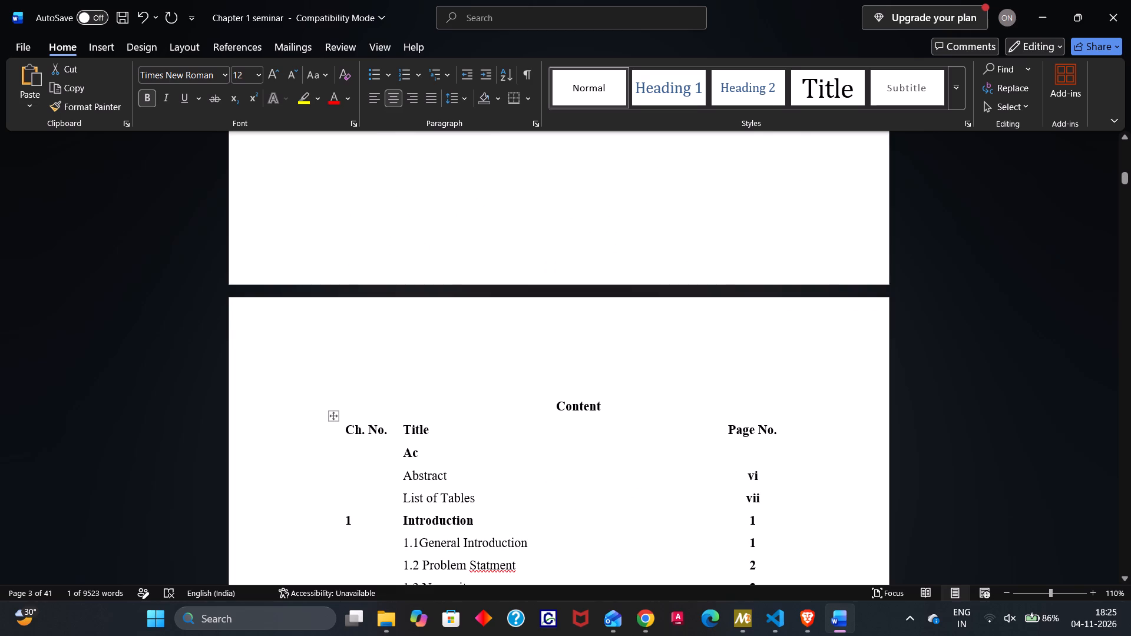
{"action": "left_click", "coordinate": [419, 463]}
{"action": "key", "text": "ctrl+v"}
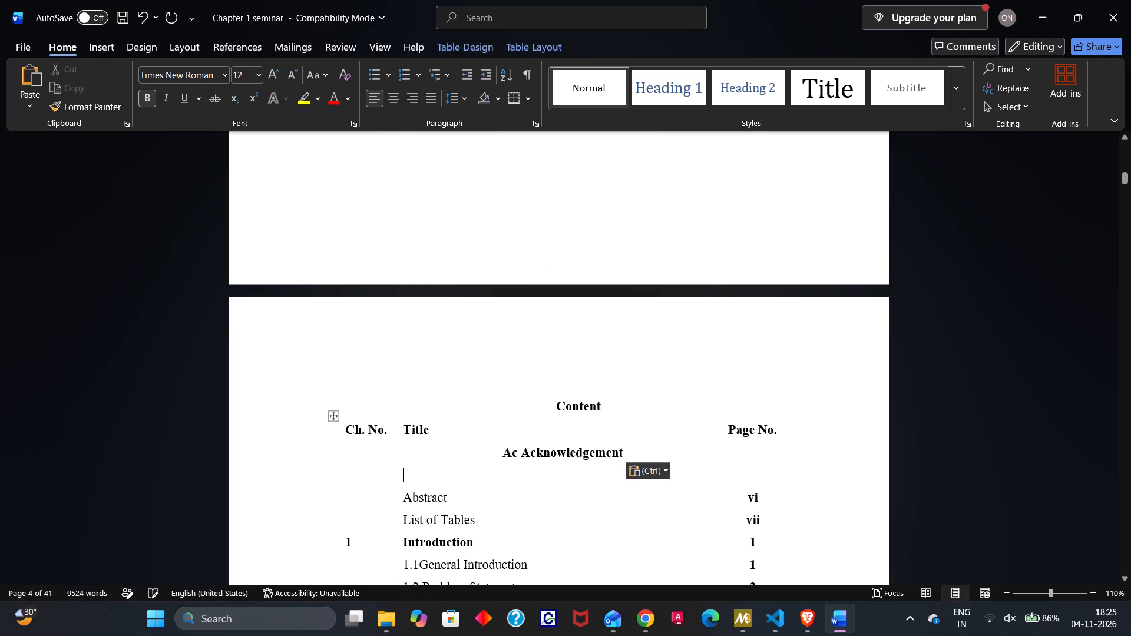
Delete the stray "Ac" before "Acknowledgement" in the new contents row and remove the entry's centring.
{"action": "left_click", "coordinate": [515, 453]}
{"action": "key", "text": "BackSpace"}
{"action": "key", "text": "BackSpace"}
{"action": "key", "text": "BackSpace"}
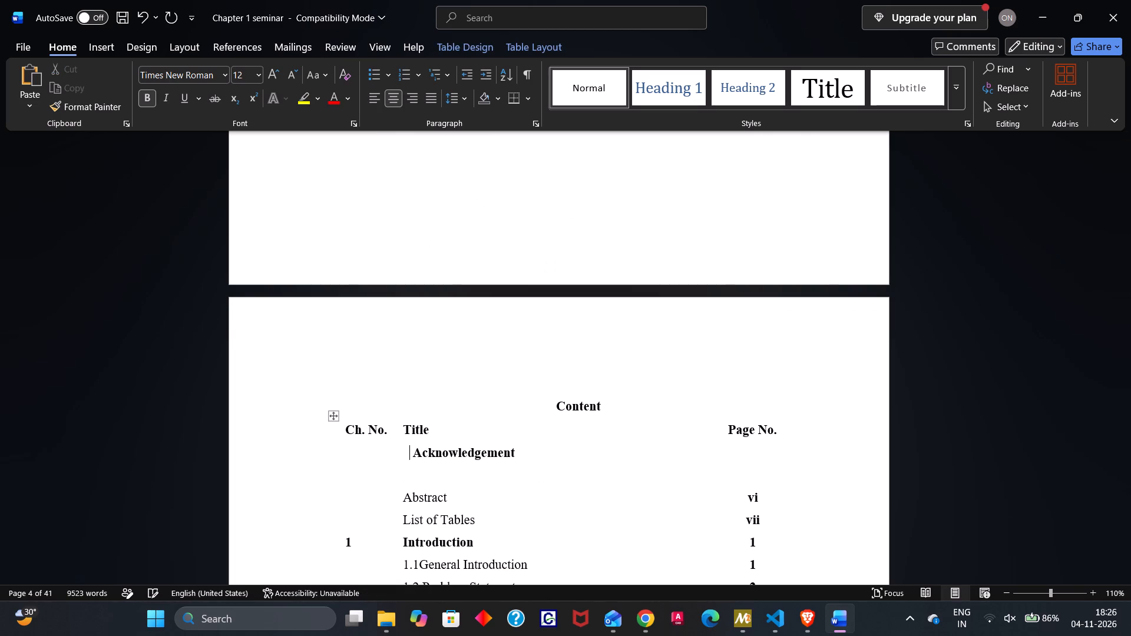
{"action": "key", "text": "BackSpace"}
{"action": "key", "text": "BackSpace"}
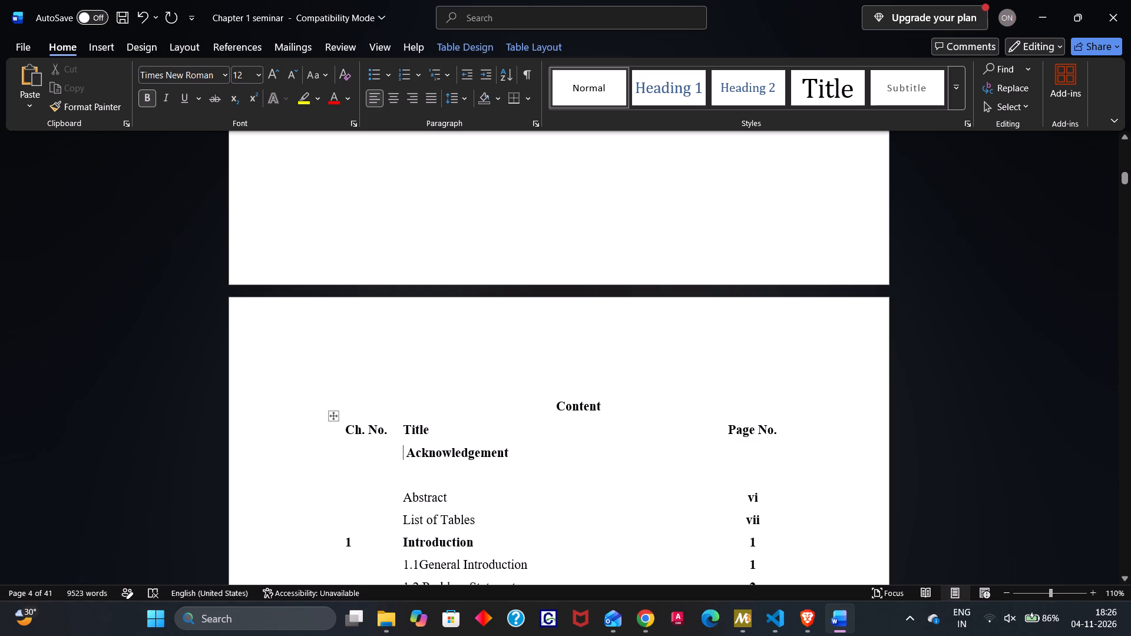
Set the paragraph alignment of the "Acknowledgement" contents entry to Justified.
{"action": "left_click_drag", "start_coordinate": [408, 456], "coordinate": [514, 450]}
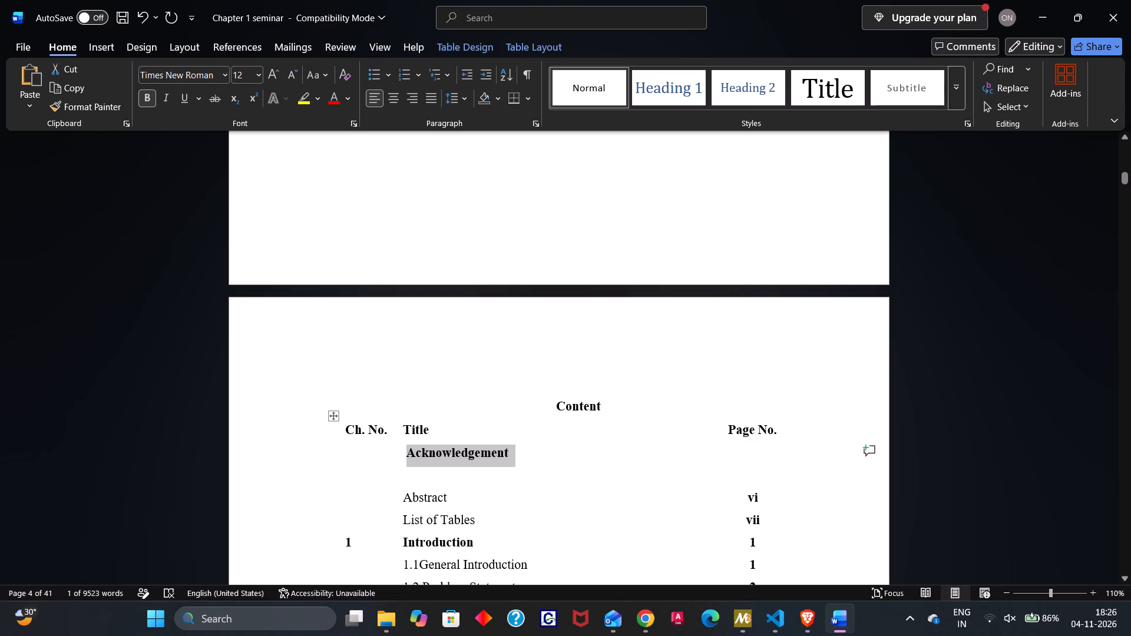
{"action": "left_click", "coordinate": [534, 125]}
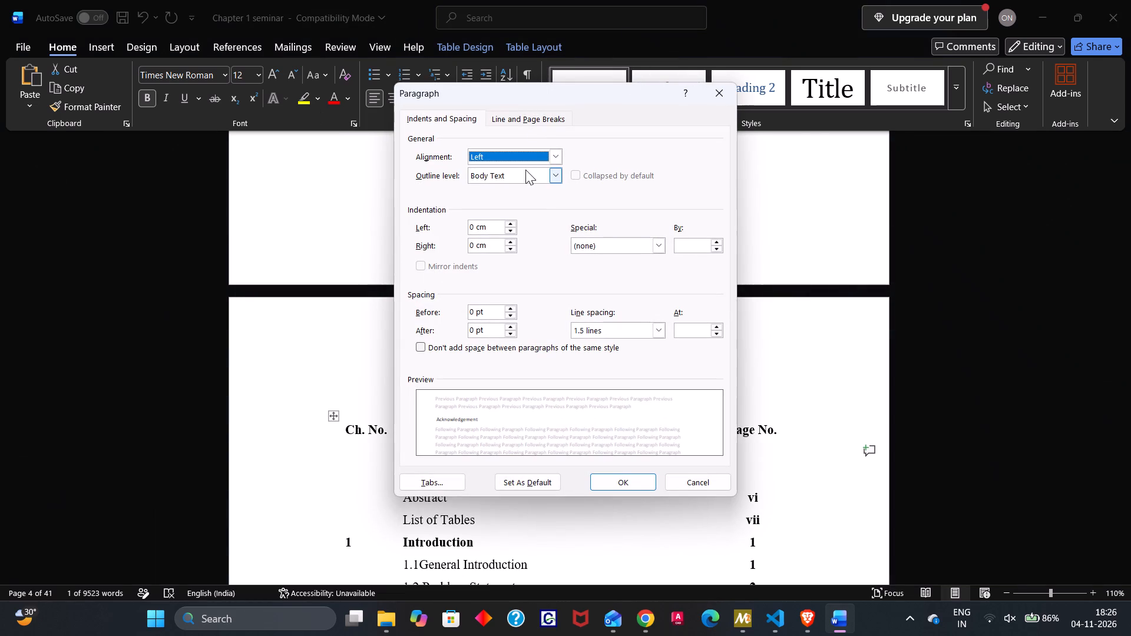
{"action": "left_click", "coordinate": [519, 157]}
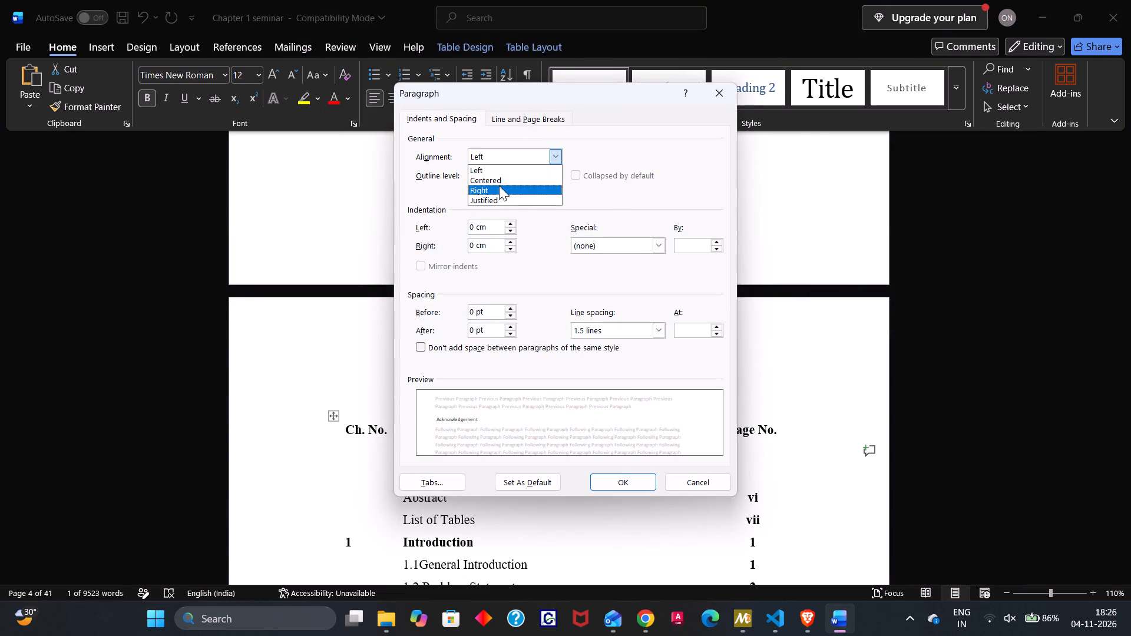
{"action": "left_click", "coordinate": [497, 201]}
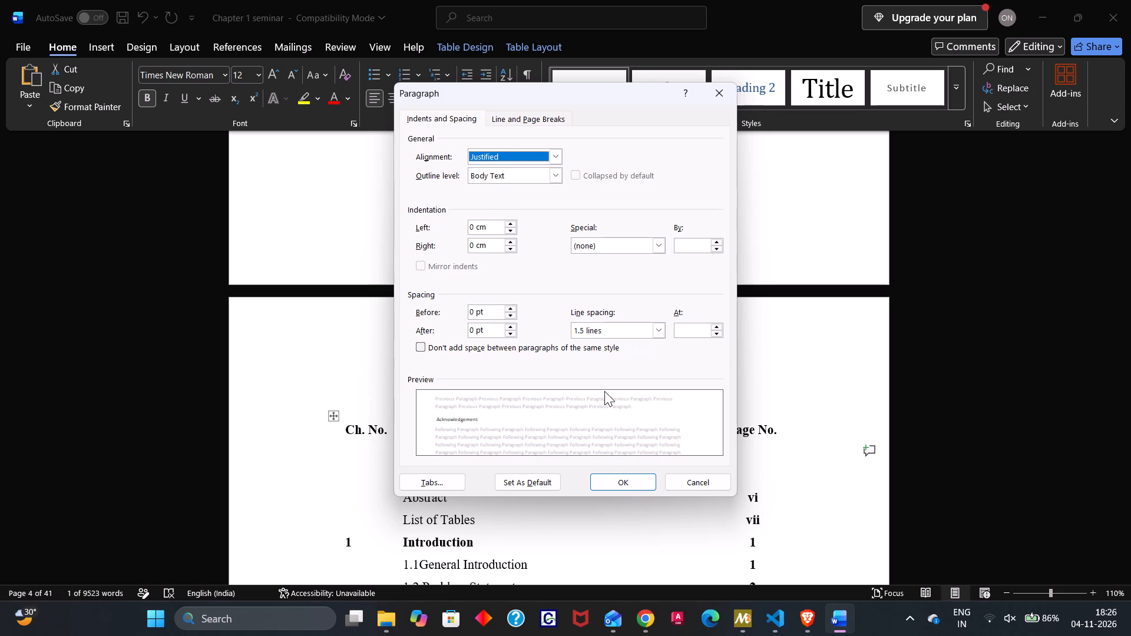
{"action": "left_click", "coordinate": [623, 479]}
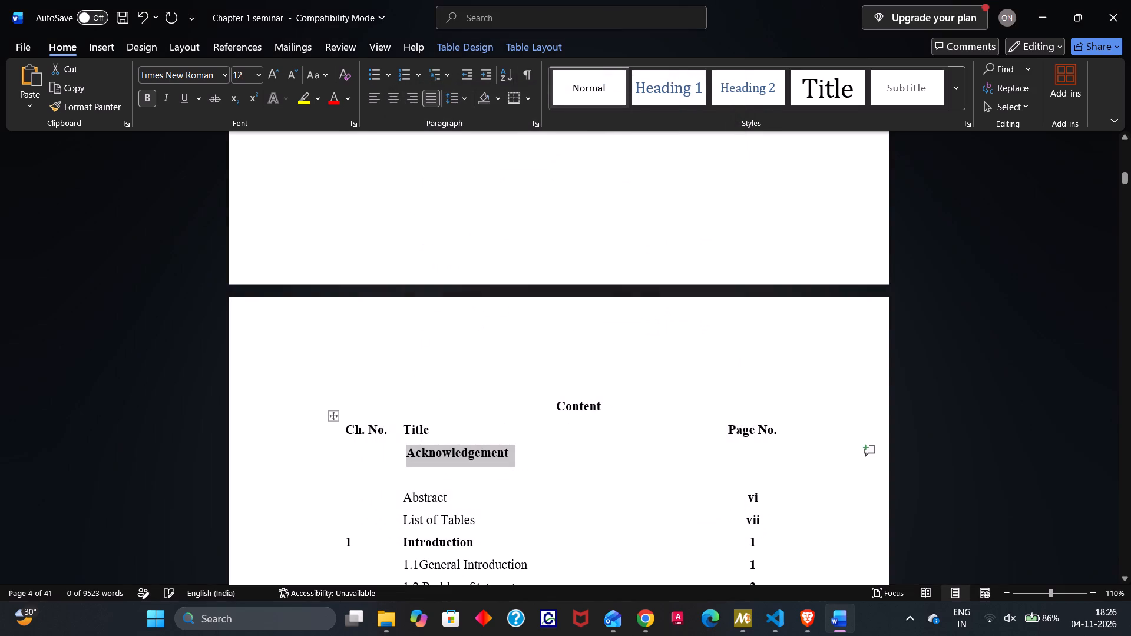
Delete the empty line beneath "Acknowledgement" in its contents table row, above the Abstract entry.
{"action": "left_click", "coordinate": [464, 492]}
{"action": "left_click", "coordinate": [436, 483]}
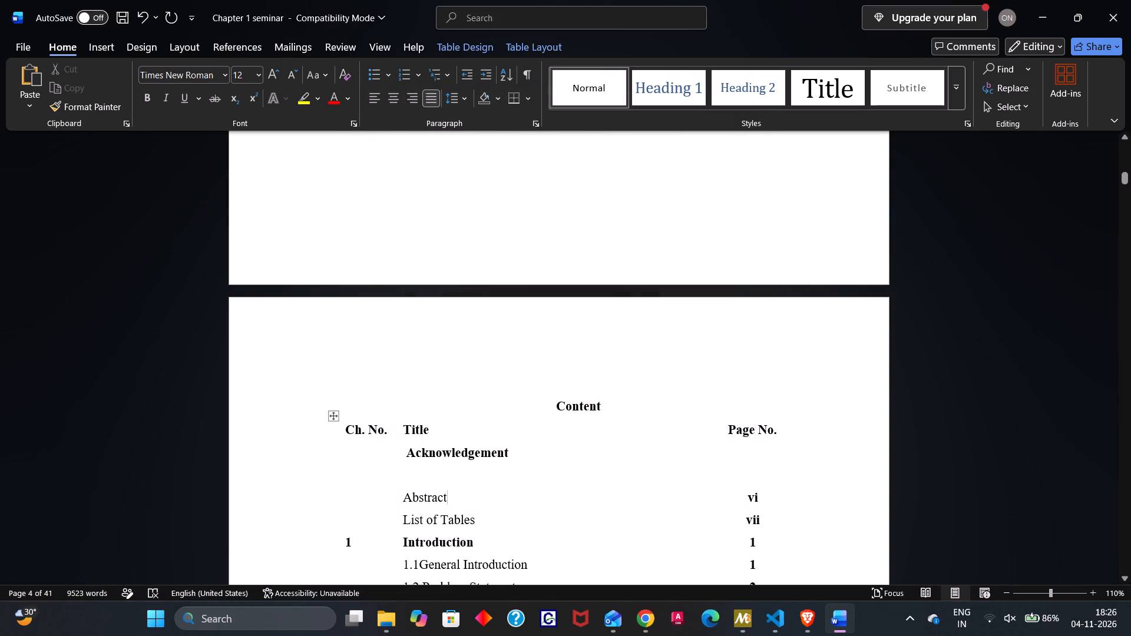
{"action": "key", "text": "BackSpace"}
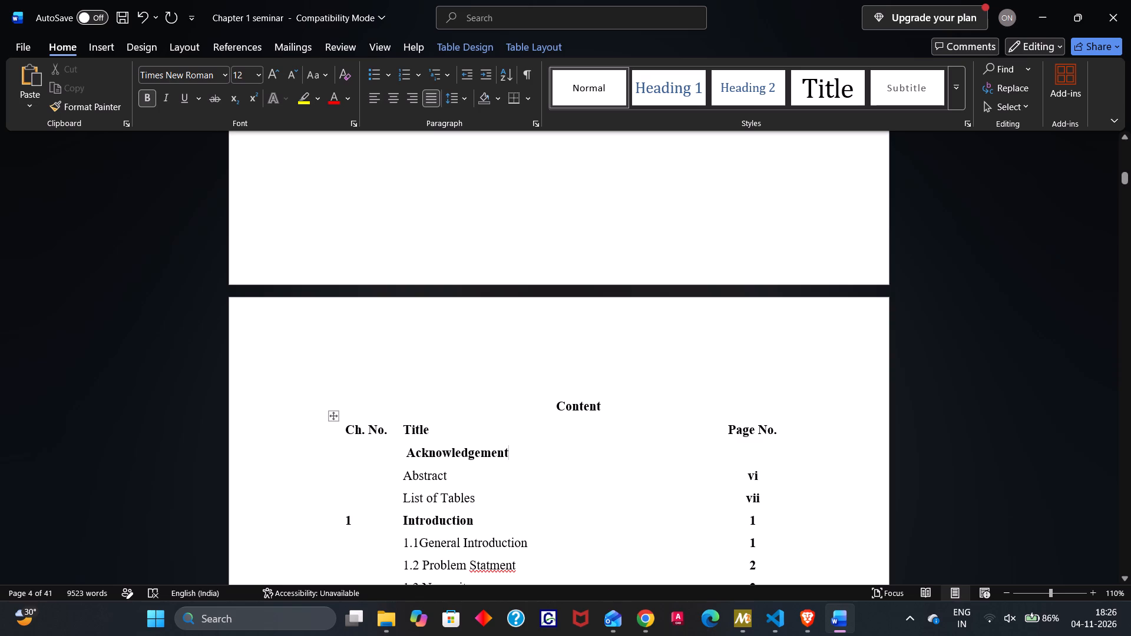
Remove the bold formatting from the "Acknowledgement" entry in the contents table.
{"action": "left_click_drag", "start_coordinate": [510, 454], "coordinate": [398, 446]}
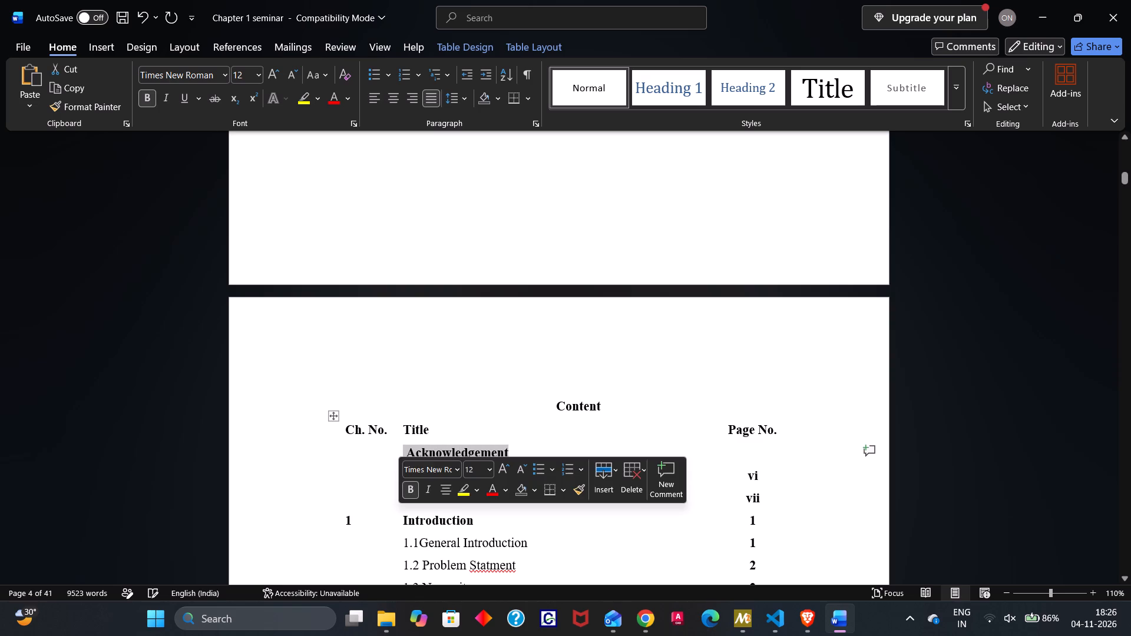
{"action": "left_click", "coordinate": [407, 488]}
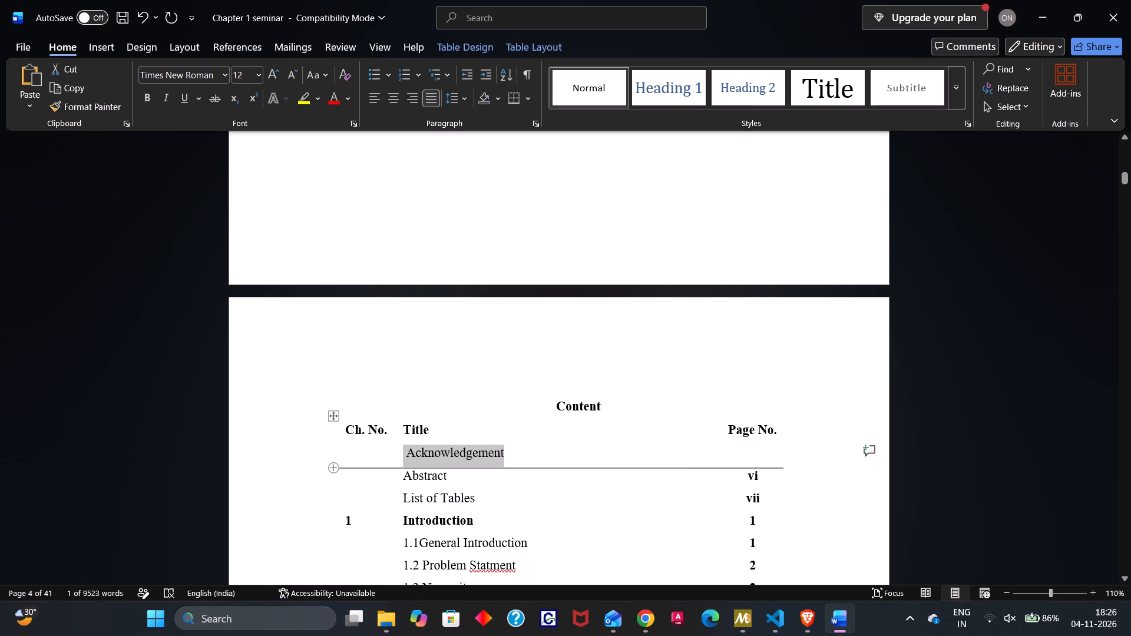
{"action": "left_click", "coordinate": [329, 478]}
Review the rest of the contents table, the abstract page and the opening Chapter 1 pages for layout and page numbering.
{"action": "scroll", "coordinate": [409, 498], "scroll_direction": "down", "scroll_amount": 1}
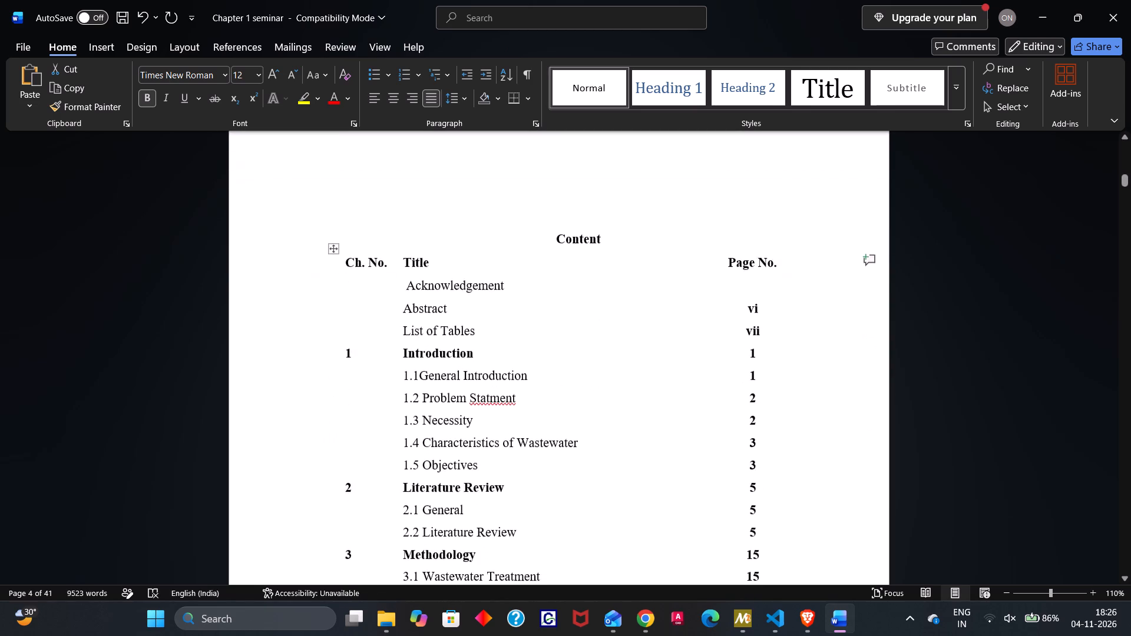
{"action": "scroll", "coordinate": [409, 498], "scroll_direction": "down", "scroll_amount": 4}
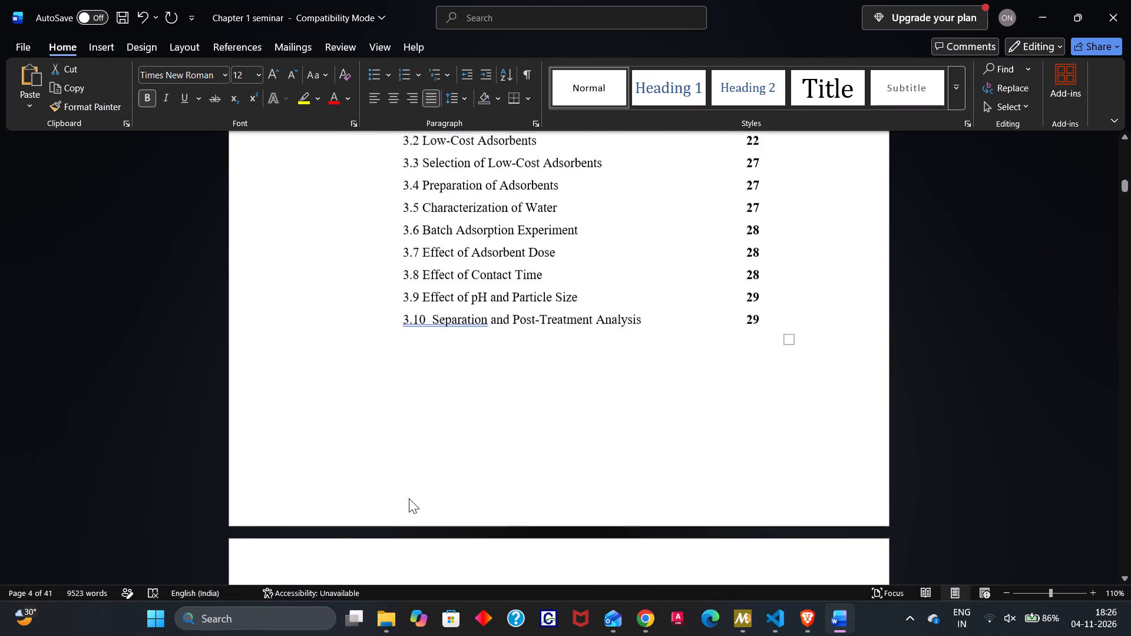
{"action": "scroll", "coordinate": [409, 498], "scroll_direction": "down", "scroll_amount": 5}
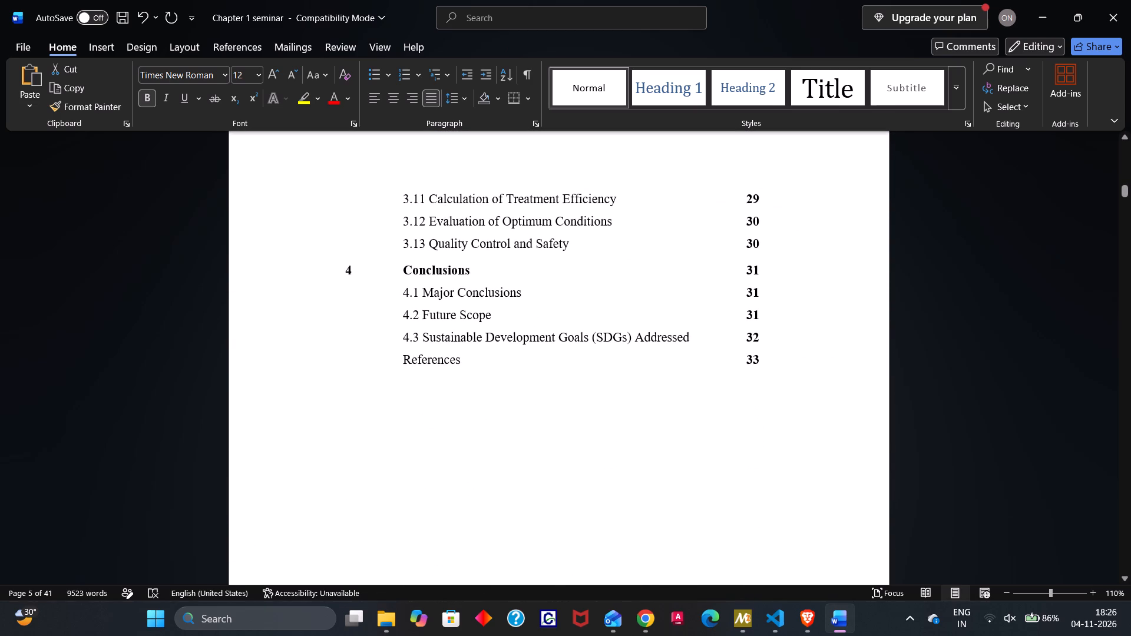
{"action": "scroll", "coordinate": [409, 498], "scroll_direction": "down", "scroll_amount": 1}
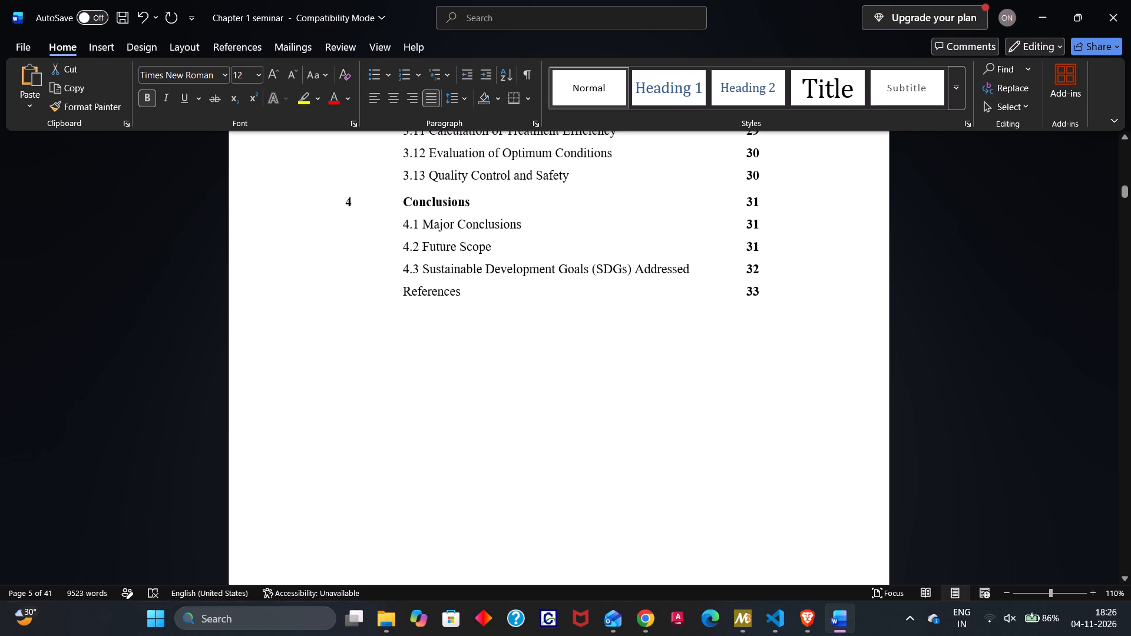
{"action": "scroll", "coordinate": [409, 498], "scroll_direction": "down", "scroll_amount": 3}
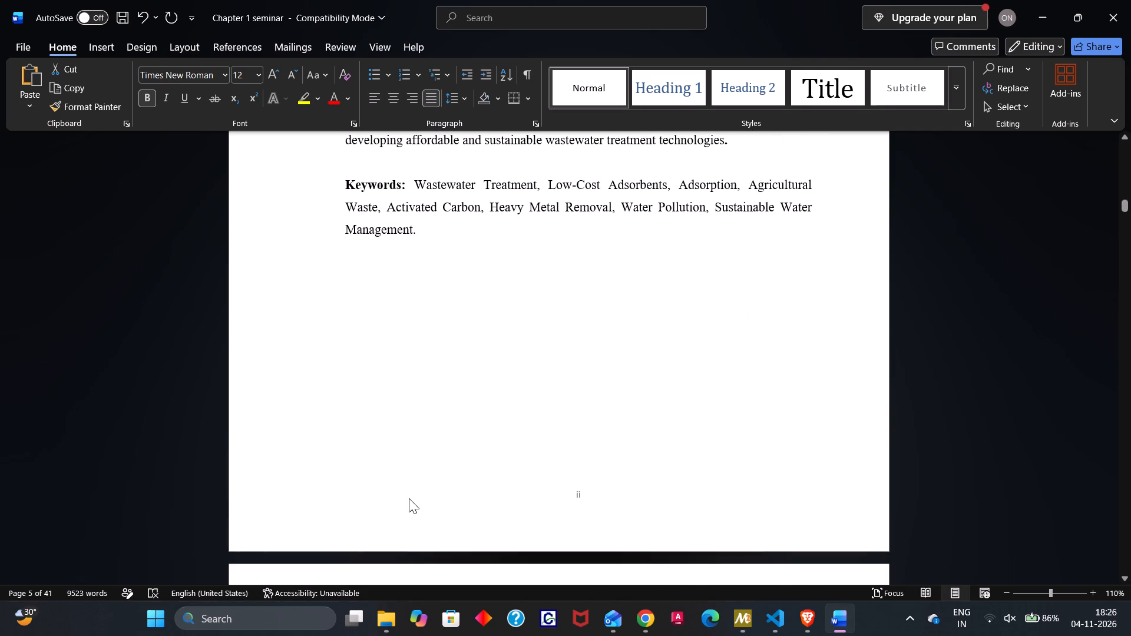
{"action": "scroll", "coordinate": [409, 498], "scroll_direction": "up", "scroll_amount": 4}
{"action": "scroll", "coordinate": [409, 498], "scroll_direction": "down", "scroll_amount": 2}
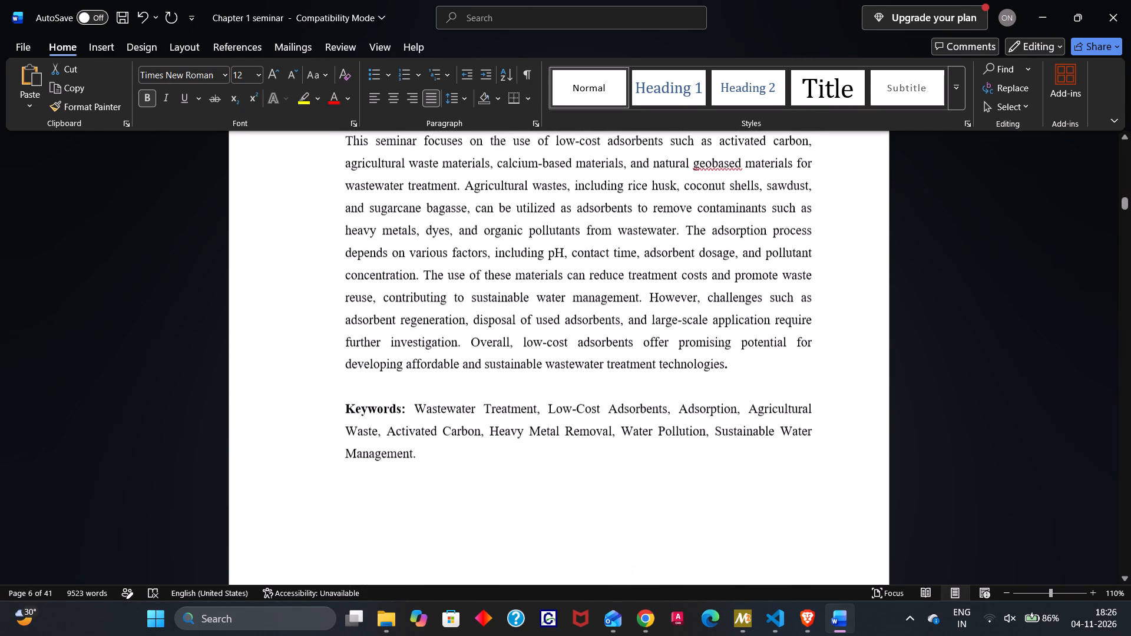
{"action": "scroll", "coordinate": [409, 498], "scroll_direction": "down", "scroll_amount": 4}
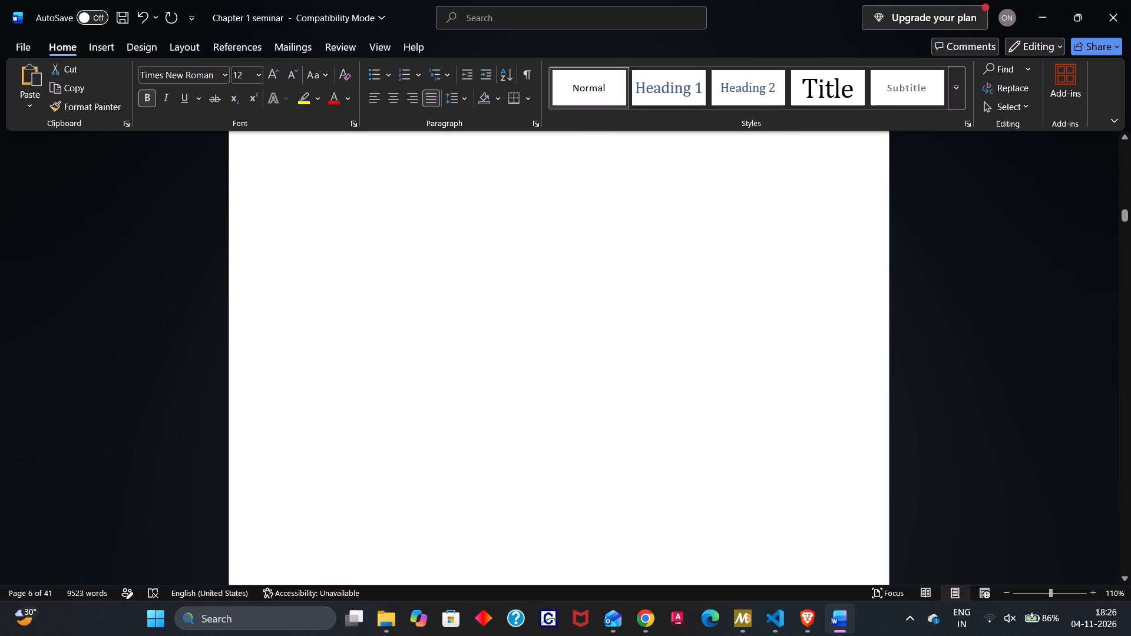
{"action": "scroll", "coordinate": [409, 498], "scroll_direction": "down", "scroll_amount": 3}
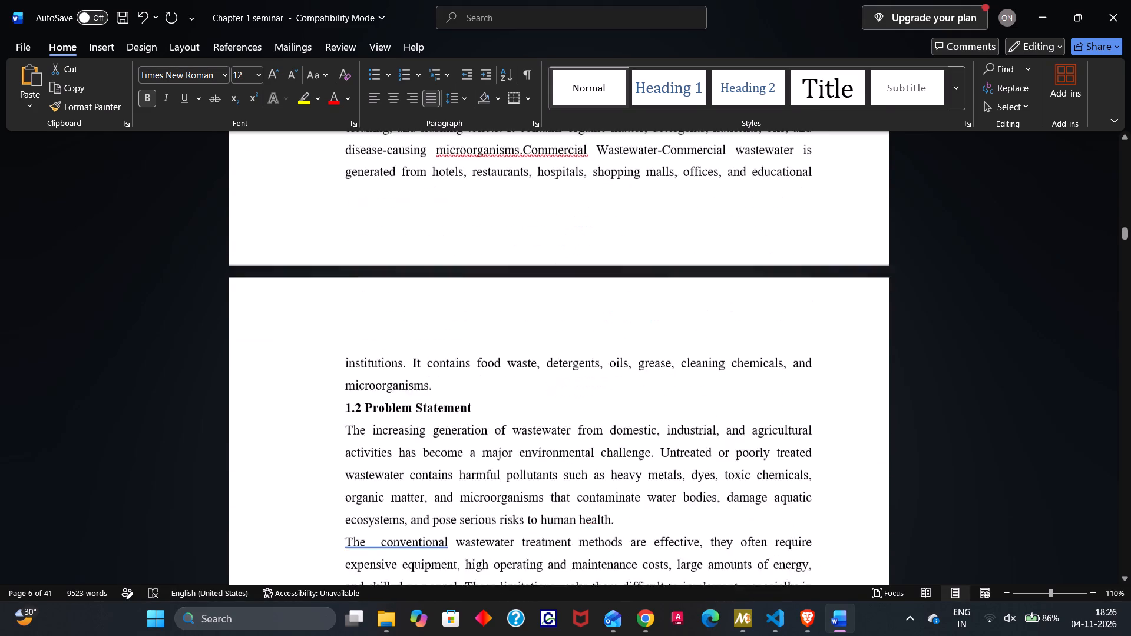
{"action": "scroll", "coordinate": [409, 498], "scroll_direction": "down", "scroll_amount": 2}
{"action": "scroll", "coordinate": [409, 498], "scroll_direction": "up", "scroll_amount": 1}
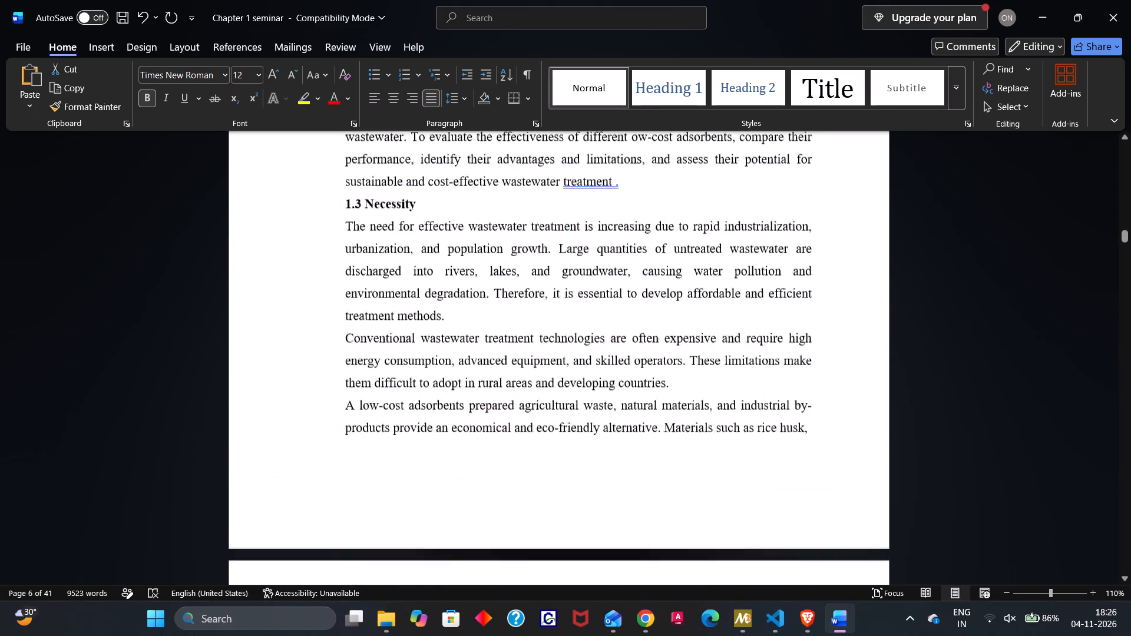
{"action": "scroll", "coordinate": [409, 498], "scroll_direction": "up", "scroll_amount": 2}
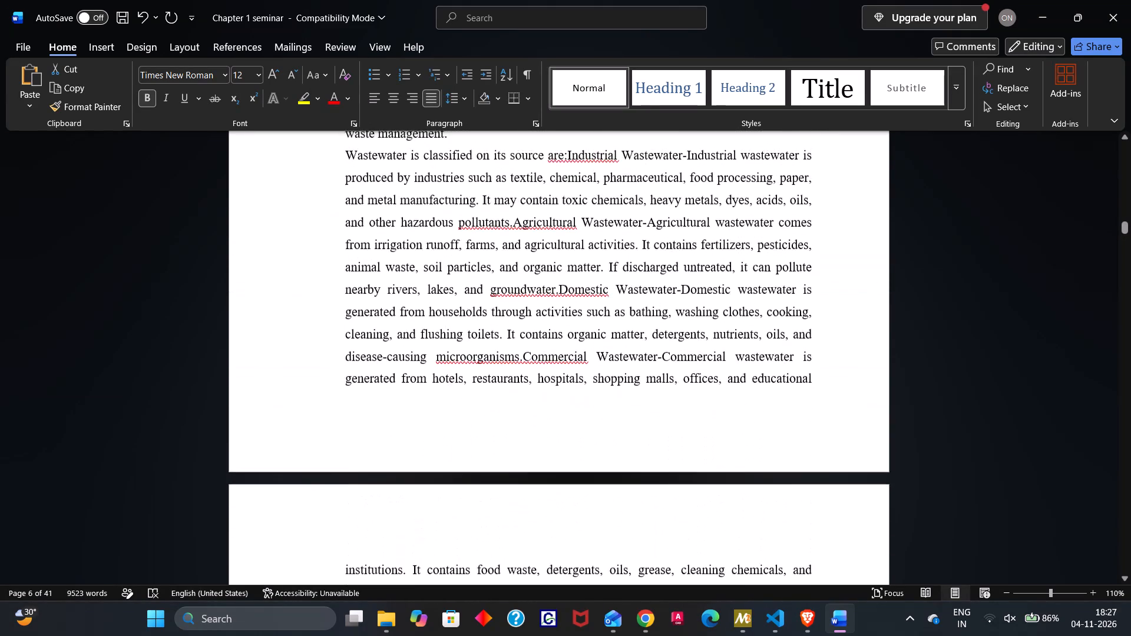
{"action": "scroll", "coordinate": [409, 498], "scroll_direction": "up", "scroll_amount": 3}
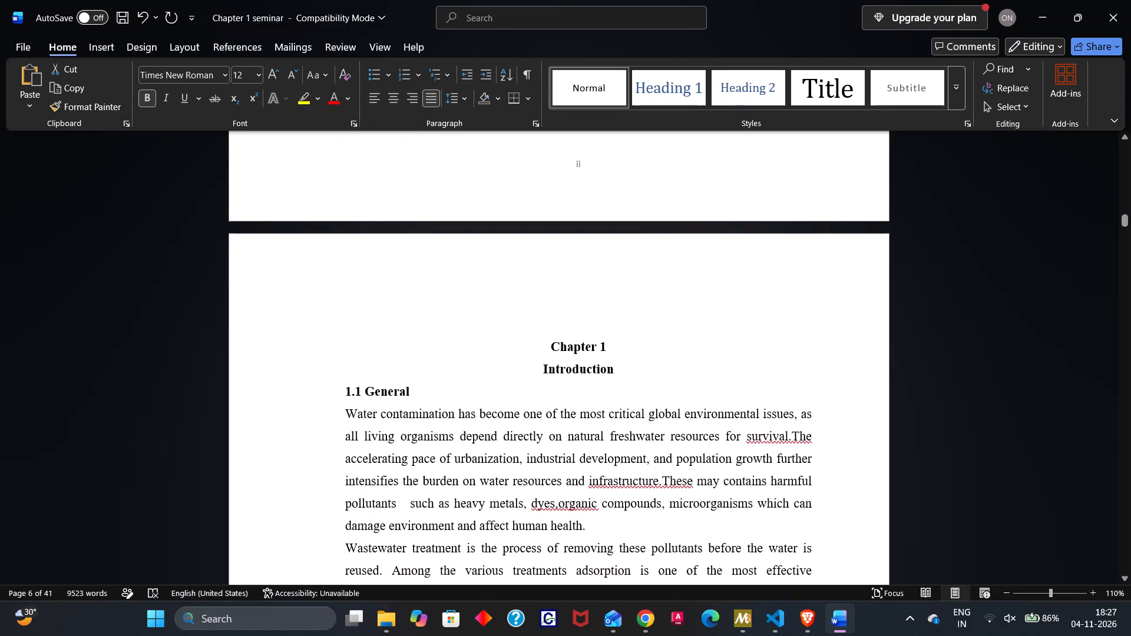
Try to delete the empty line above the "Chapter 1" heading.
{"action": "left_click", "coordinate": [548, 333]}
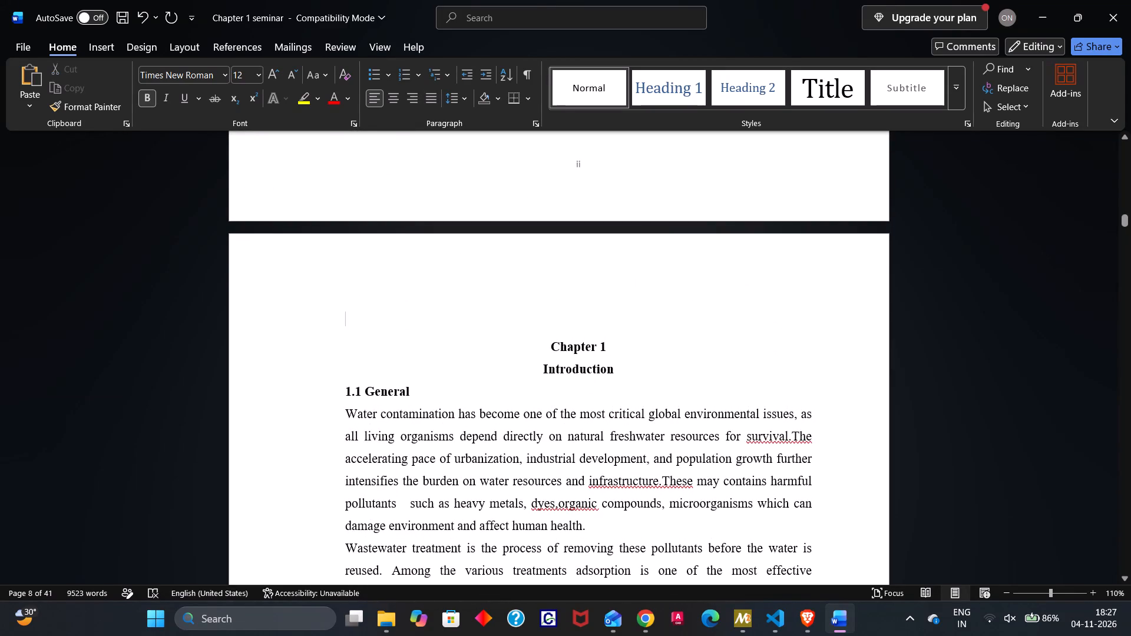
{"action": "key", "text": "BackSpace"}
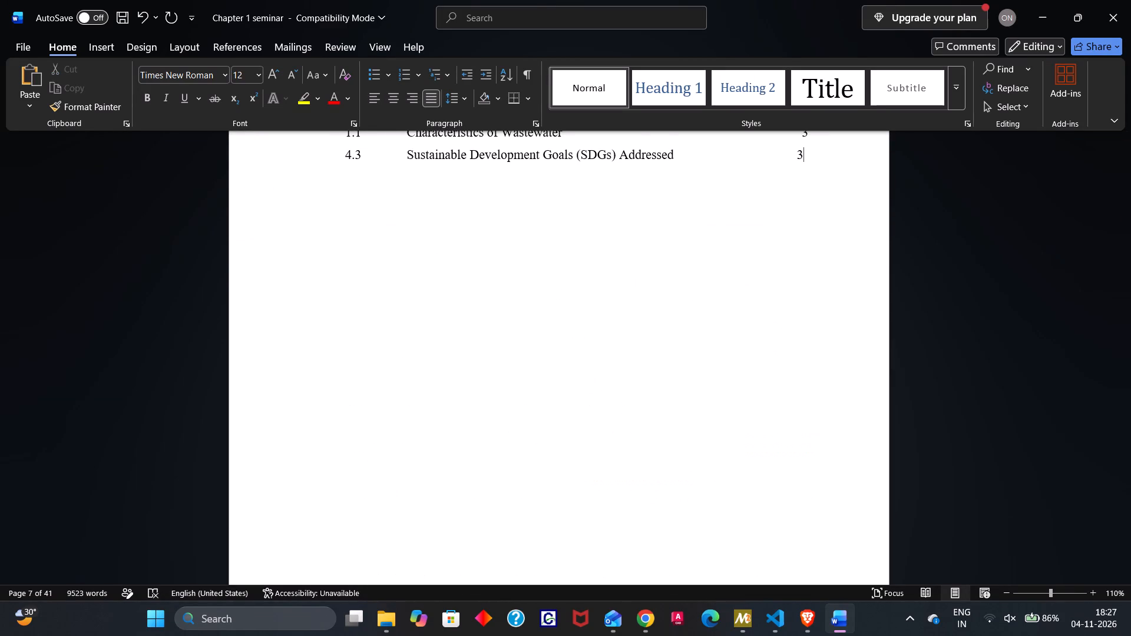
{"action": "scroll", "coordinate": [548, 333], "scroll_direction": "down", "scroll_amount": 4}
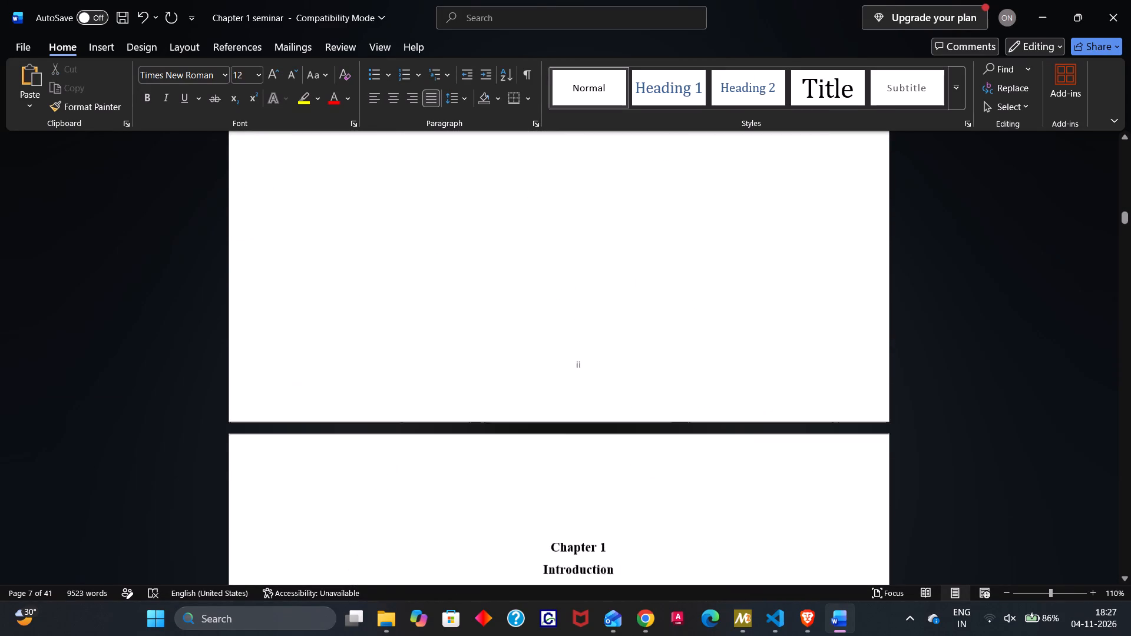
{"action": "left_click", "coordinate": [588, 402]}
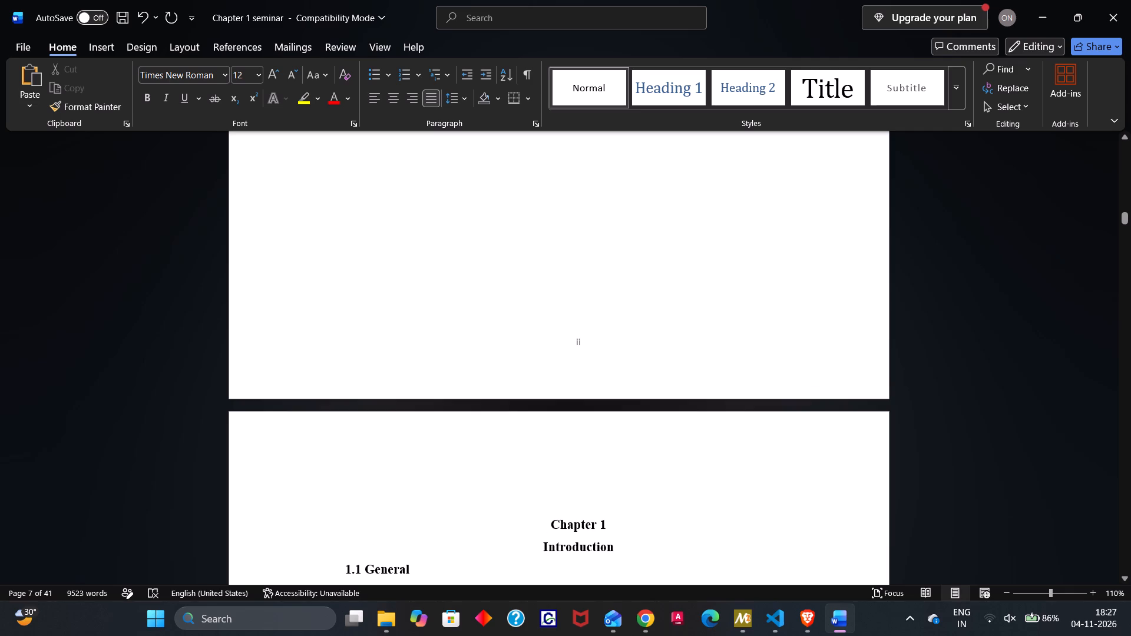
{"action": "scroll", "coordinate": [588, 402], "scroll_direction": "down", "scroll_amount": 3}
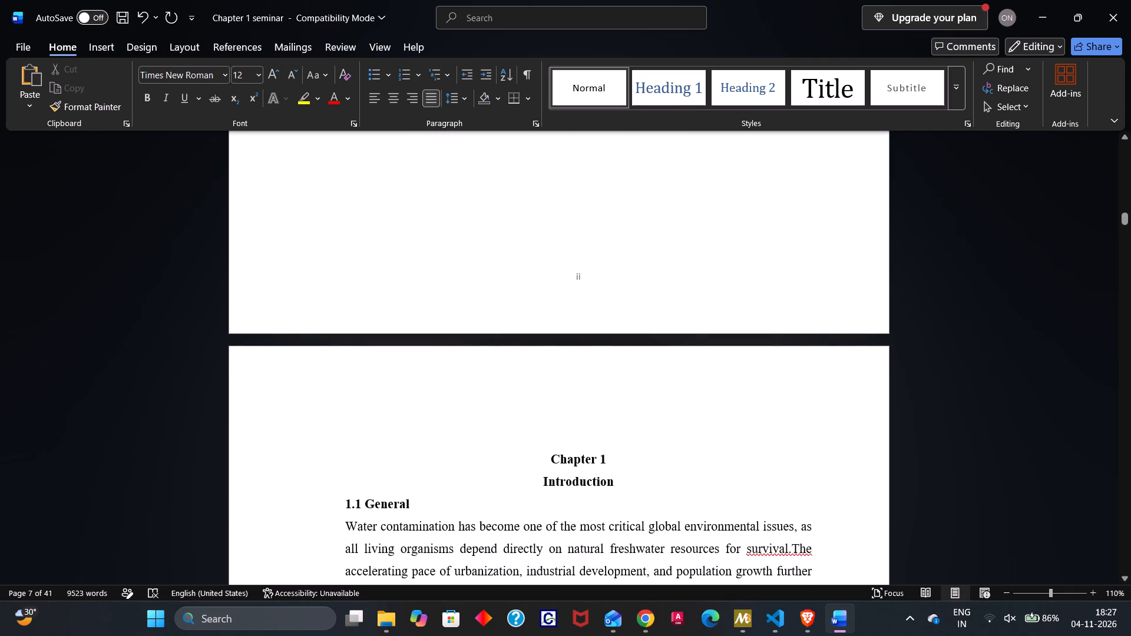
Insert a page break at the empty line above the "Chapter 1" heading.
{"action": "left_click", "coordinate": [560, 398]}
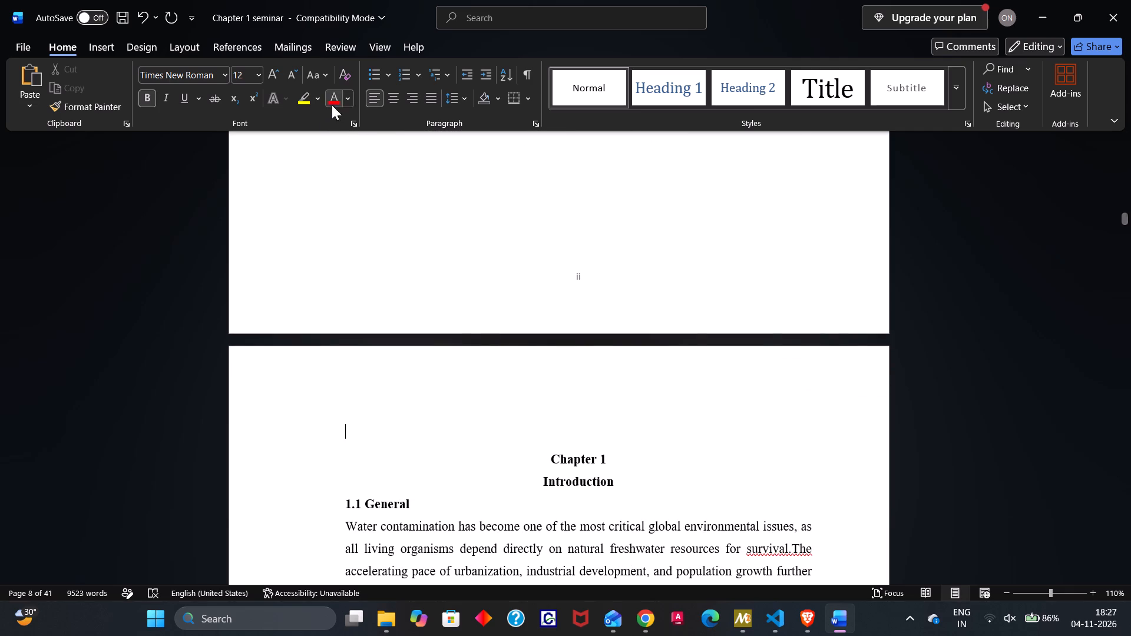
{"action": "left_click", "coordinate": [106, 46]}
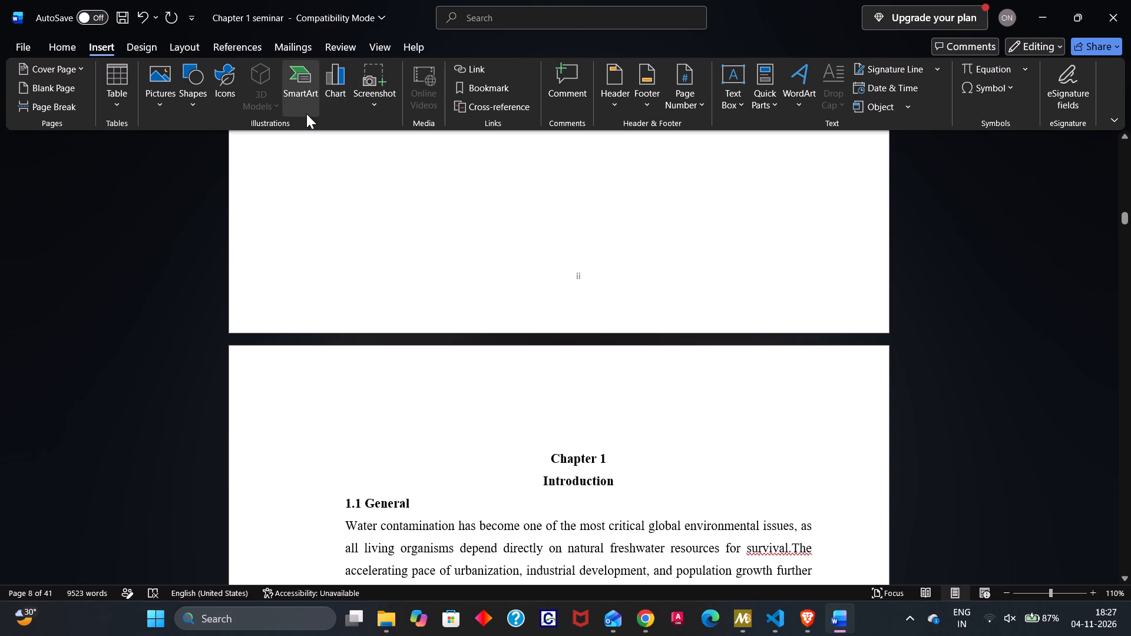
{"action": "left_click", "coordinate": [52, 107]}
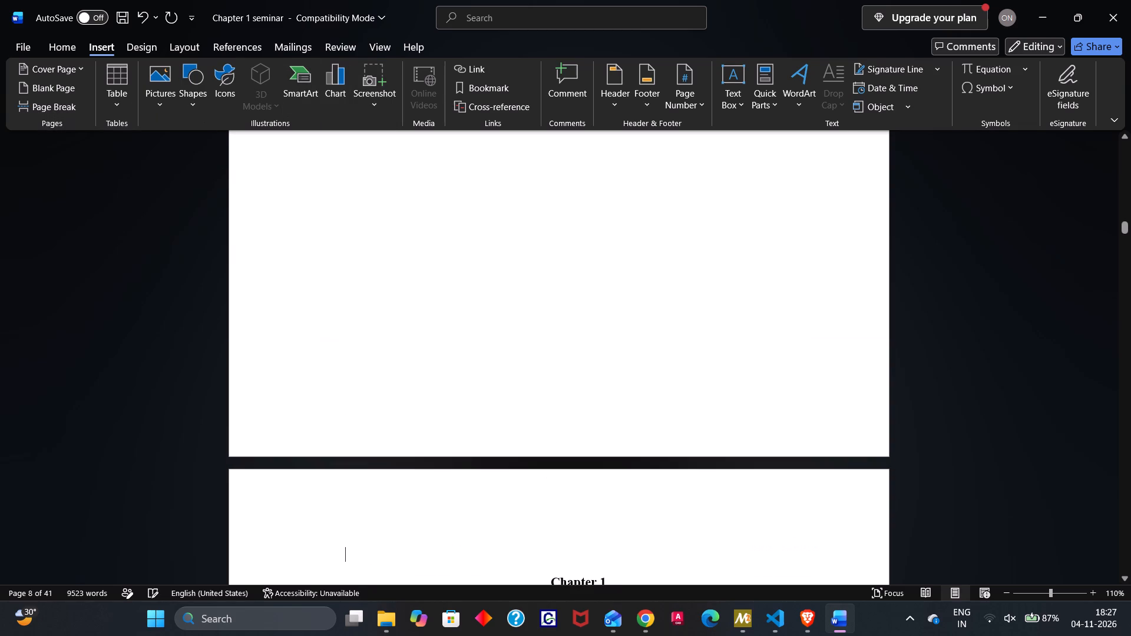
Check the pages around the new page break and delete the empty line above the "Chapter 1" heading.
{"action": "scroll", "coordinate": [444, 336], "scroll_direction": "up", "scroll_amount": 1}
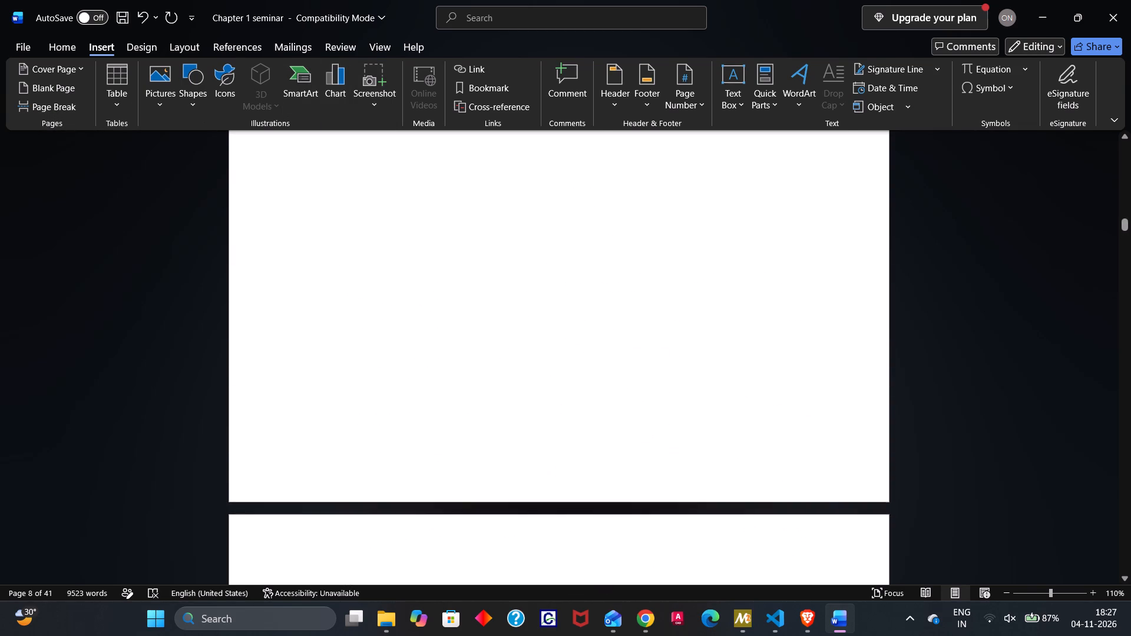
{"action": "scroll", "coordinate": [444, 336], "scroll_direction": "up", "scroll_amount": 3}
{"action": "scroll", "coordinate": [444, 336], "scroll_direction": "down", "scroll_amount": 2}
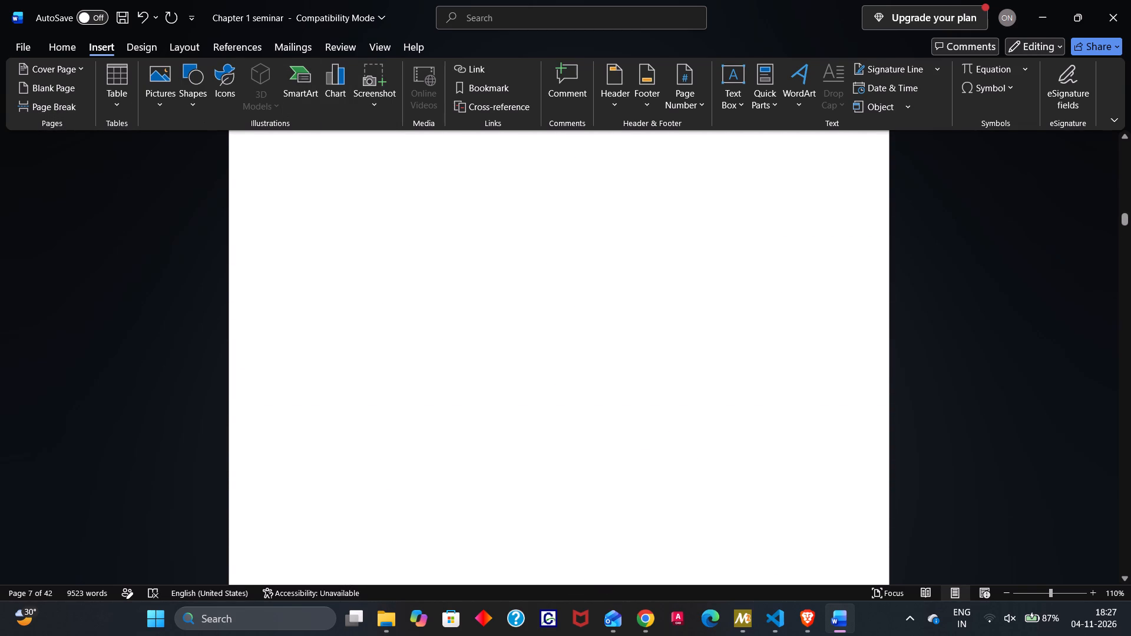
{"action": "scroll", "coordinate": [444, 336], "scroll_direction": "left", "scroll_amount": 1}
{"action": "scroll", "coordinate": [444, 336], "scroll_direction": "down", "scroll_amount": 5}
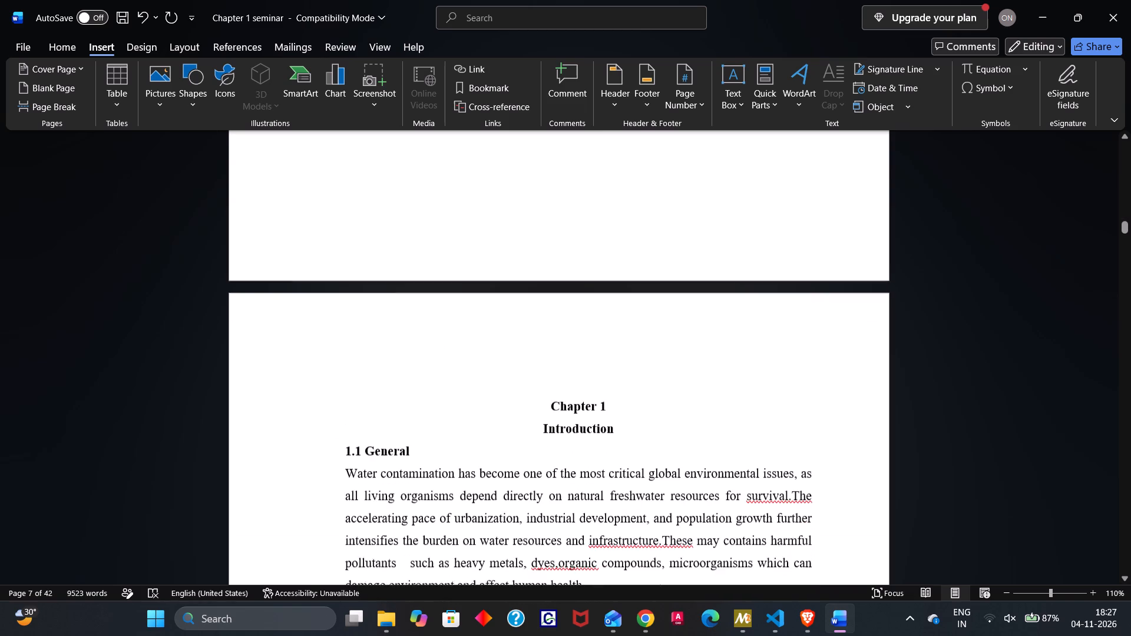
{"action": "scroll", "coordinate": [444, 336], "scroll_direction": "down", "scroll_amount": 1}
{"action": "key", "text": "BackSpace"}
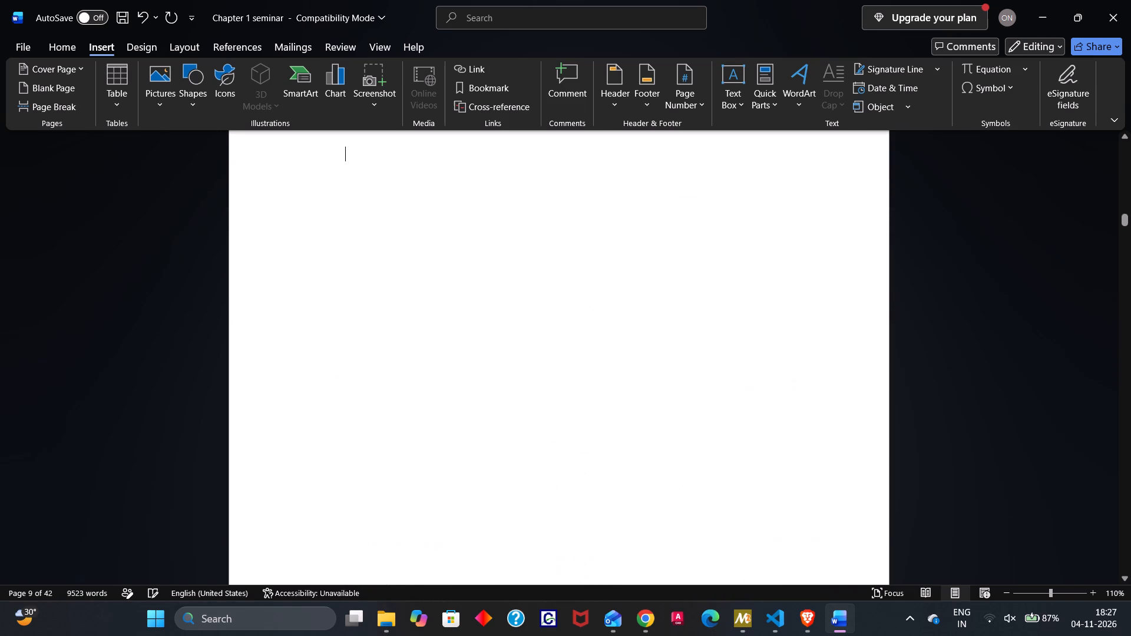
{"action": "scroll", "coordinate": [444, 336], "scroll_direction": "down", "scroll_amount": 4}
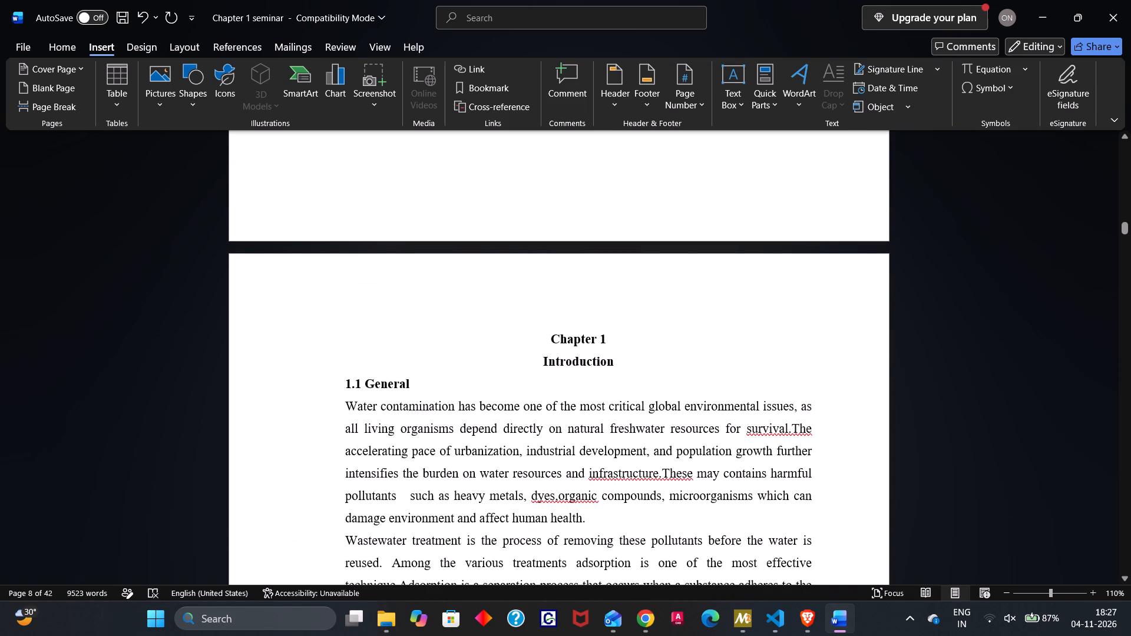
Open the footer of the first Chapter 1 page and apply page number format 1, 2, 3, starting at 1.
{"action": "scroll", "coordinate": [570, 376], "scroll_direction": "down", "scroll_amount": 3}
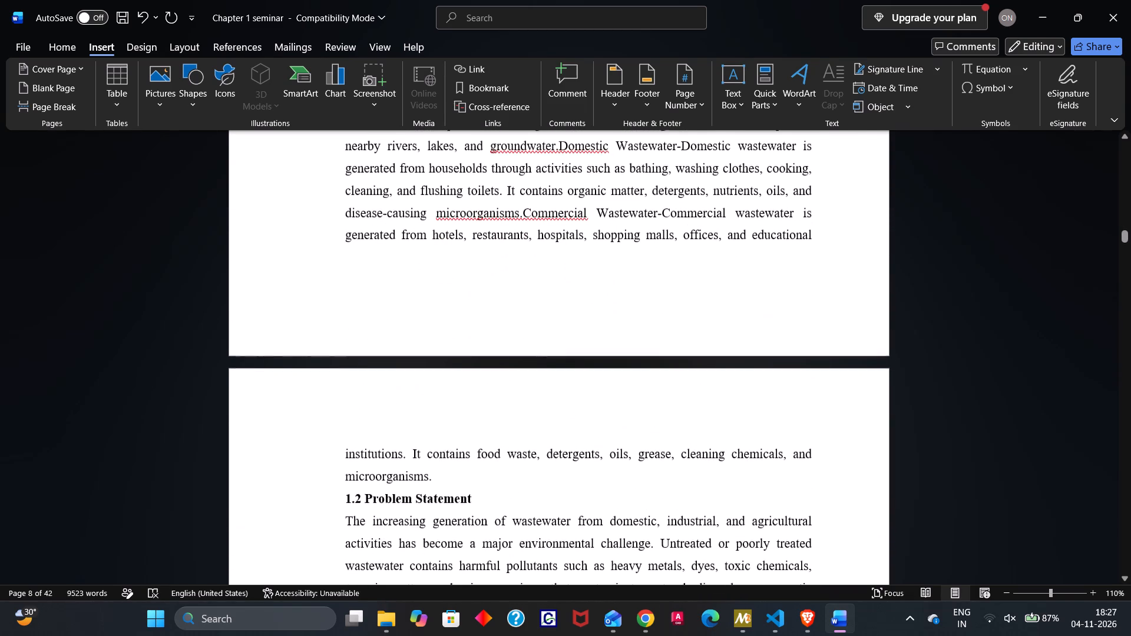
{"action": "left_click", "coordinate": [584, 322]}
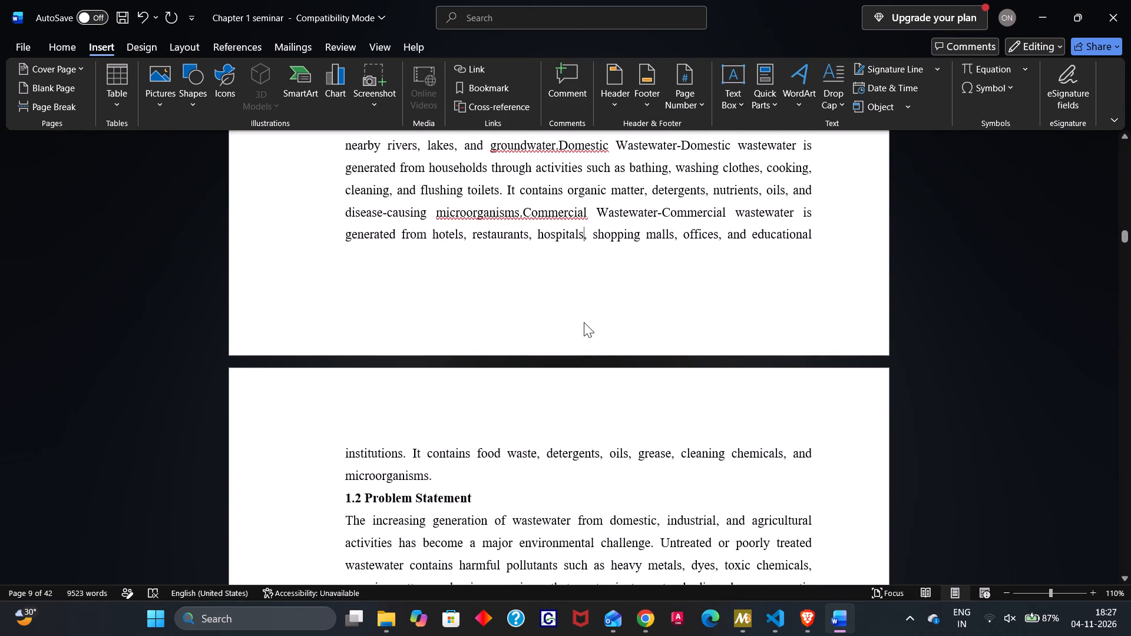
{"action": "left_click", "coordinate": [584, 322]}
{"action": "left_click", "coordinate": [577, 319]}
{"action": "double_click", "coordinate": [577, 319]}
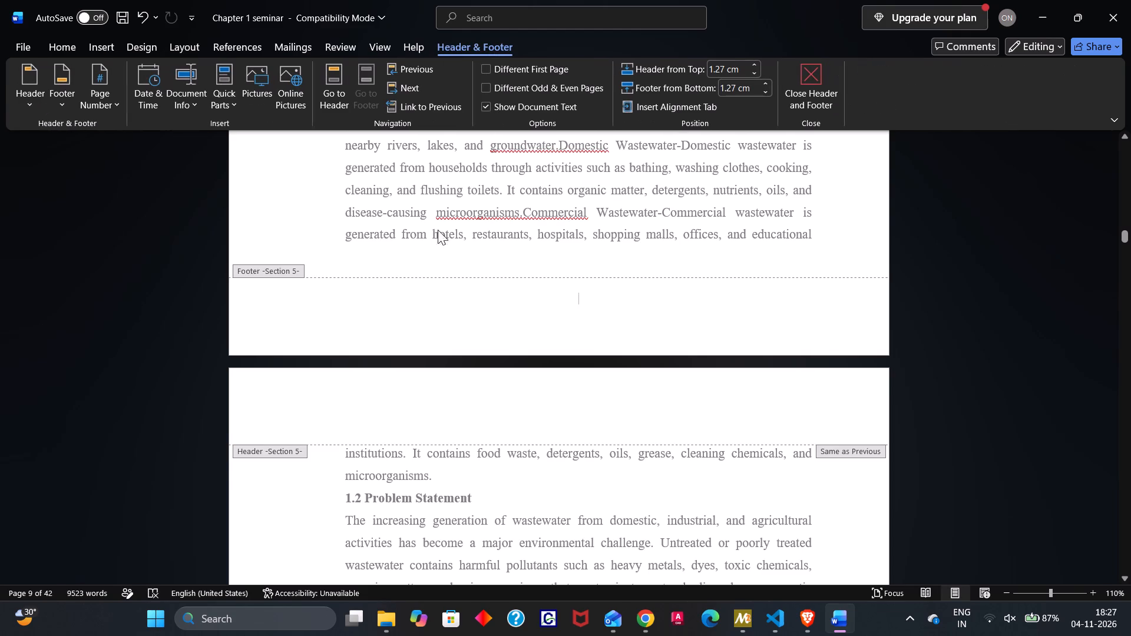
{"action": "left_click", "coordinate": [110, 104]}
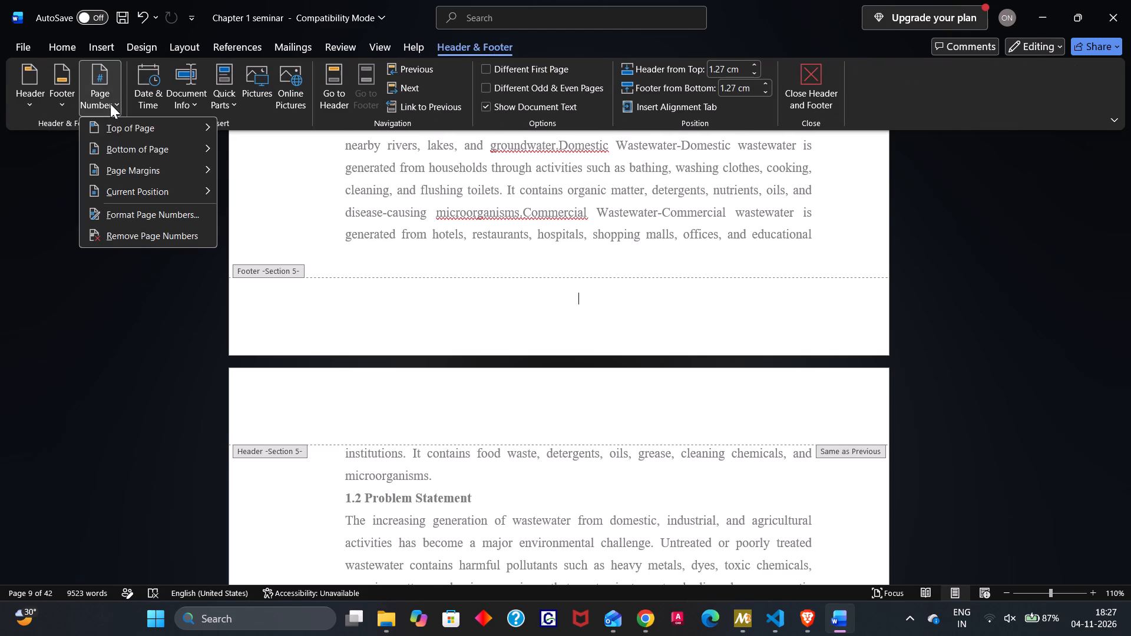
{"action": "left_click", "coordinate": [142, 218]}
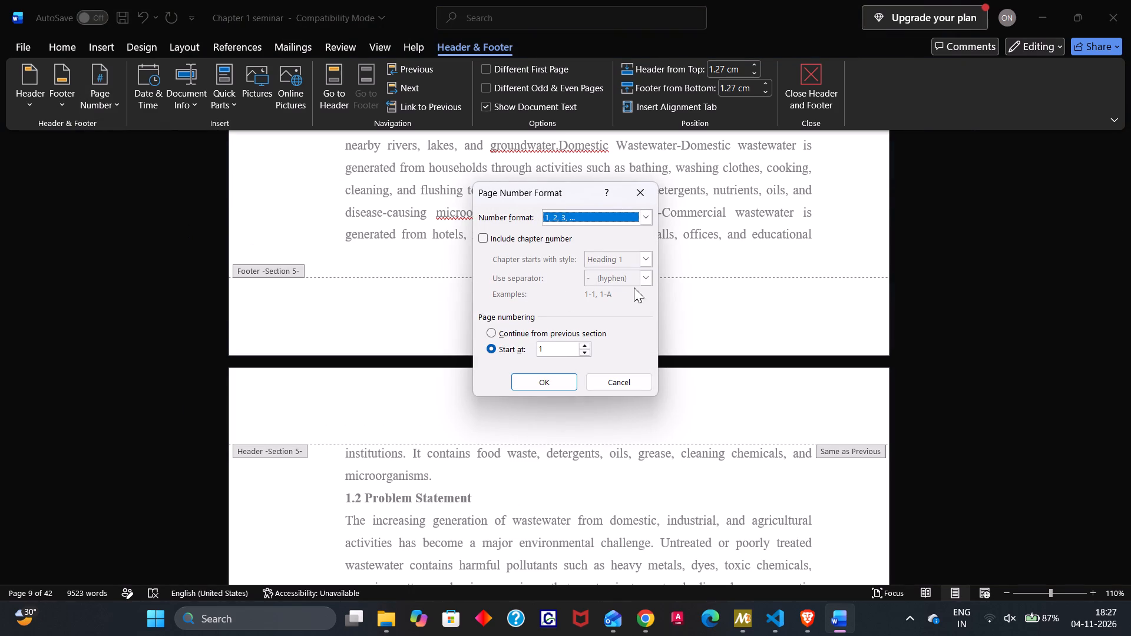
{"action": "left_click", "coordinate": [544, 379]}
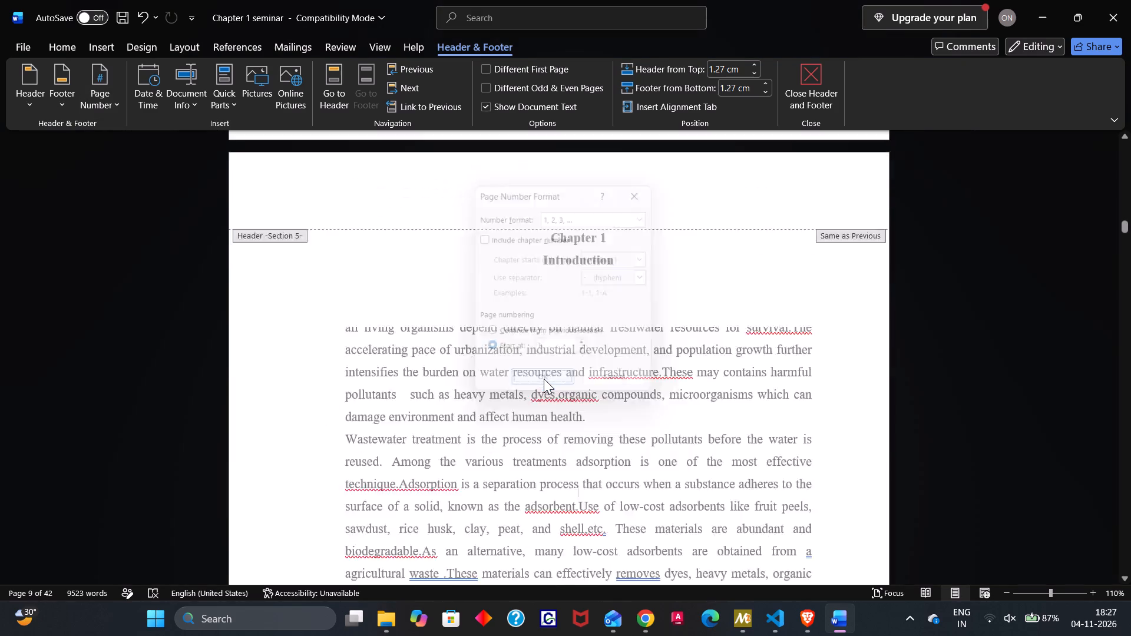
{"action": "scroll", "coordinate": [544, 379], "scroll_direction": "down", "scroll_amount": 5}
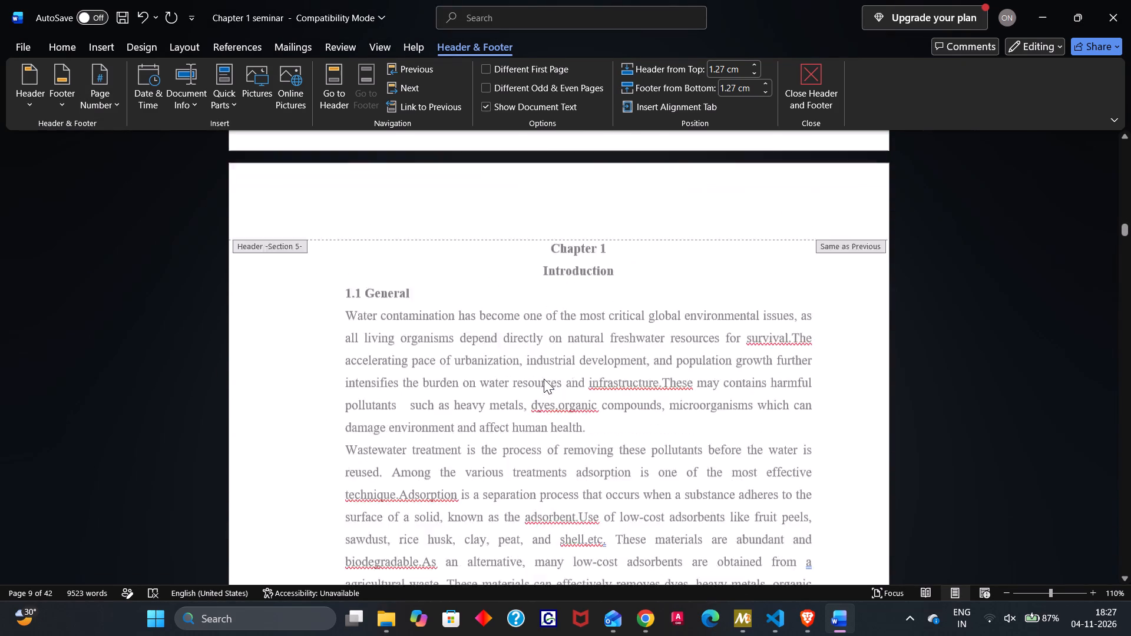
Delete the blank page in front of the Chapter 1 page.
{"action": "scroll", "coordinate": [544, 379], "scroll_direction": "down", "scroll_amount": 1}
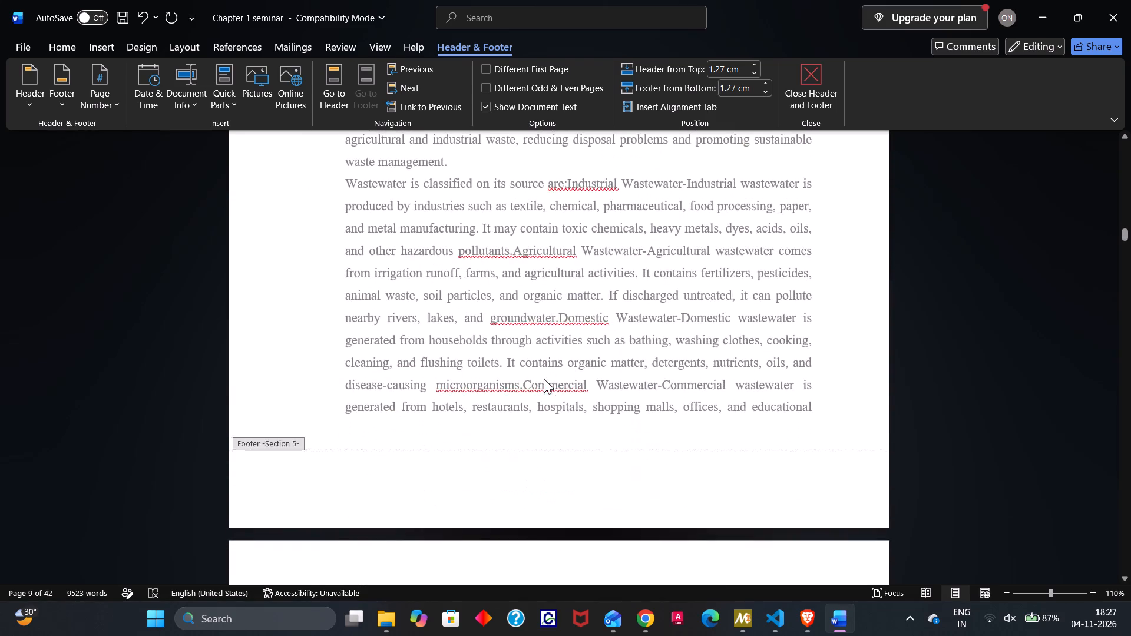
{"action": "scroll", "coordinate": [544, 379], "scroll_direction": "down", "scroll_amount": 2}
{"action": "scroll", "coordinate": [544, 379], "scroll_direction": "up", "scroll_amount": 8}
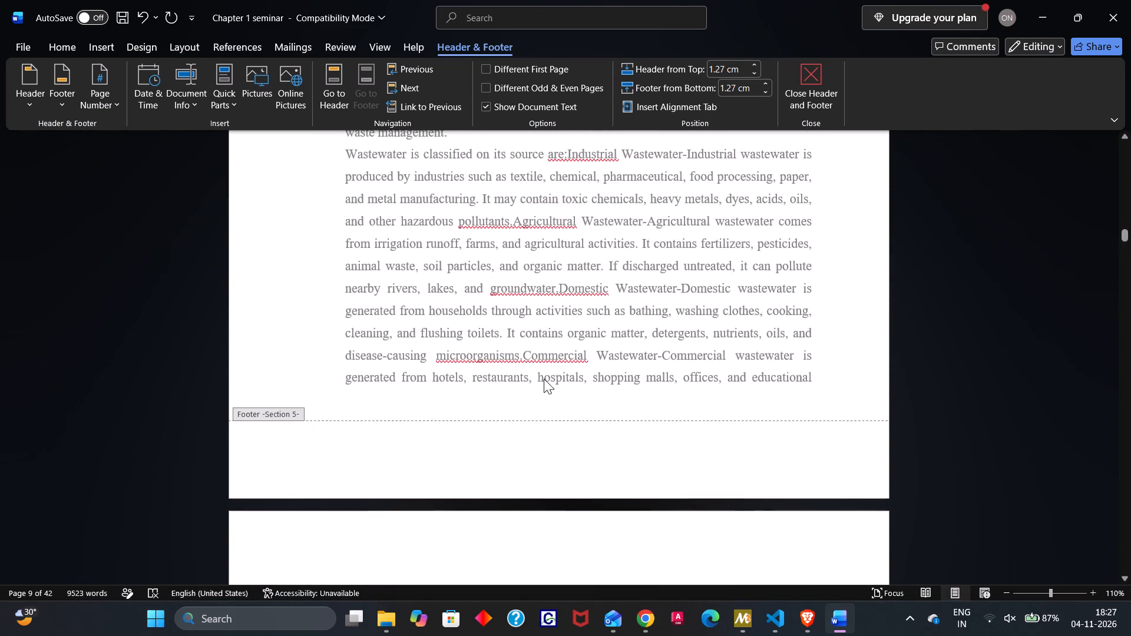
{"action": "scroll", "coordinate": [544, 379], "scroll_direction": "up", "scroll_amount": 4}
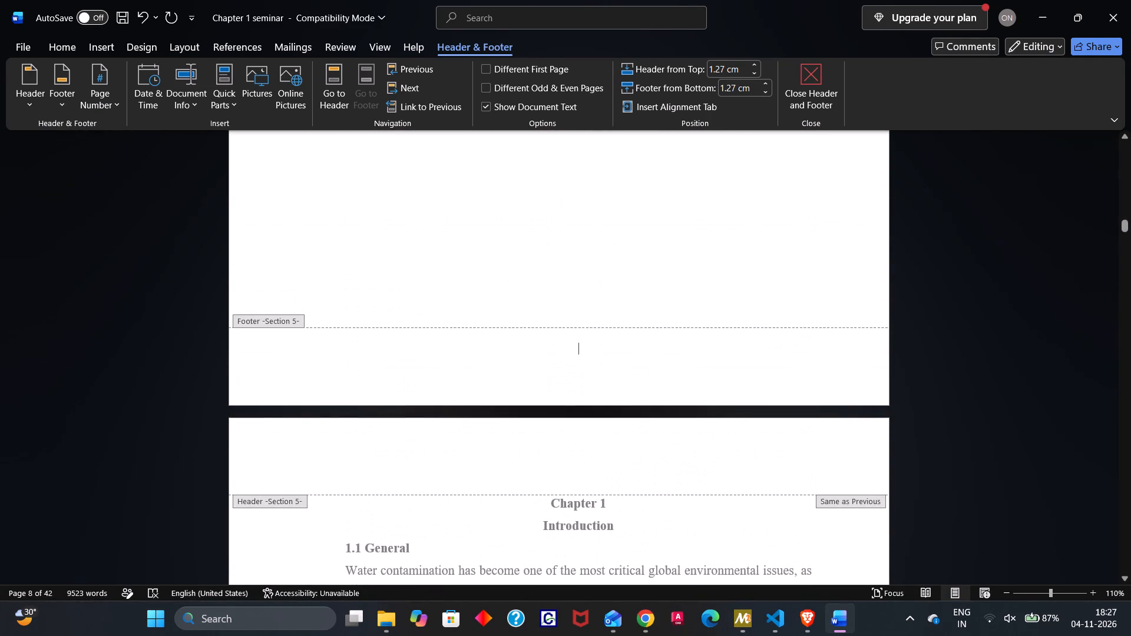
{"action": "key", "text": "Delete"}
{"action": "triple_click", "coordinate": [538, 302]}
{"action": "key", "text": "Delete"}
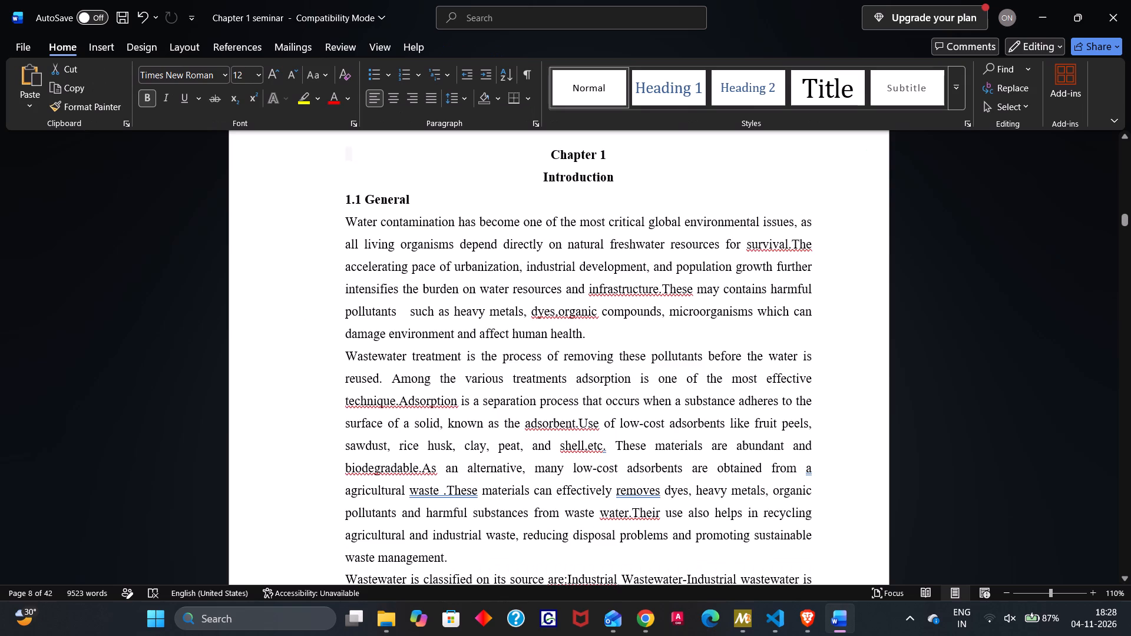
Open the footer of the first Chapter 1 page and apply page number format 1, 2, 3, starting at 1.
{"action": "scroll", "coordinate": [538, 302], "scroll_direction": "up", "scroll_amount": 4}
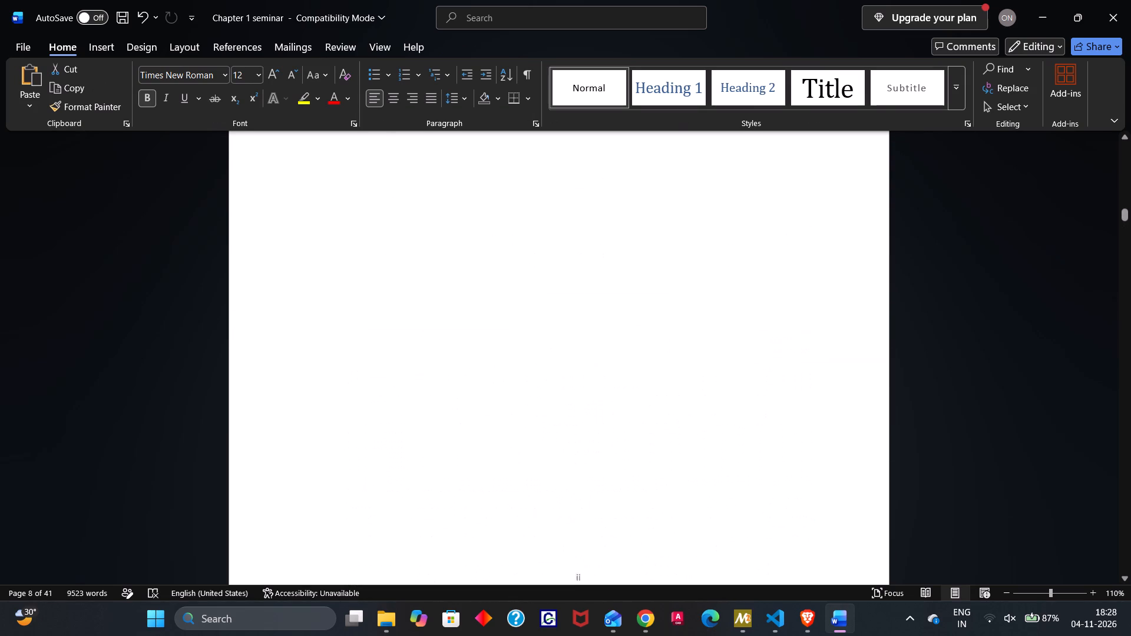
{"action": "scroll", "coordinate": [538, 302], "scroll_direction": "down", "scroll_amount": 3}
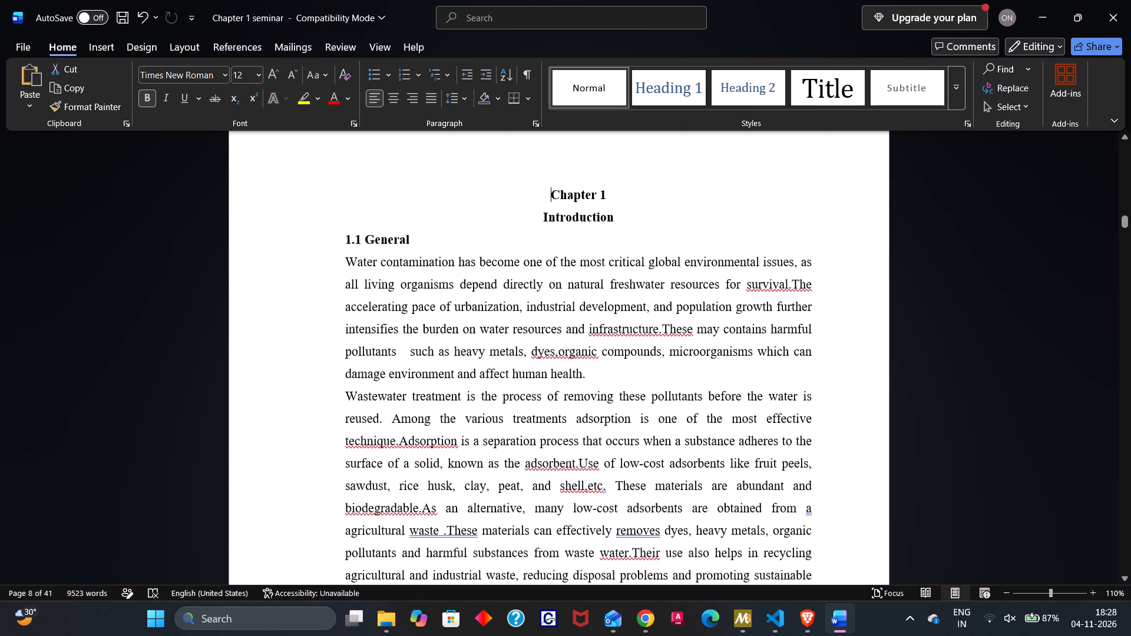
{"action": "scroll", "coordinate": [538, 302], "scroll_direction": "down", "scroll_amount": 3}
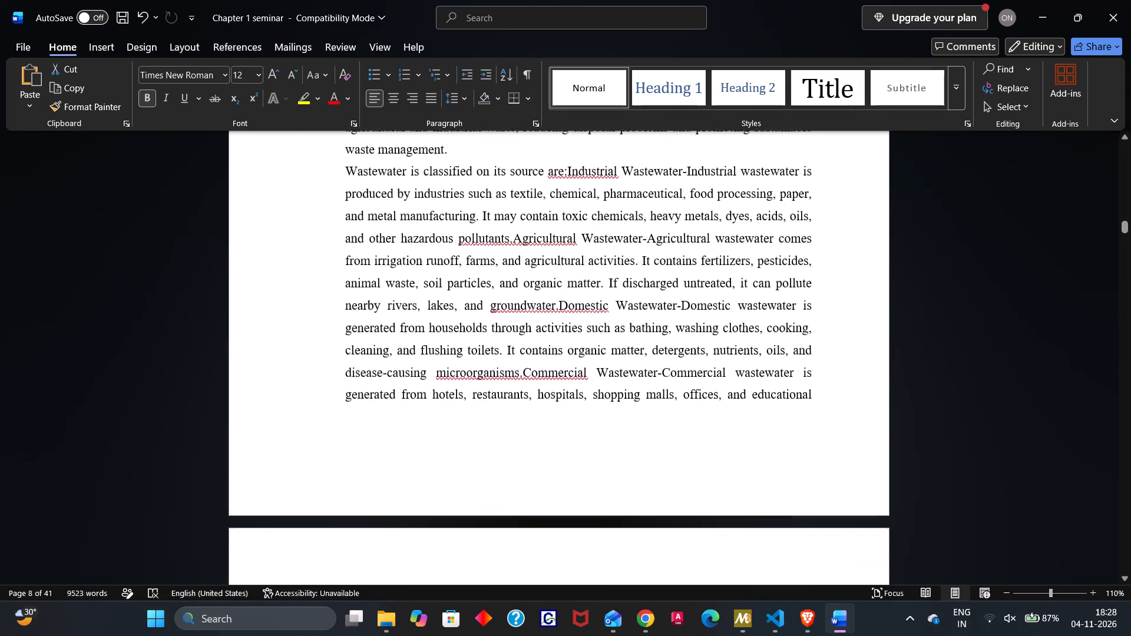
{"action": "left_click", "coordinate": [587, 460]}
{"action": "double_click", "coordinate": [587, 460]}
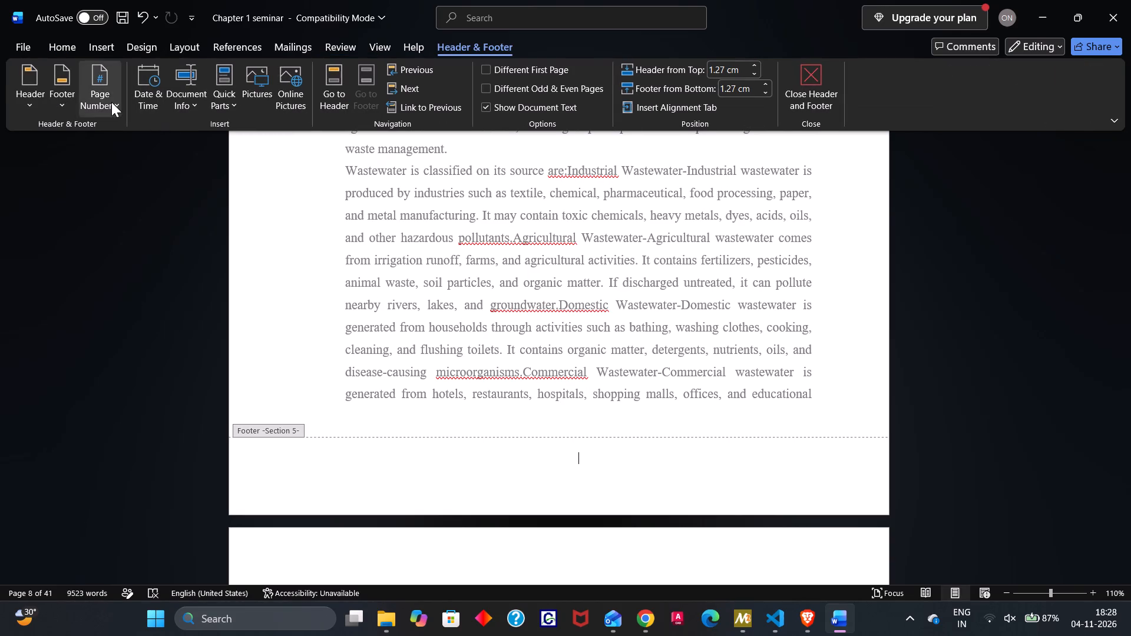
{"action": "left_click", "coordinate": [111, 102]}
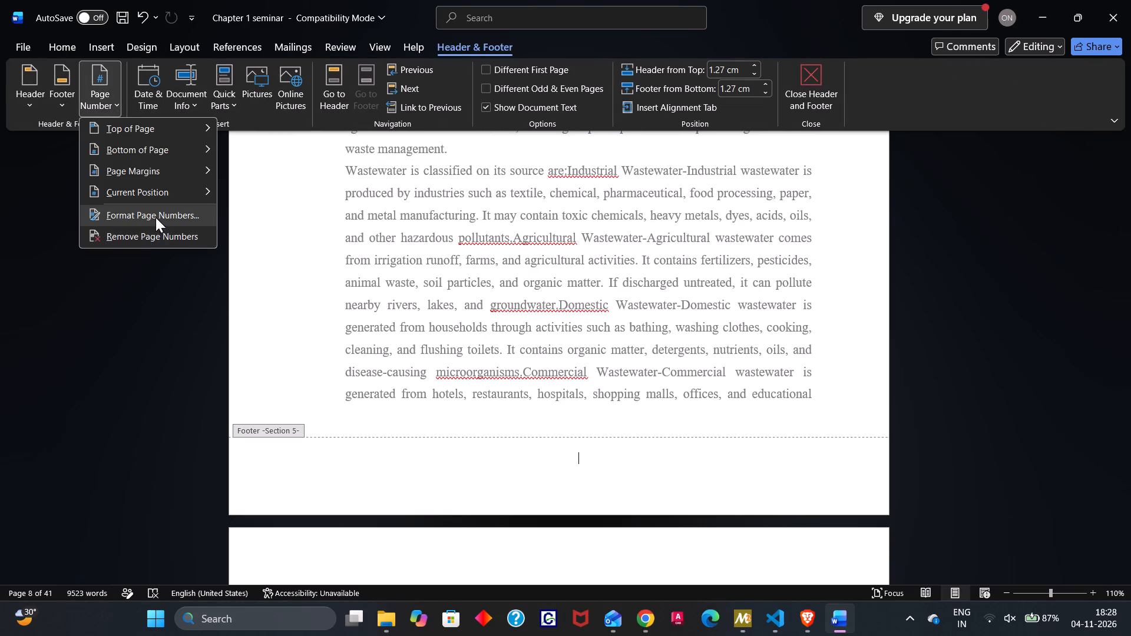
{"action": "left_click", "coordinate": [156, 217]}
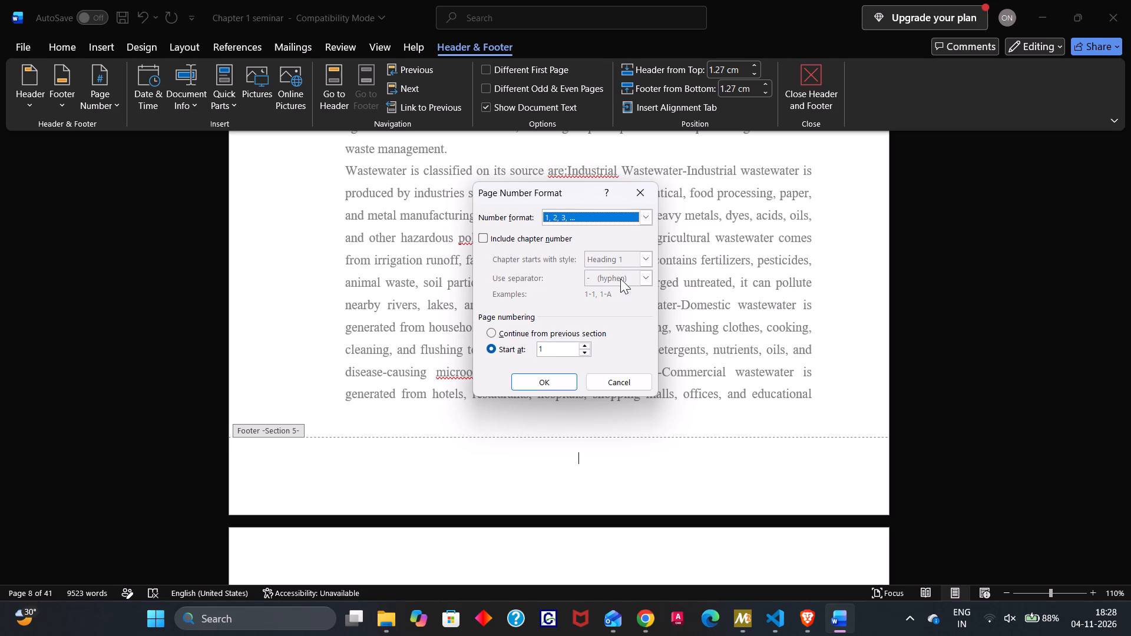
{"action": "left_click", "coordinate": [542, 396]}
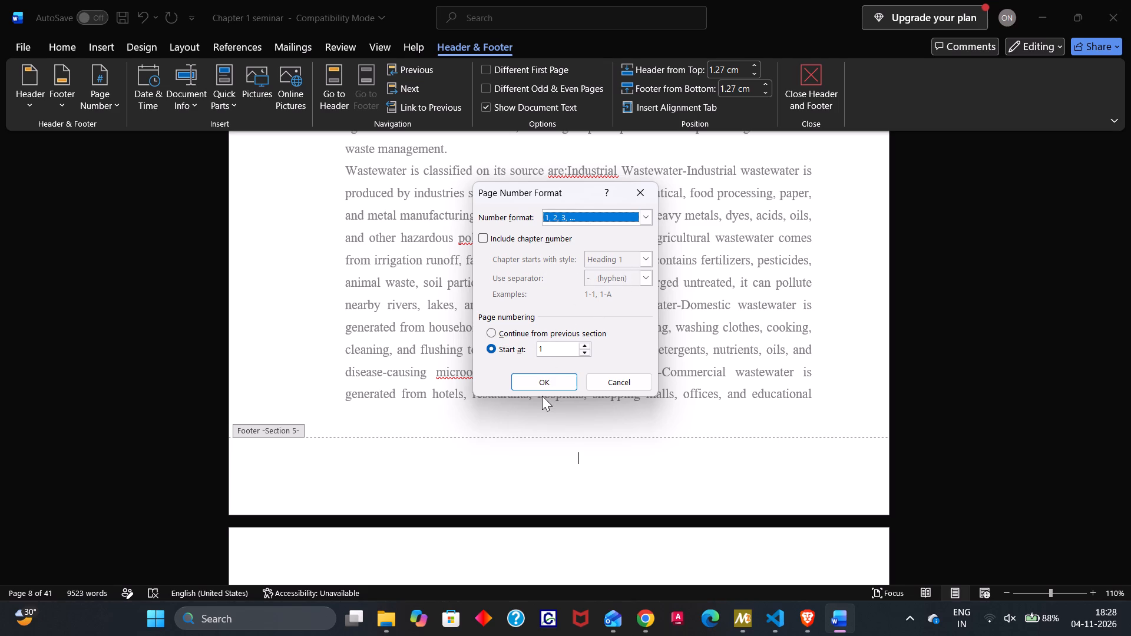
{"action": "left_click", "coordinate": [538, 388]}
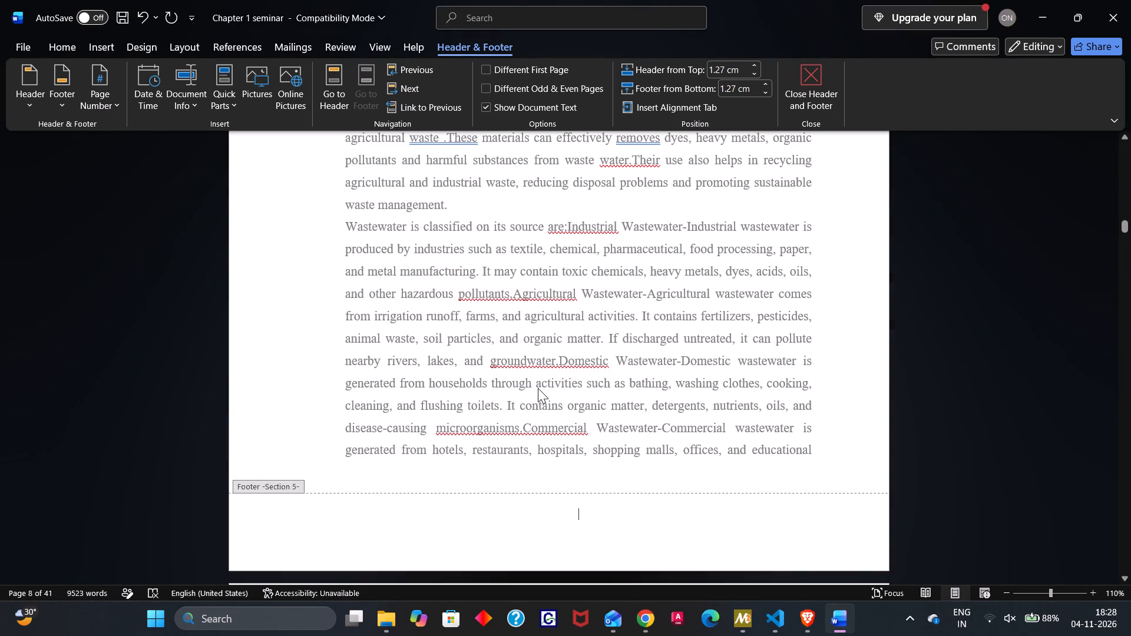
Insert a Plain Number 2 page number at the bottom of the page in the first Chapter 1 page's footer.
{"action": "scroll", "coordinate": [510, 389], "scroll_direction": "up", "scroll_amount": 3}
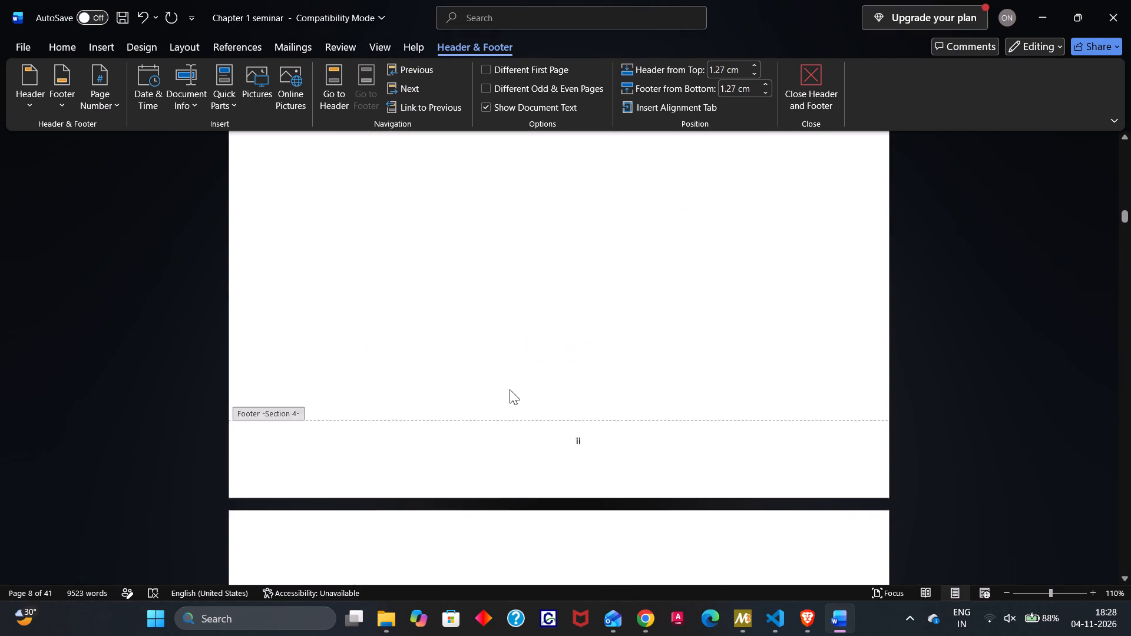
{"action": "scroll", "coordinate": [510, 389], "scroll_direction": "up", "scroll_amount": 1}
{"action": "scroll", "coordinate": [510, 389], "scroll_direction": "down", "scroll_amount": 5}
{"action": "scroll", "coordinate": [510, 389], "scroll_direction": "up", "scroll_amount": 1}
{"action": "scroll", "coordinate": [510, 389], "scroll_direction": "down", "scroll_amount": 1}
{"action": "scroll", "coordinate": [510, 389], "scroll_direction": "up", "scroll_amount": 2}
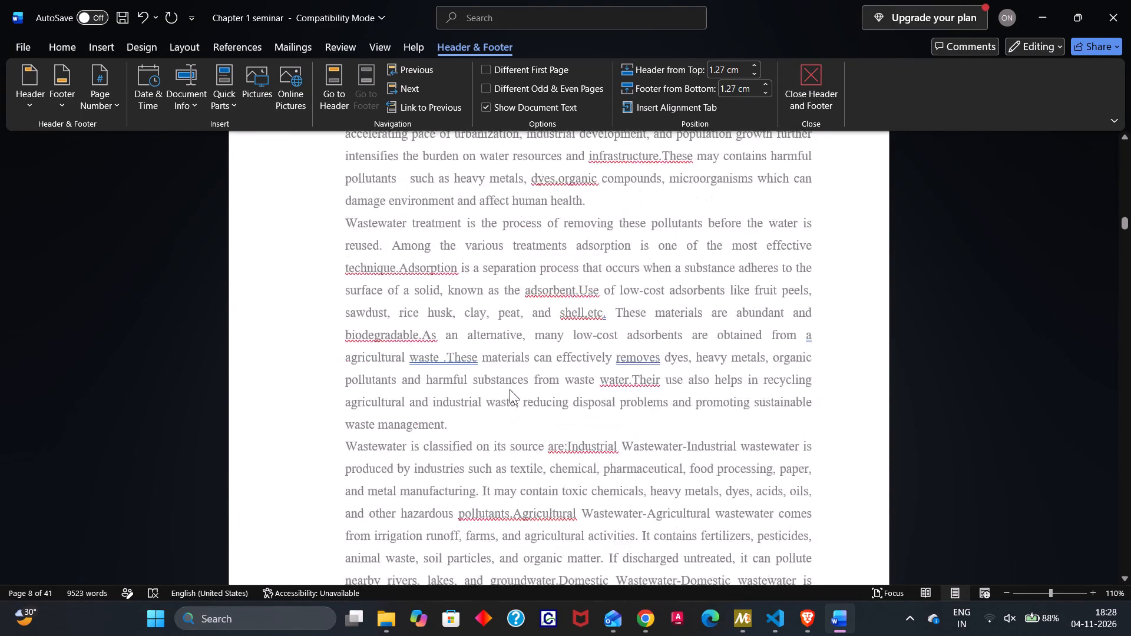
{"action": "scroll", "coordinate": [510, 389], "scroll_direction": "up", "scroll_amount": 2}
{"action": "scroll", "coordinate": [510, 389], "scroll_direction": "down", "scroll_amount": 1}
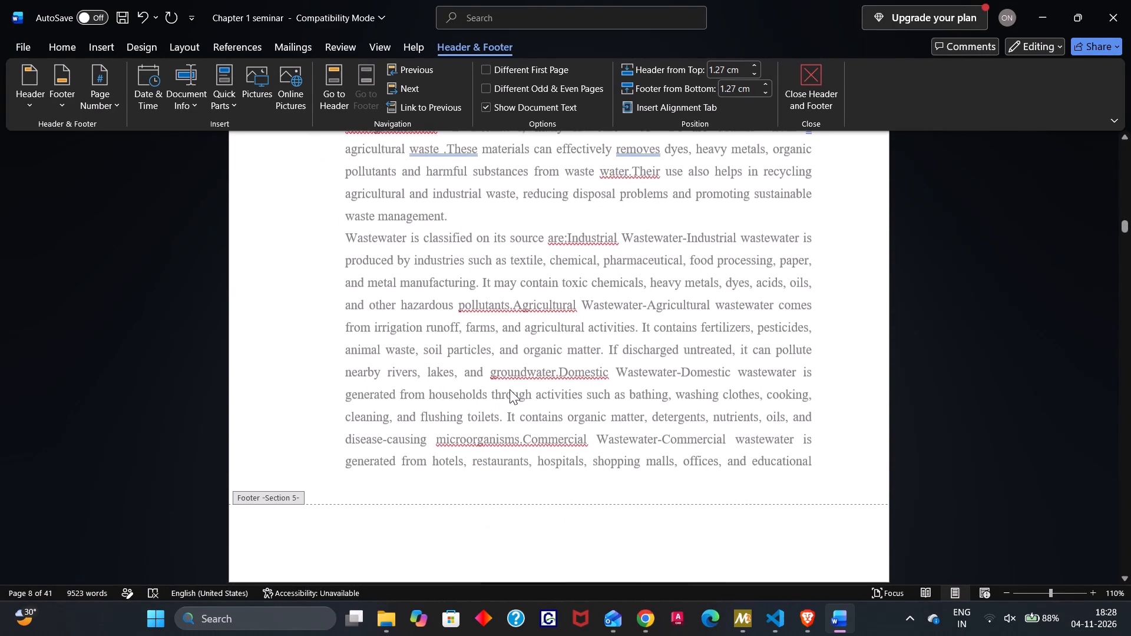
{"action": "left_click", "coordinate": [583, 540]}
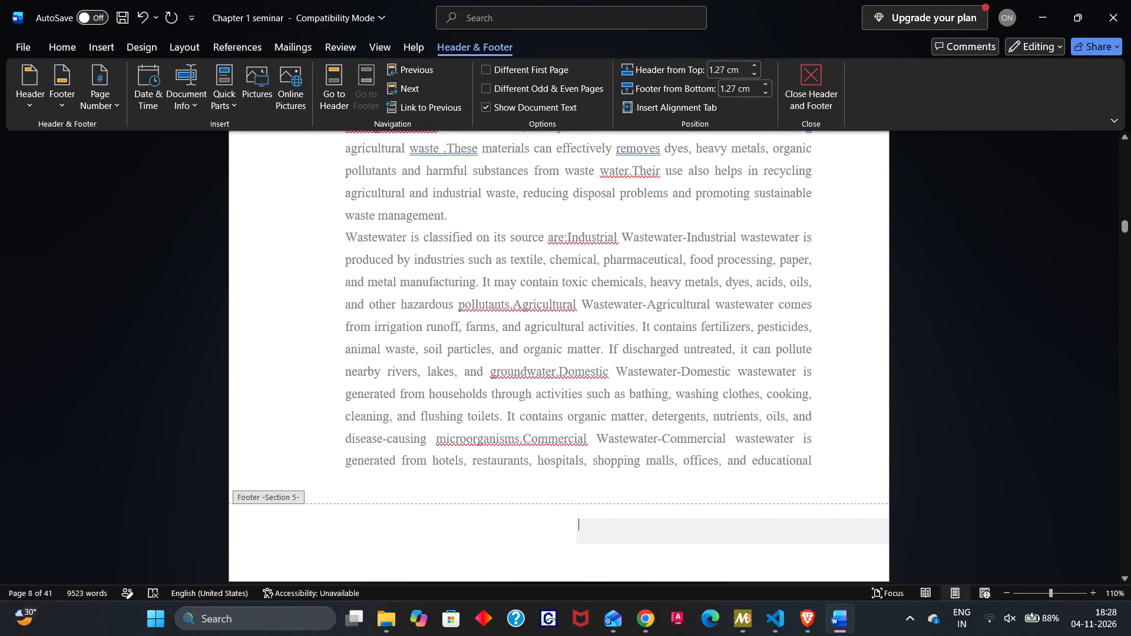
{"action": "left_click", "coordinate": [114, 103]}
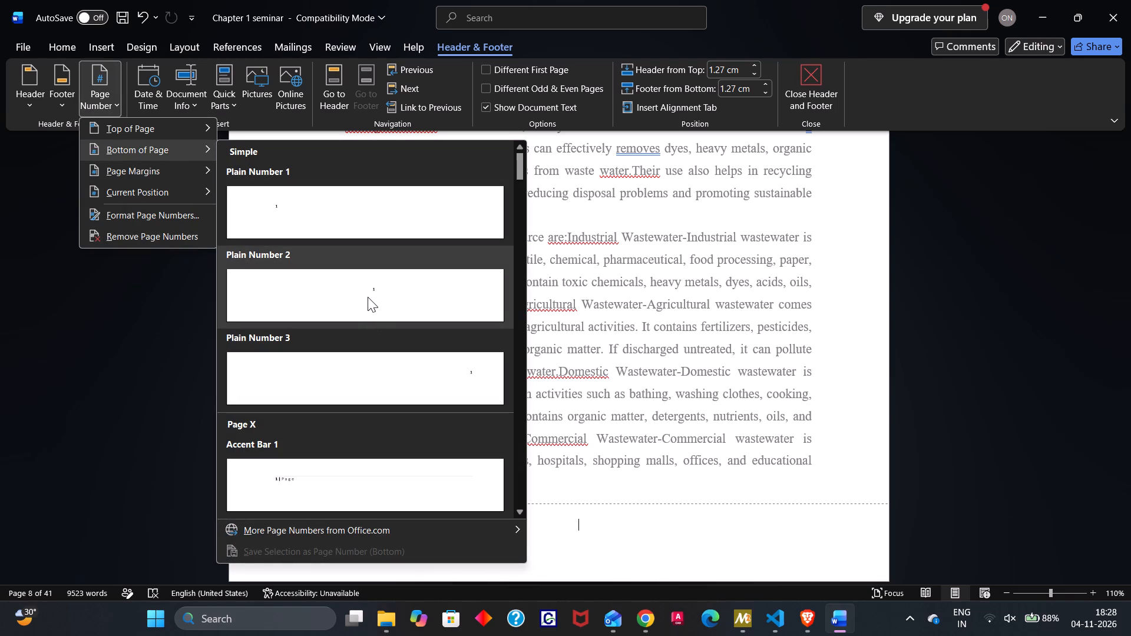
{"action": "left_click", "coordinate": [361, 300]}
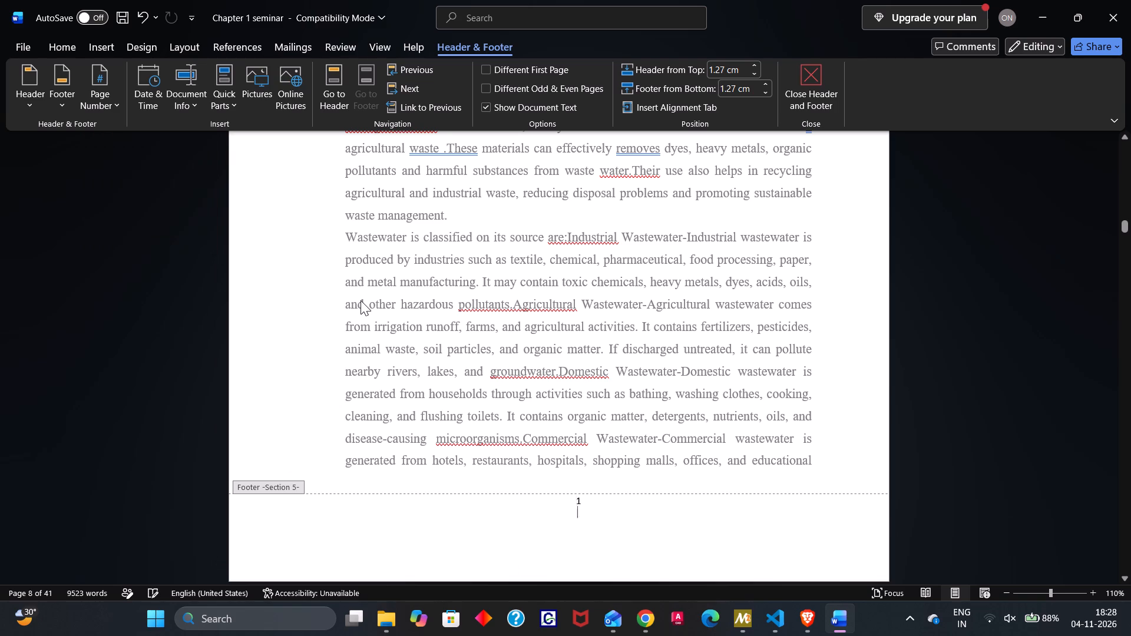
Check the page numbers in the footers of the following Chapter 1 pages and leave footer editing.
{"action": "scroll", "coordinate": [531, 397], "scroll_direction": "down", "scroll_amount": 2}
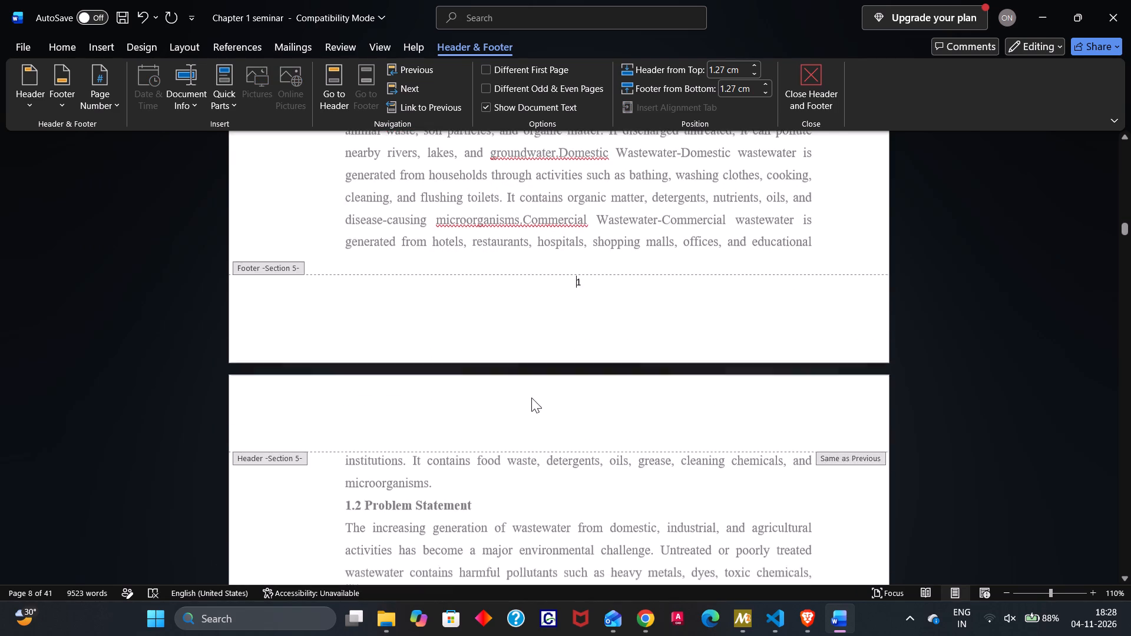
{"action": "scroll", "coordinate": [531, 397], "scroll_direction": "down", "scroll_amount": 4}
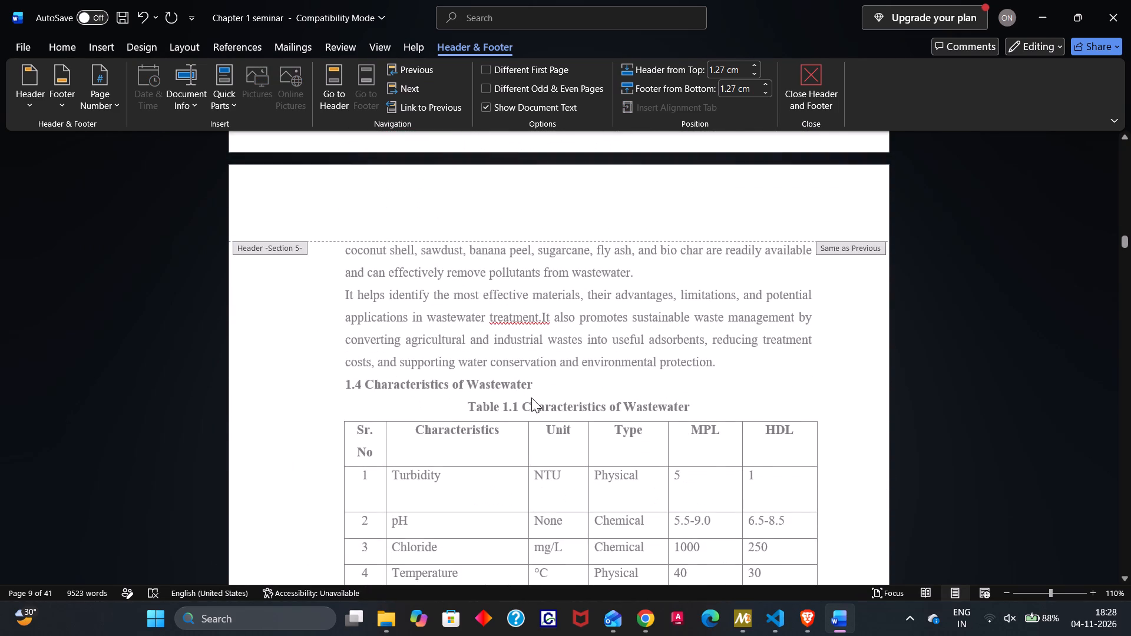
{"action": "scroll", "coordinate": [531, 397], "scroll_direction": "down", "scroll_amount": 3}
{"action": "left_click", "coordinate": [531, 397]}
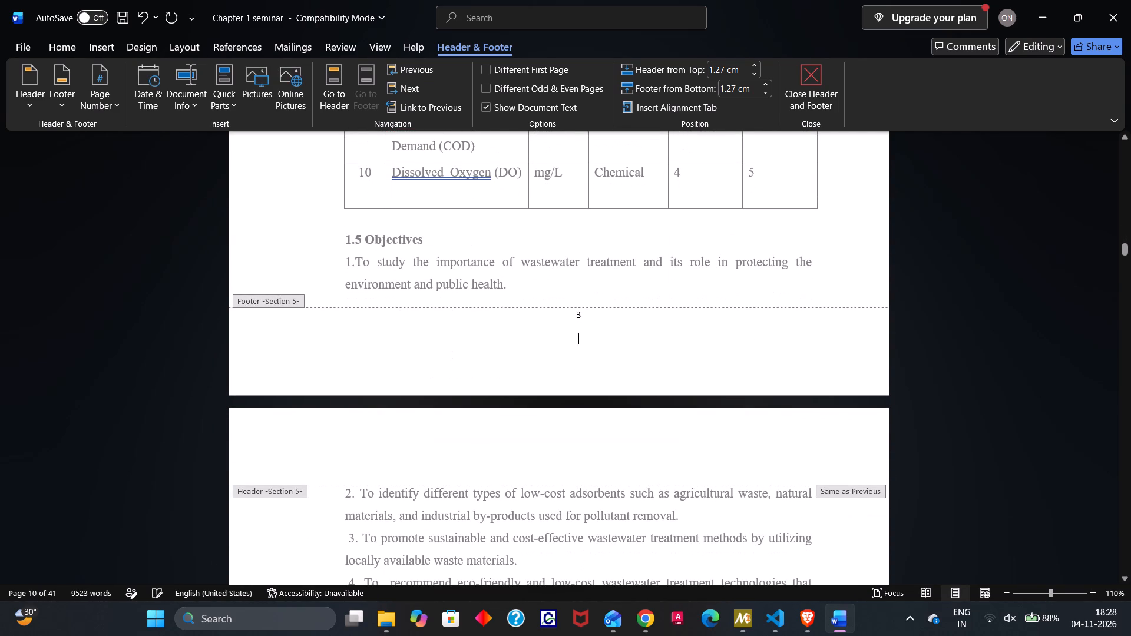
{"action": "double_click", "coordinate": [525, 373]}
{"action": "double_click", "coordinate": [502, 231]}
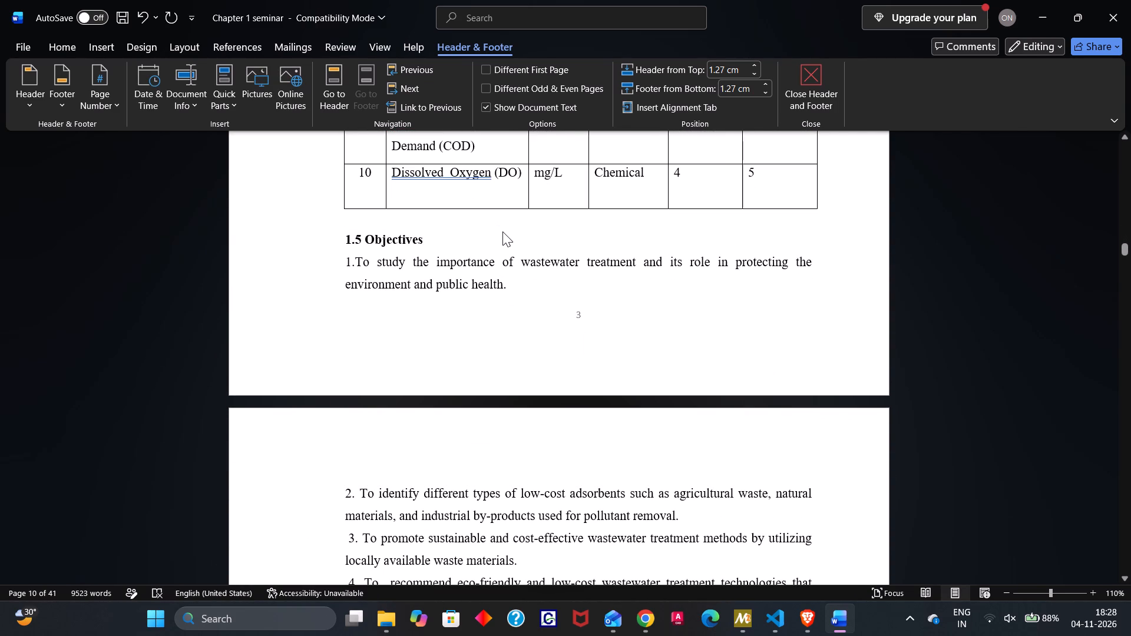
Examine the page bottoms from the end of Chapter 1 through the Chapter 2 literature review for page numbers.
{"action": "scroll", "coordinate": [502, 231], "scroll_direction": "down", "scroll_amount": 3}
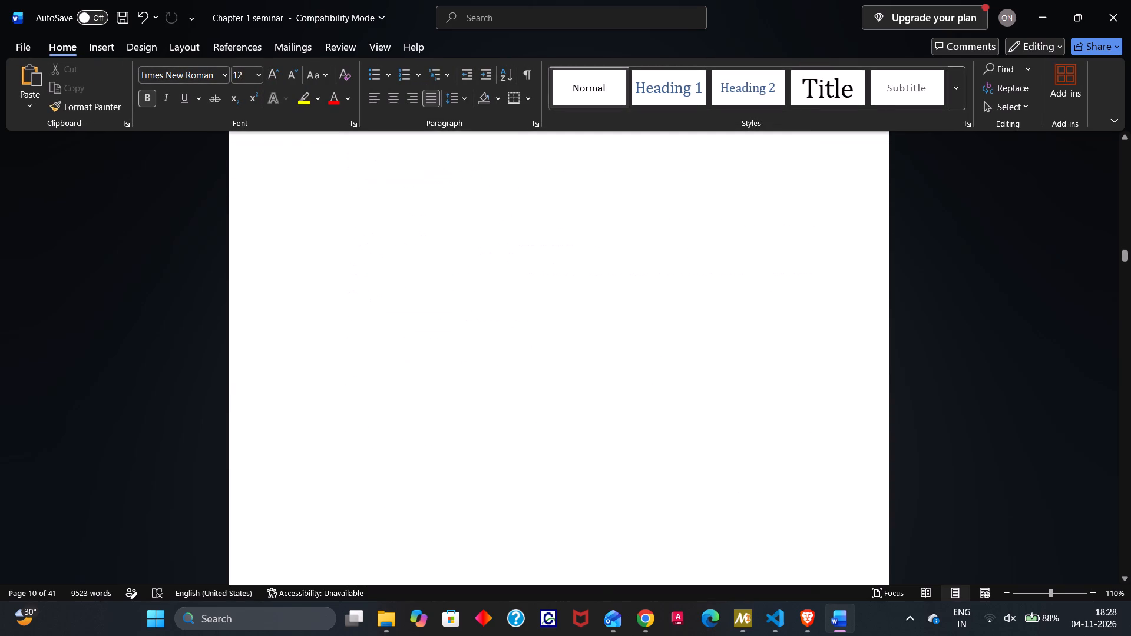
{"action": "scroll", "coordinate": [502, 231], "scroll_direction": "down", "scroll_amount": 3}
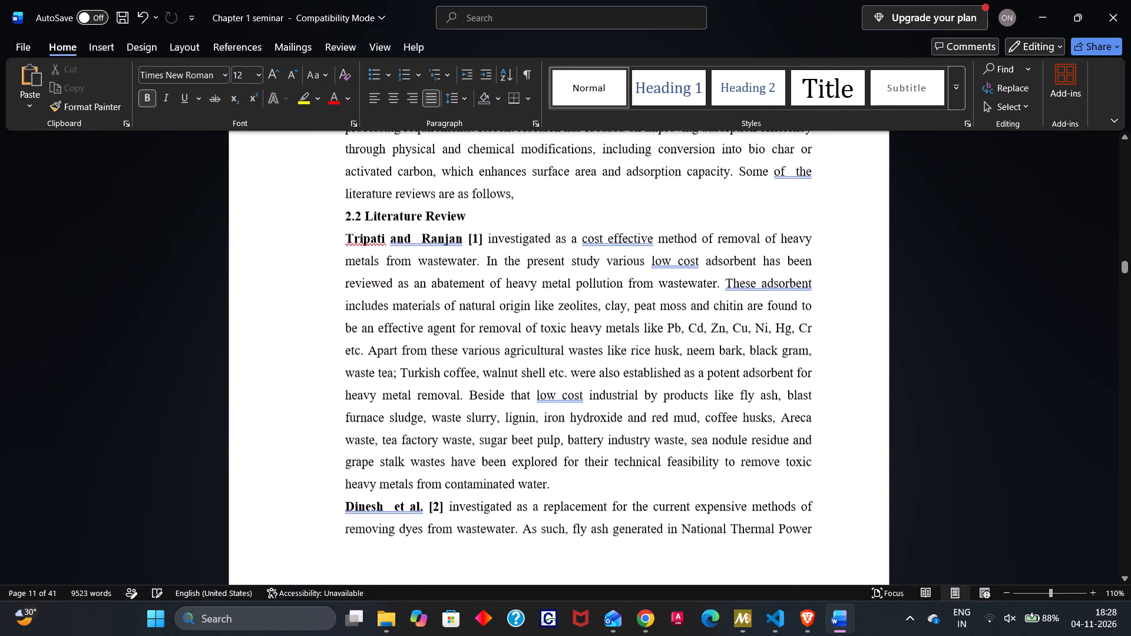
{"action": "scroll", "coordinate": [502, 231], "scroll_direction": "down", "scroll_amount": 4}
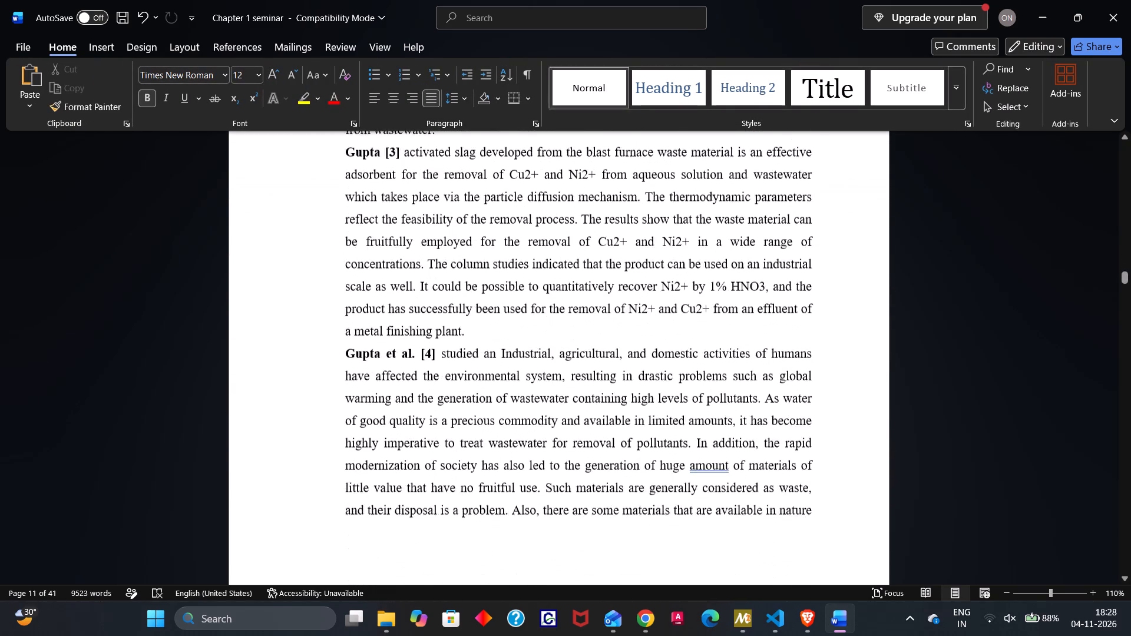
{"action": "scroll", "coordinate": [502, 231], "scroll_direction": "down", "scroll_amount": 4}
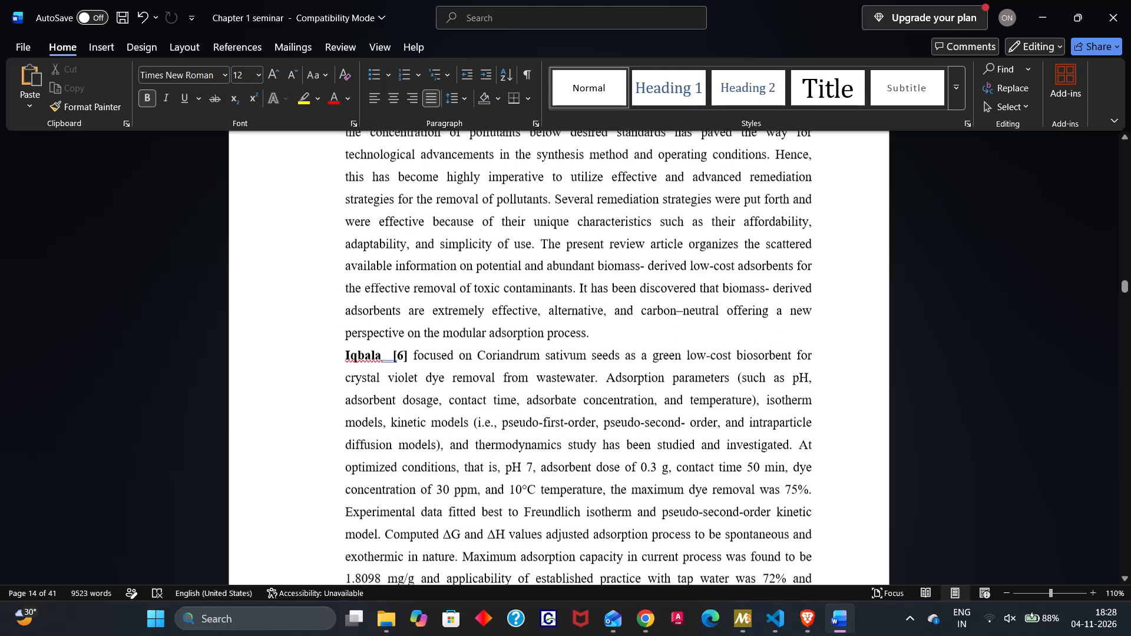
{"action": "scroll", "coordinate": [502, 231], "scroll_direction": "down", "scroll_amount": 2}
{"action": "scroll", "coordinate": [502, 231], "scroll_direction": "up", "scroll_amount": 10}
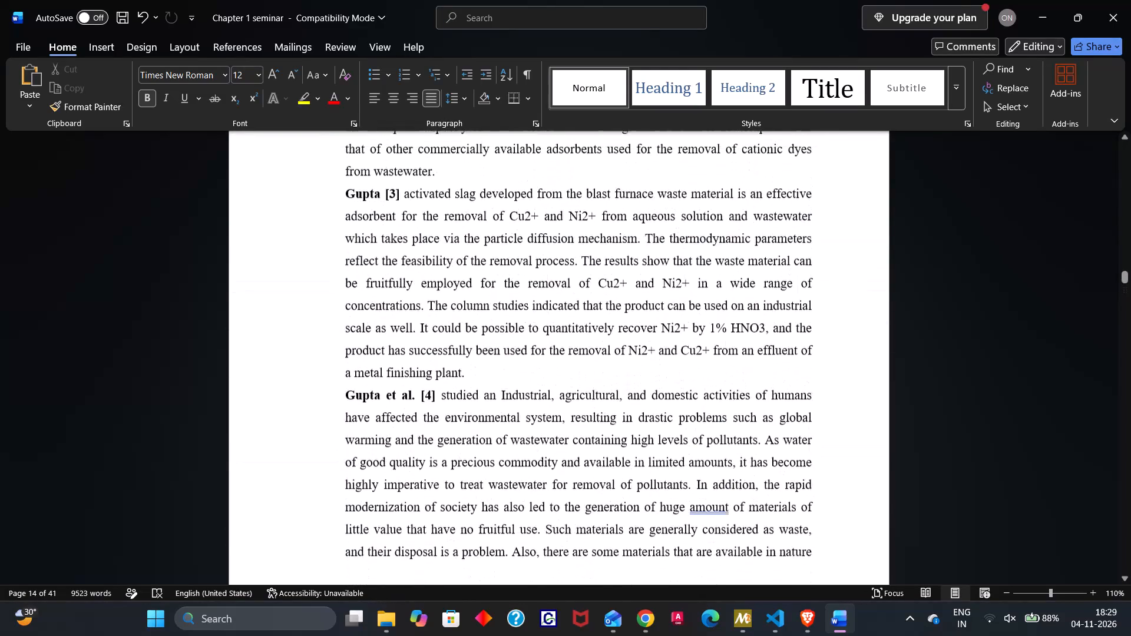
{"action": "scroll", "coordinate": [502, 231], "scroll_direction": "up", "scroll_amount": 2}
{"action": "scroll", "coordinate": [502, 231], "scroll_direction": "down", "scroll_amount": 1}
{"action": "scroll", "coordinate": [502, 231], "scroll_direction": "up", "scroll_amount": 1}
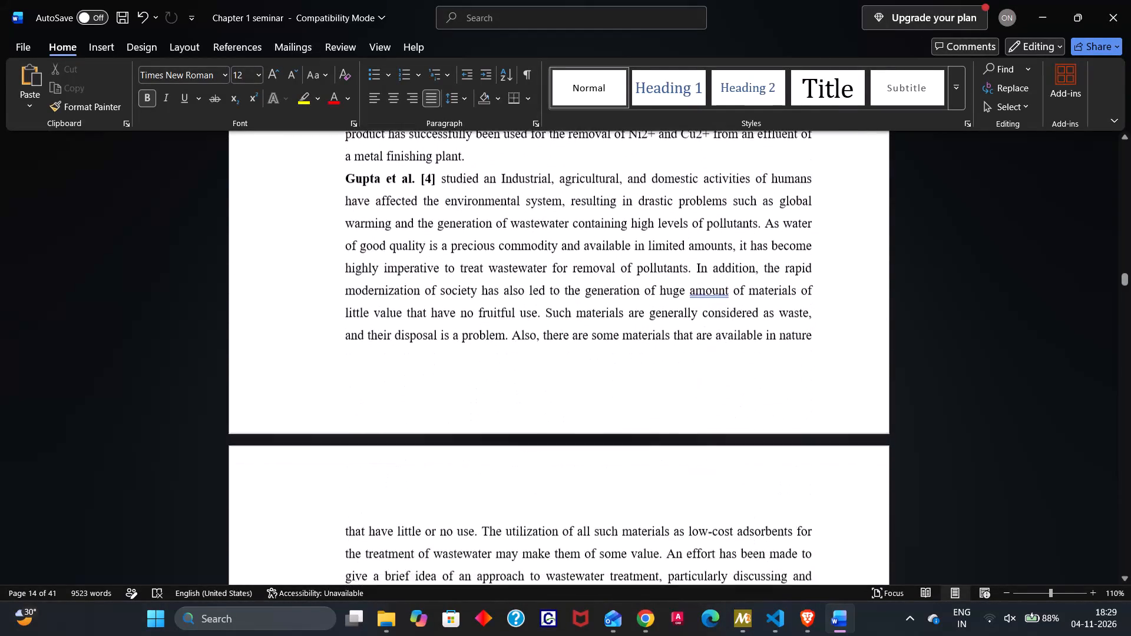
{"action": "scroll", "coordinate": [502, 231], "scroll_direction": "up", "scroll_amount": 4}
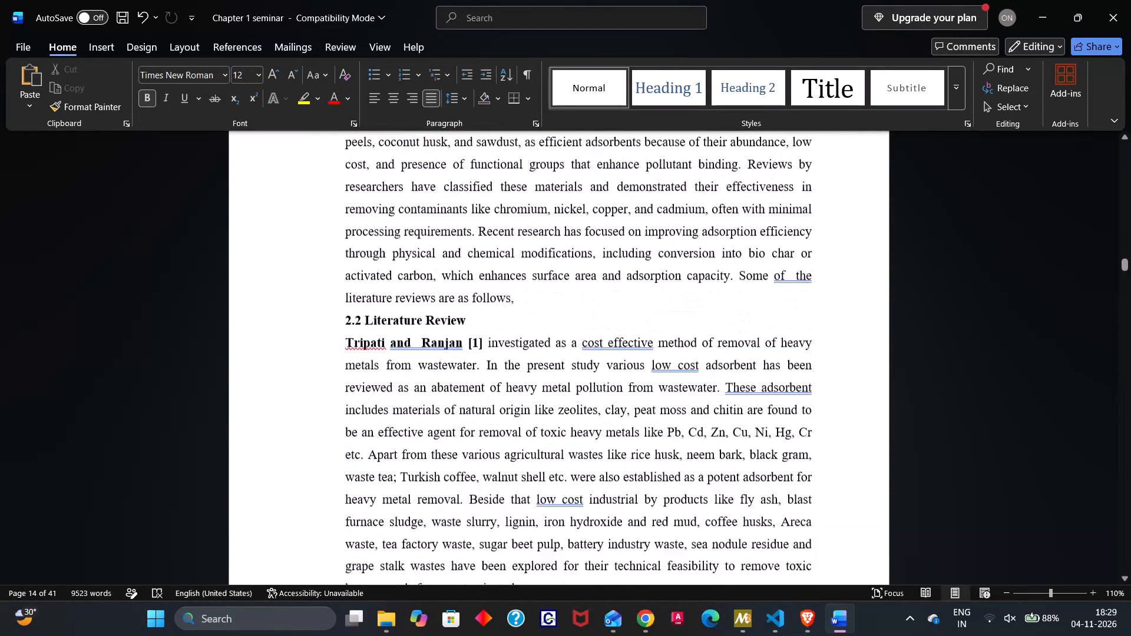
{"action": "scroll", "coordinate": [502, 231], "scroll_direction": "up", "scroll_amount": 1}
{"action": "scroll", "coordinate": [502, 231], "scroll_direction": "down", "scroll_amount": 1}
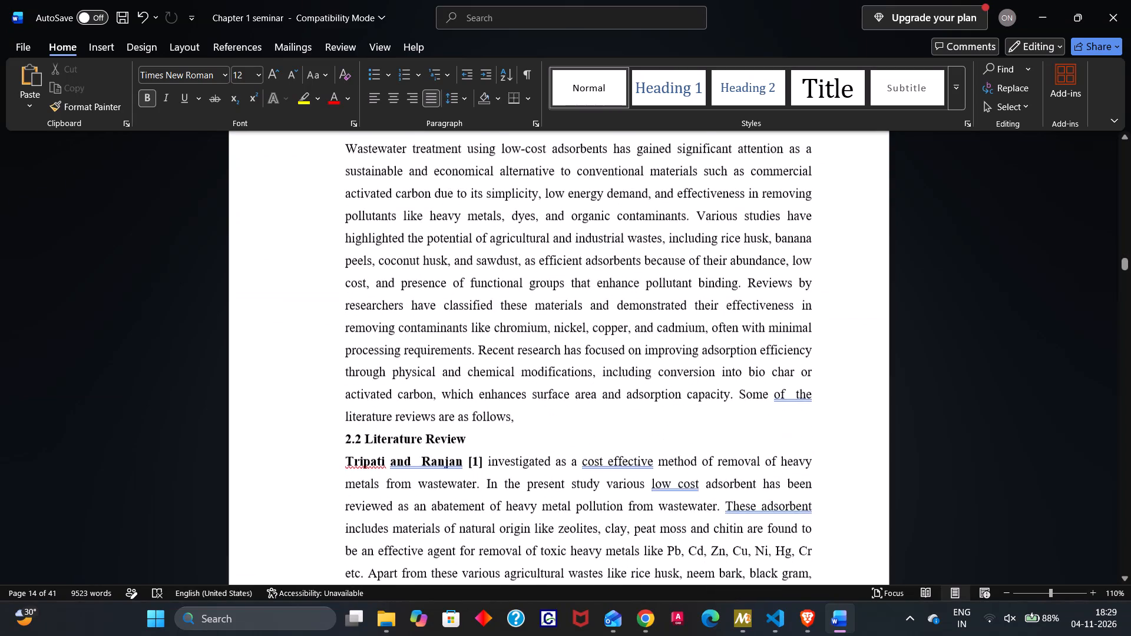
{"action": "scroll", "coordinate": [502, 231], "scroll_direction": "down", "scroll_amount": 2}
{"action": "scroll", "coordinate": [584, 402], "scroll_direction": "down", "scroll_amount": 1}
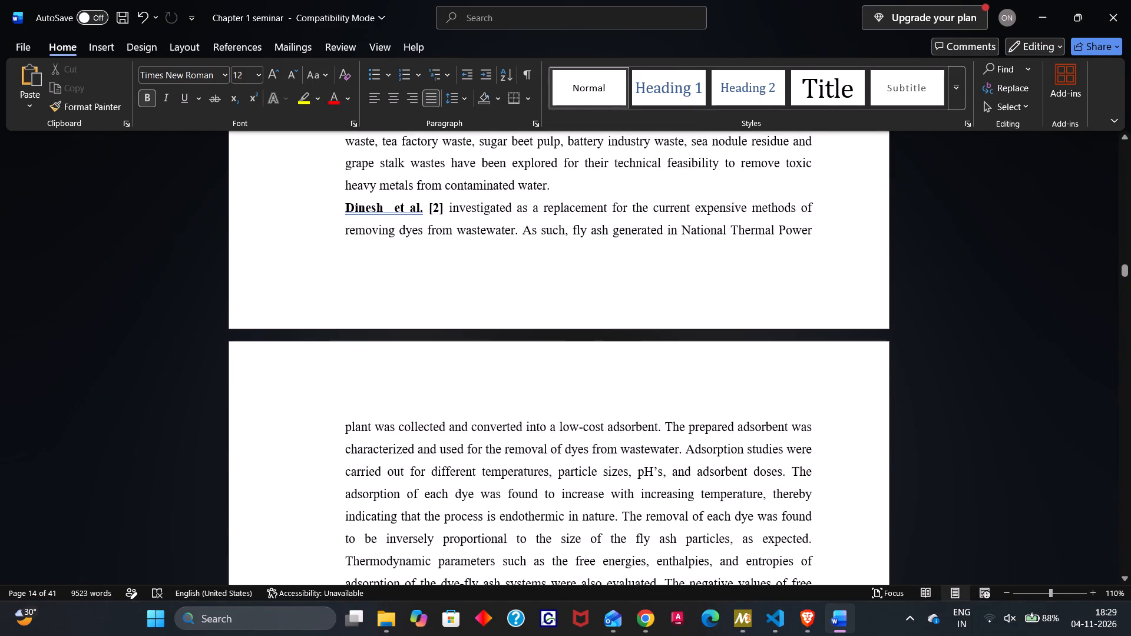
Insert a Plain Number 2 page number at the bottom of the page in the Section 6 footer of Chapter 2.
{"action": "left_click", "coordinate": [583, 308]}
{"action": "double_click", "coordinate": [583, 308]}
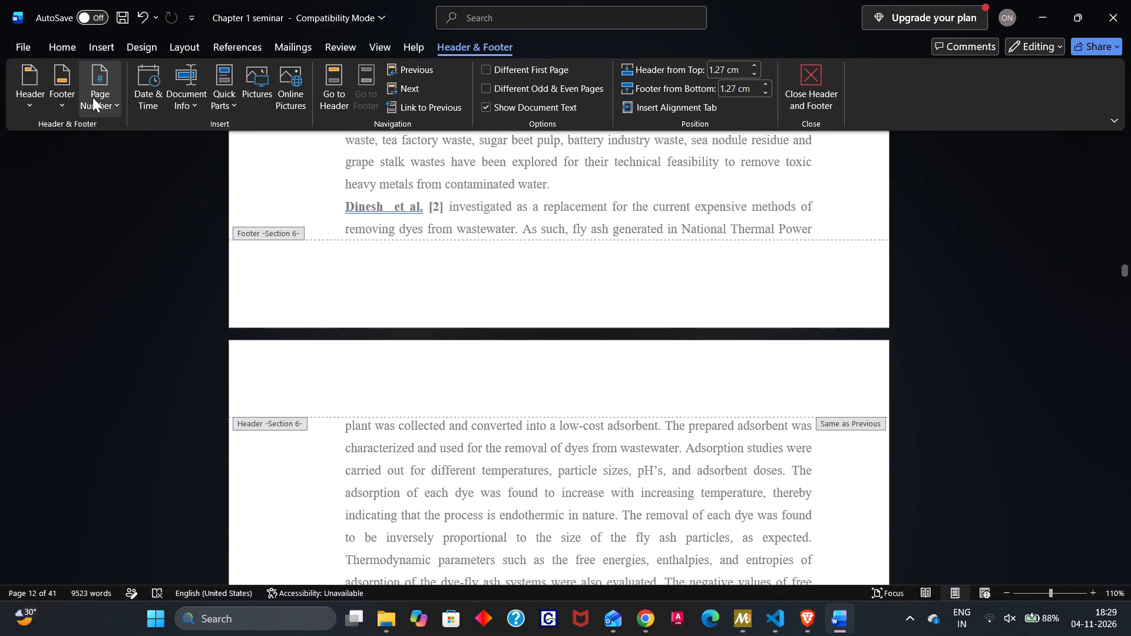
{"action": "left_click", "coordinate": [117, 105]}
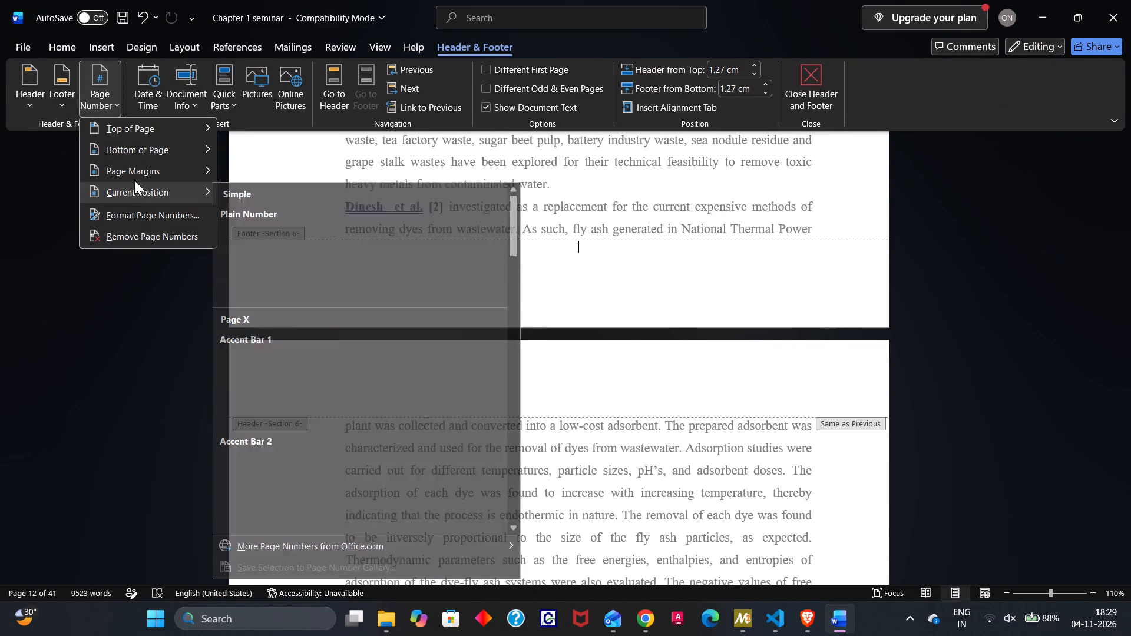
{"action": "left_click", "coordinate": [136, 150]}
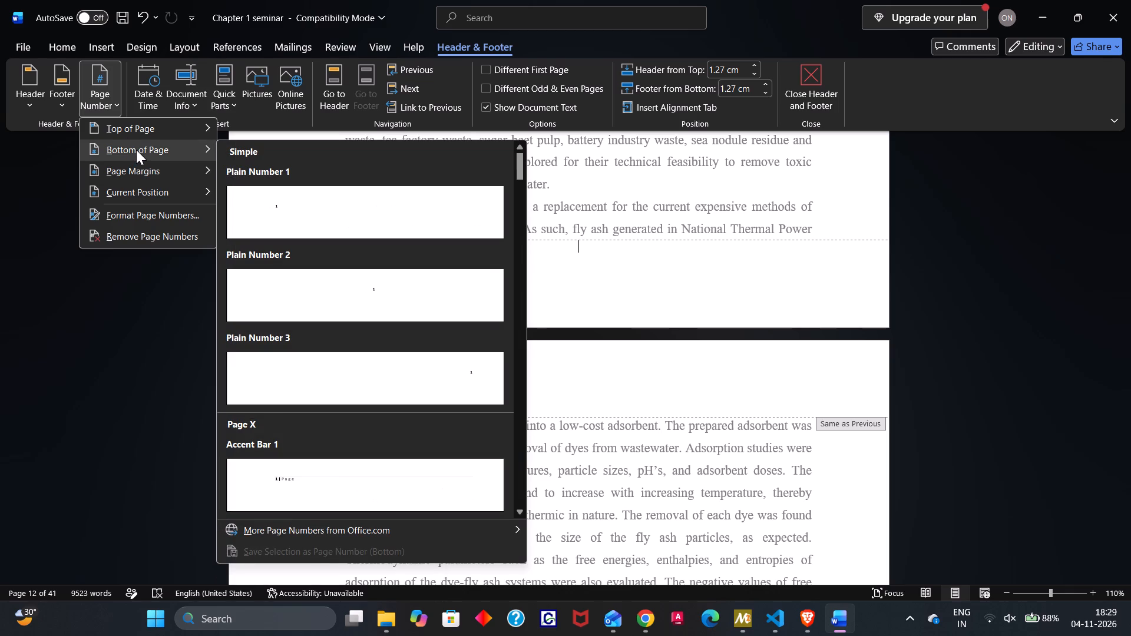
{"action": "left_click", "coordinate": [377, 302]}
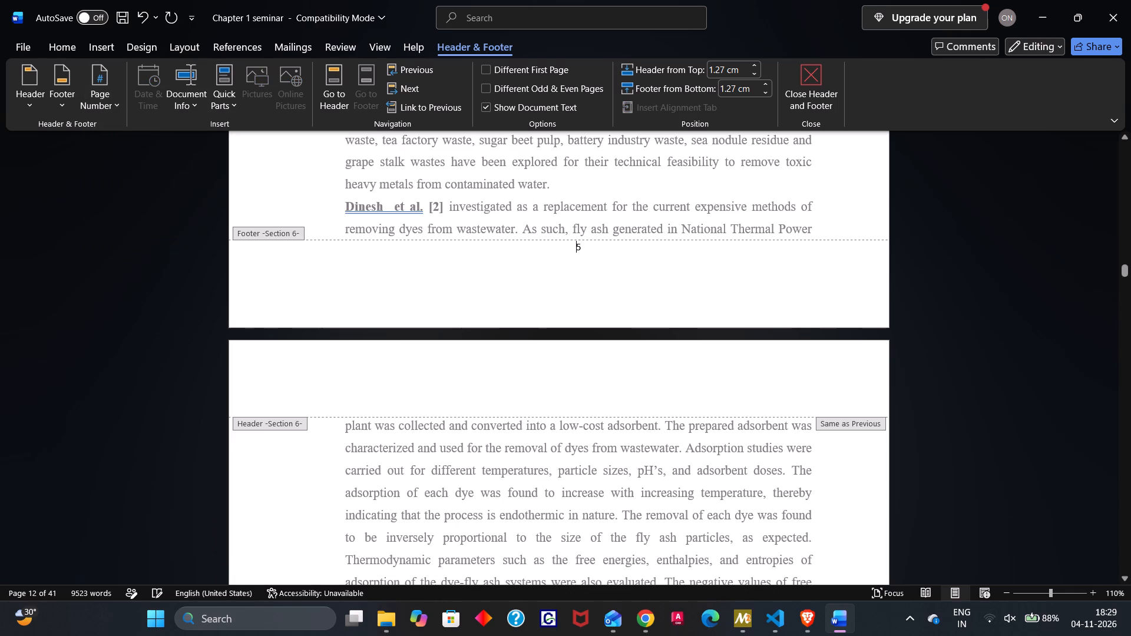
Check the page numbers in the footers of the Chapter 2 pages up to the start of Chapter 3.
{"action": "scroll", "coordinate": [501, 320], "scroll_direction": "down", "scroll_amount": 3}
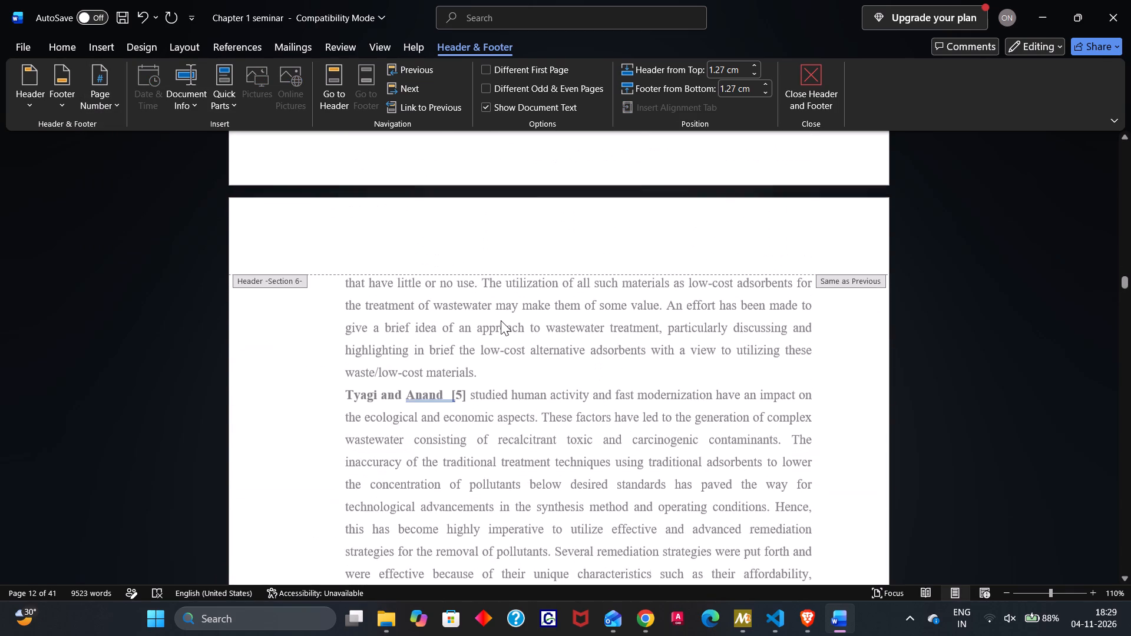
{"action": "scroll", "coordinate": [501, 320], "scroll_direction": "down", "scroll_amount": 3}
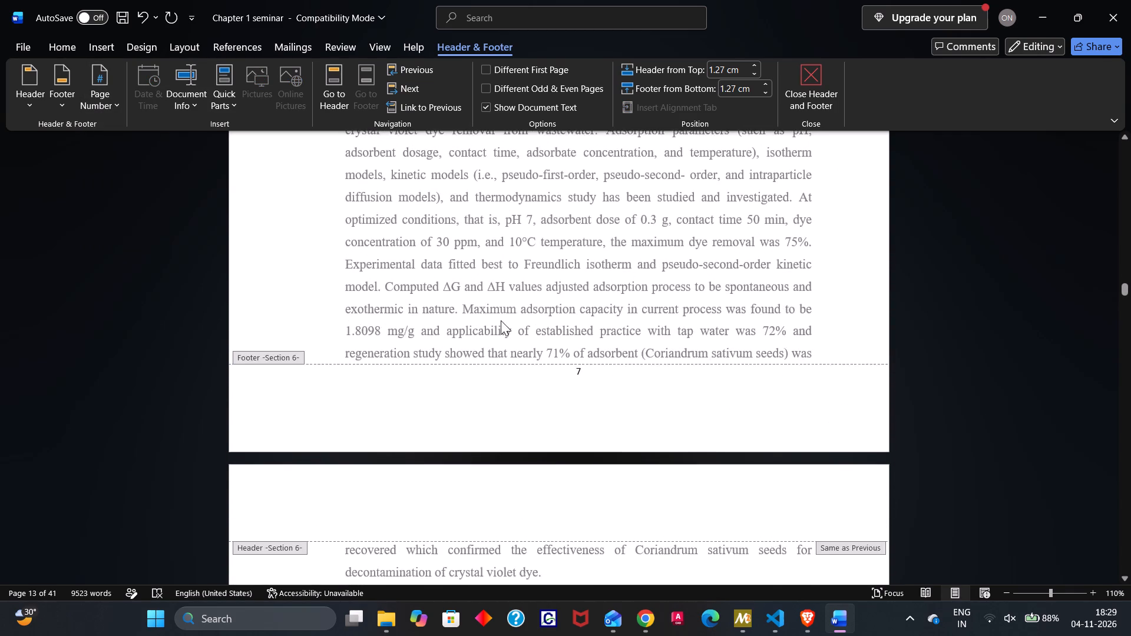
{"action": "scroll", "coordinate": [501, 320], "scroll_direction": "down", "scroll_amount": 5}
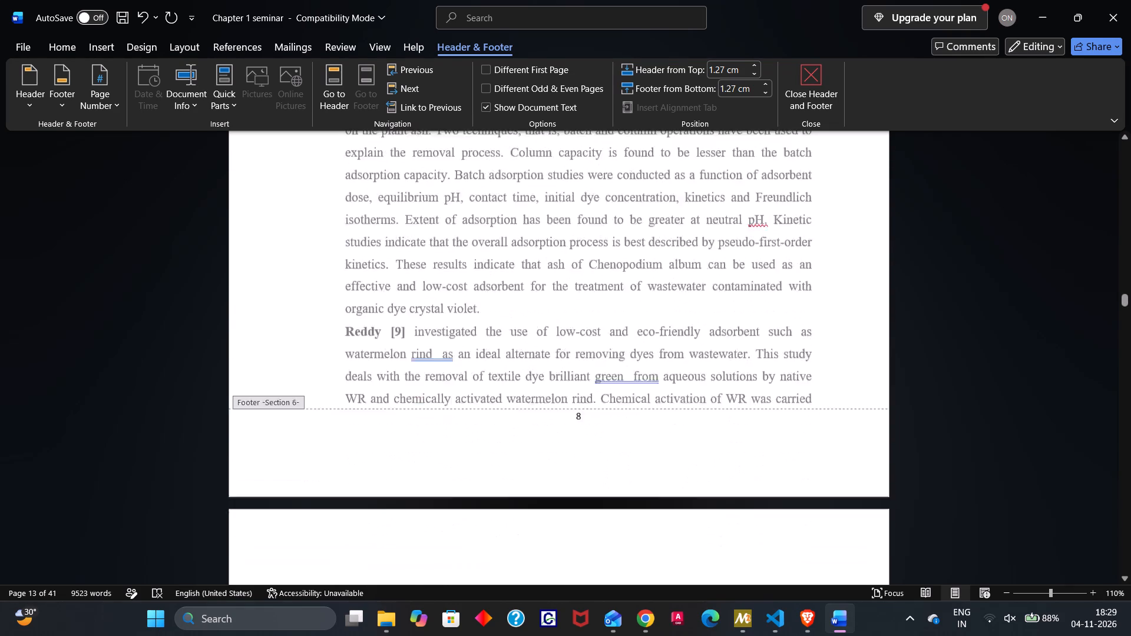
{"action": "scroll", "coordinate": [501, 320], "scroll_direction": "down", "scroll_amount": 5}
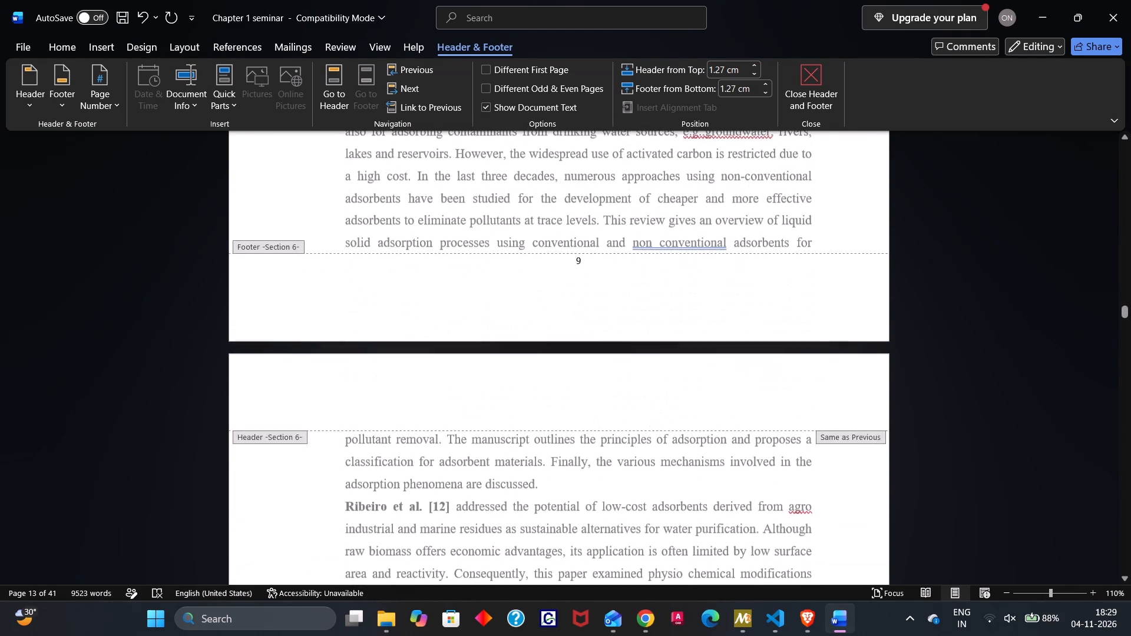
{"action": "scroll", "coordinate": [501, 320], "scroll_direction": "down", "scroll_amount": 4}
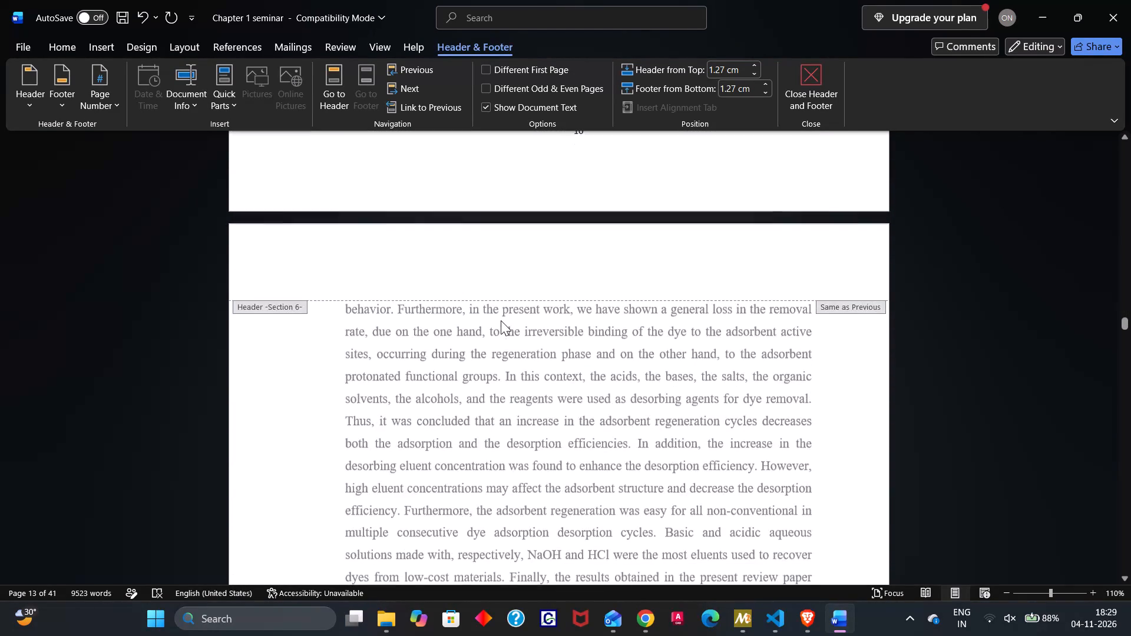
{"action": "scroll", "coordinate": [501, 320], "scroll_direction": "down", "scroll_amount": 9}
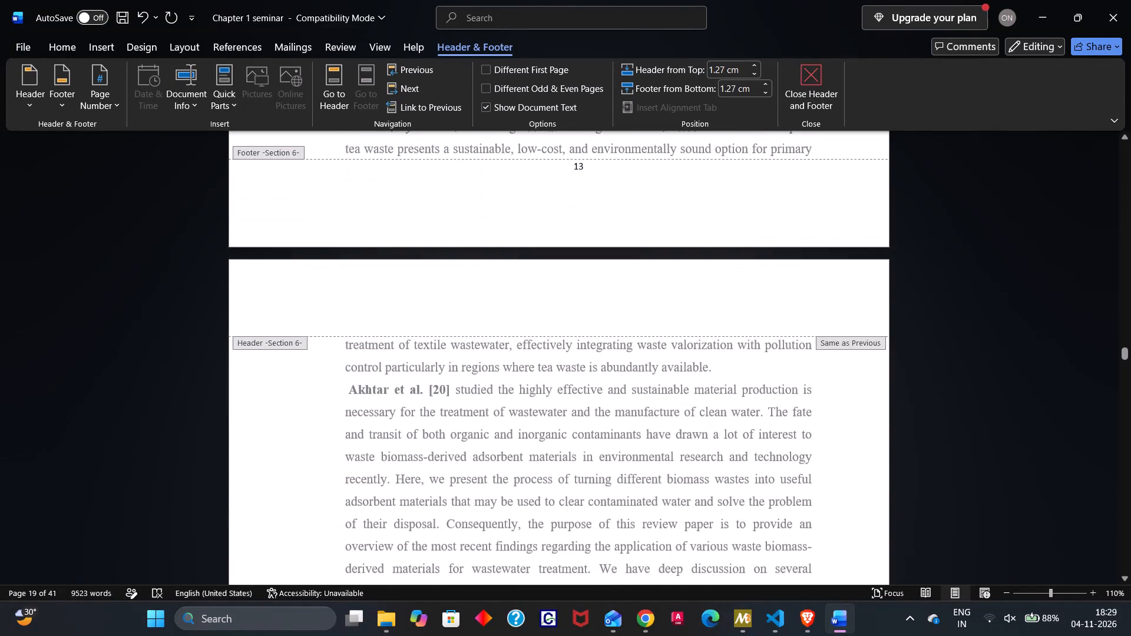
{"action": "scroll", "coordinate": [501, 320], "scroll_direction": "down", "scroll_amount": 3}
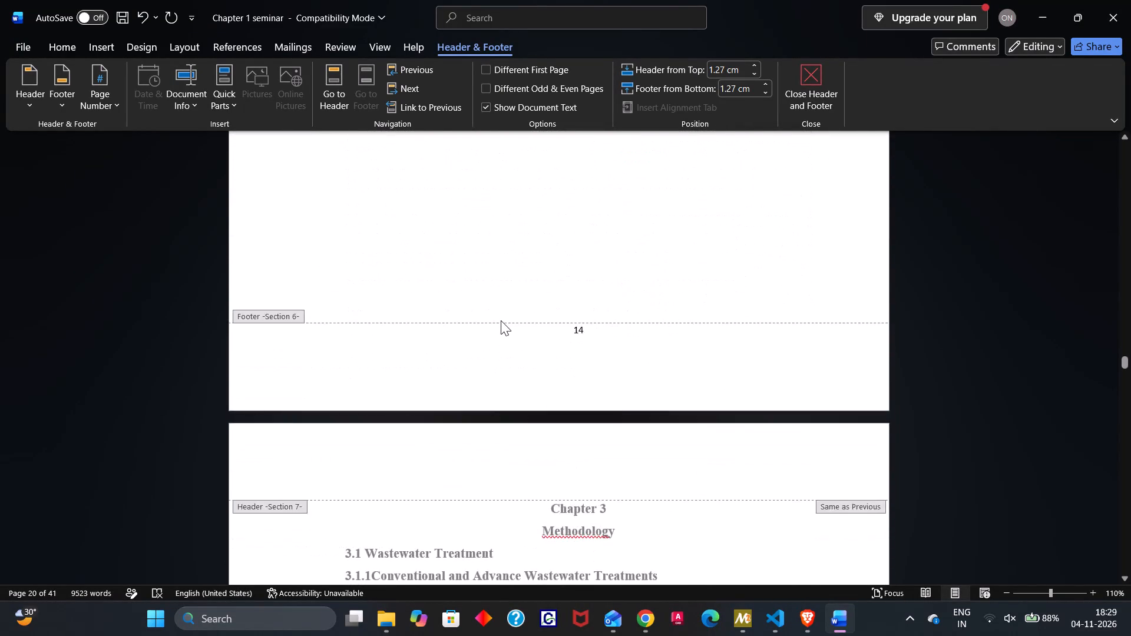
{"action": "scroll", "coordinate": [501, 320], "scroll_direction": "down", "scroll_amount": 3}
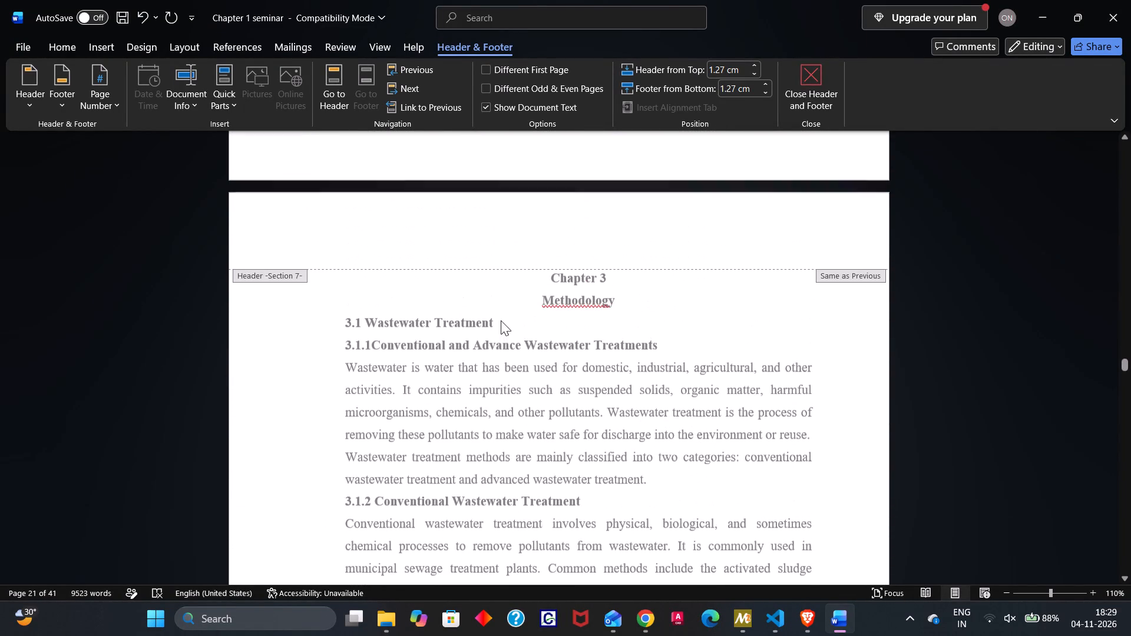
Insert a Plain Number 2 page number at the bottom of the page in the Section 7 footer of Chapter 3's first page.
{"action": "scroll", "coordinate": [501, 320], "scroll_direction": "down", "scroll_amount": 1}
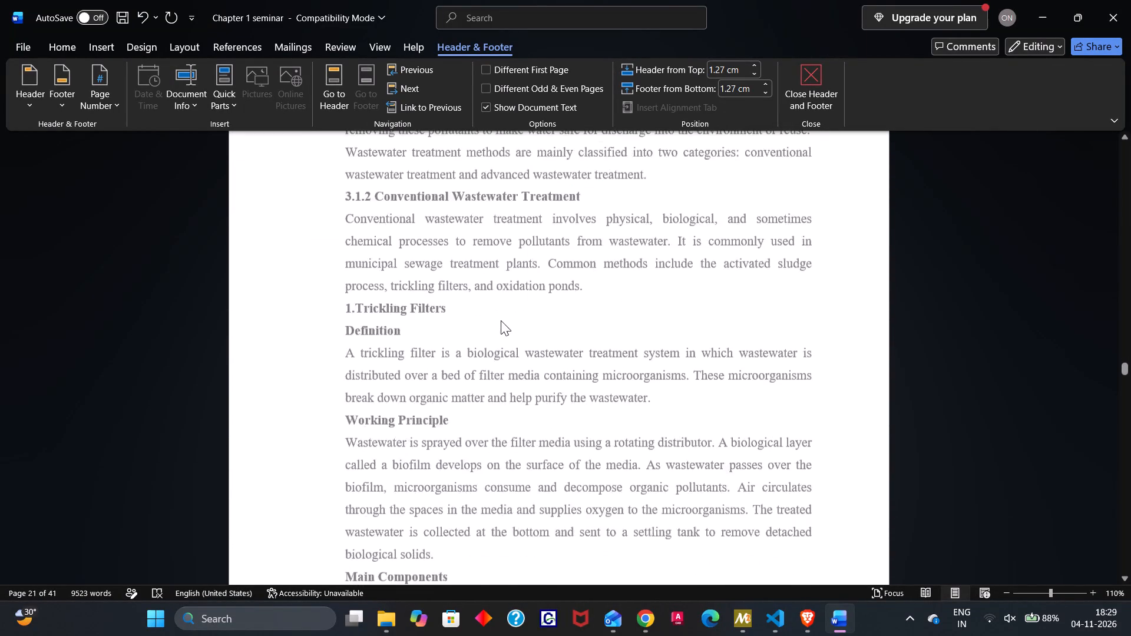
{"action": "scroll", "coordinate": [501, 320], "scroll_direction": "down", "scroll_amount": 1}
{"action": "scroll", "coordinate": [501, 320], "scroll_direction": "up", "scroll_amount": 2}
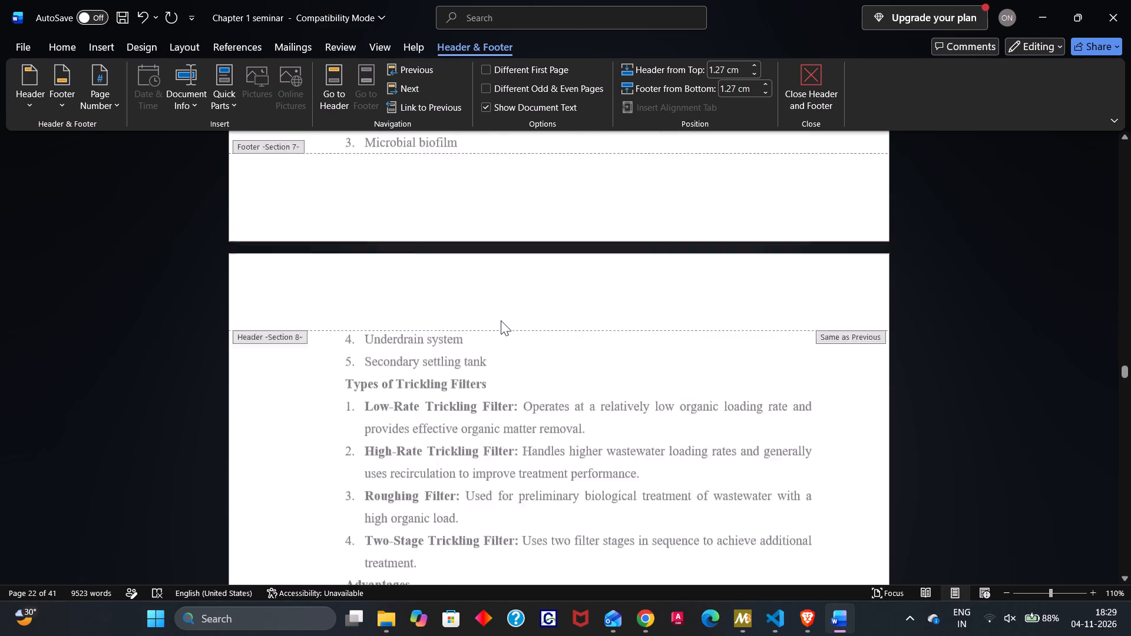
{"action": "scroll", "coordinate": [501, 320], "scroll_direction": "up", "scroll_amount": 1}
{"action": "scroll", "coordinate": [501, 320], "scroll_direction": "down", "scroll_amount": 2}
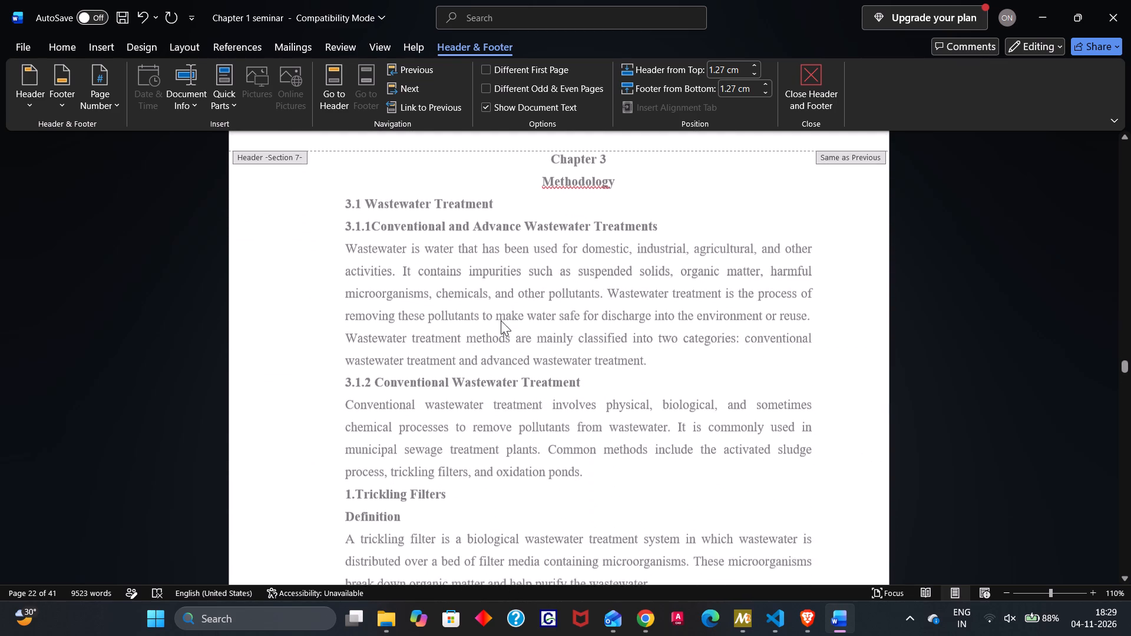
{"action": "scroll", "coordinate": [501, 320], "scroll_direction": "down", "scroll_amount": 2}
{"action": "left_click", "coordinate": [594, 254]}
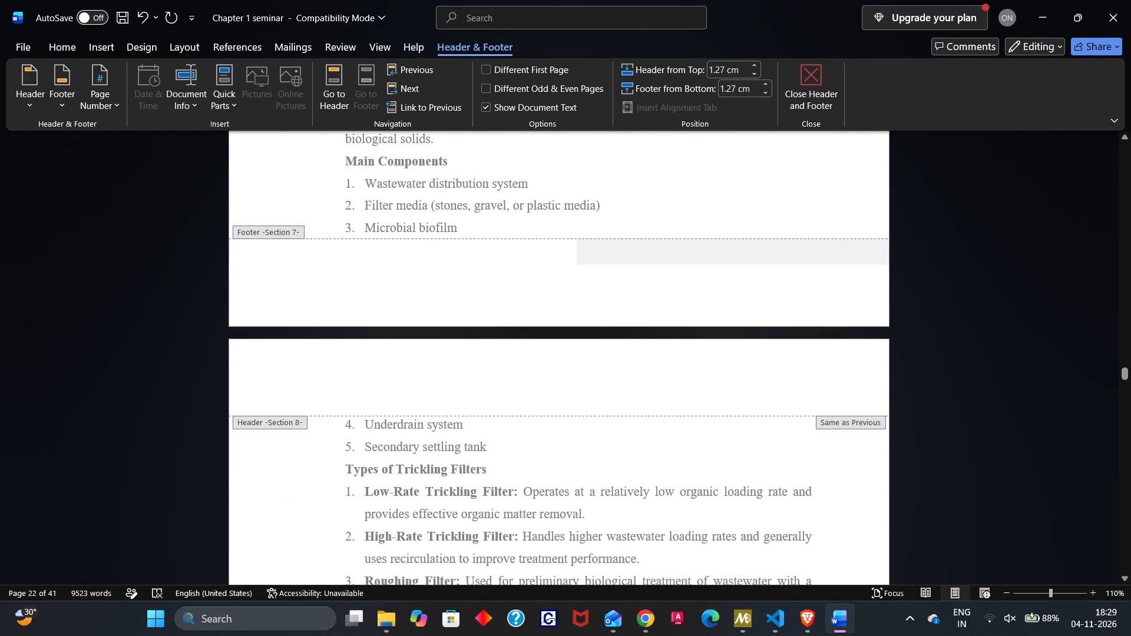
{"action": "left_click", "coordinate": [114, 94]}
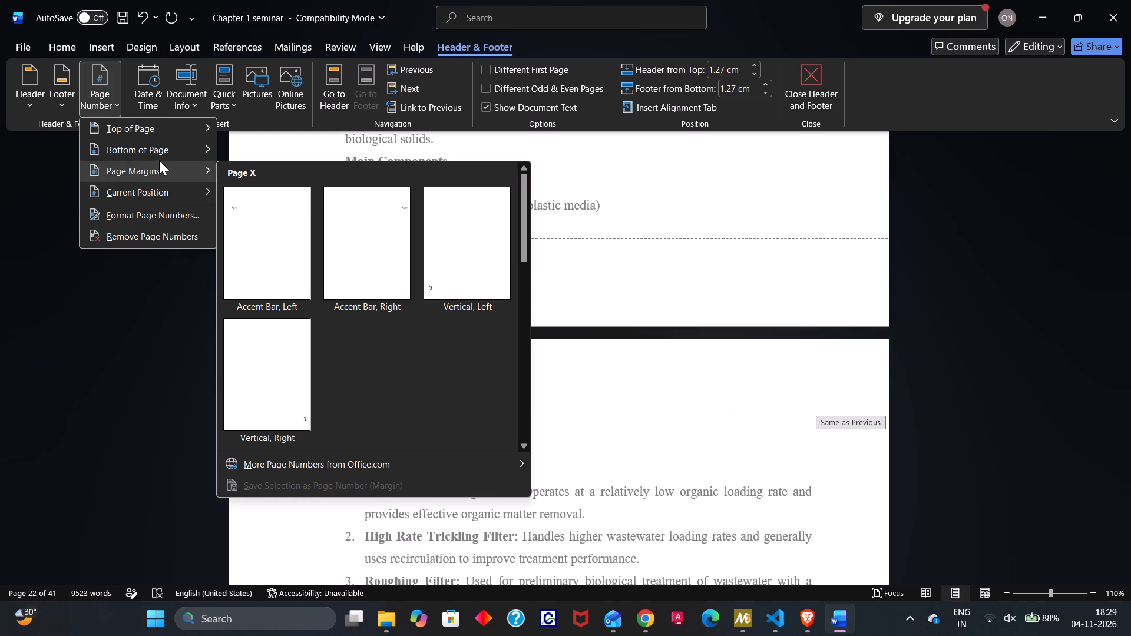
{"action": "left_click", "coordinate": [159, 148]}
{"action": "left_click", "coordinate": [353, 288]}
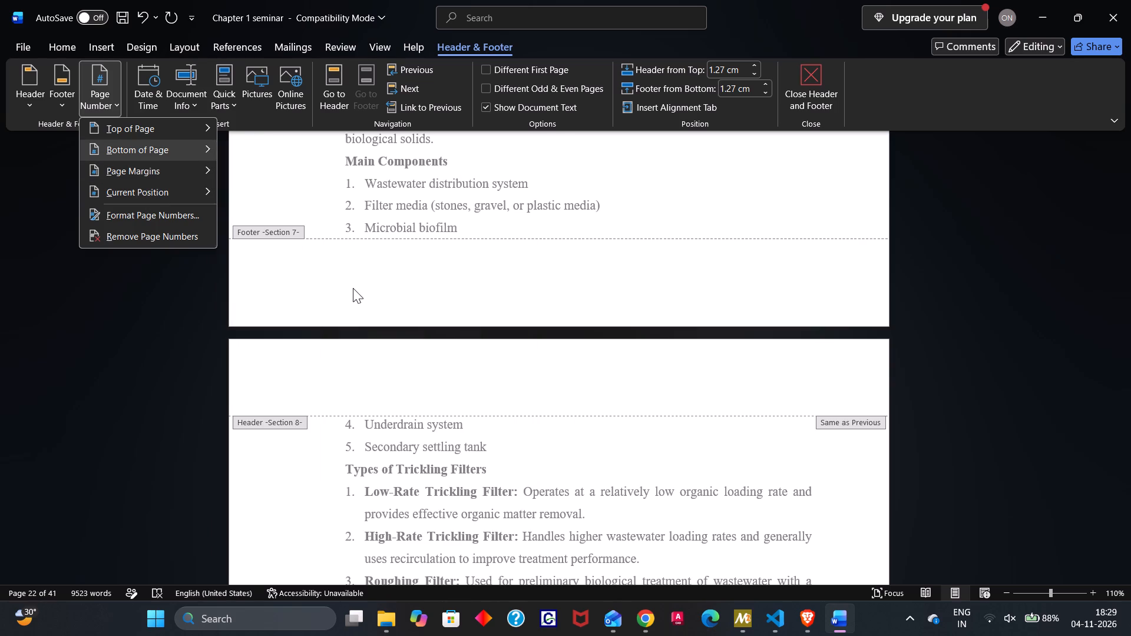
Insert a Plain Number 2 page number at the bottom of the page in the Section 8 footer, where Oxidation Ponds begins.
{"action": "scroll", "coordinate": [487, 296], "scroll_direction": "down", "scroll_amount": 4}
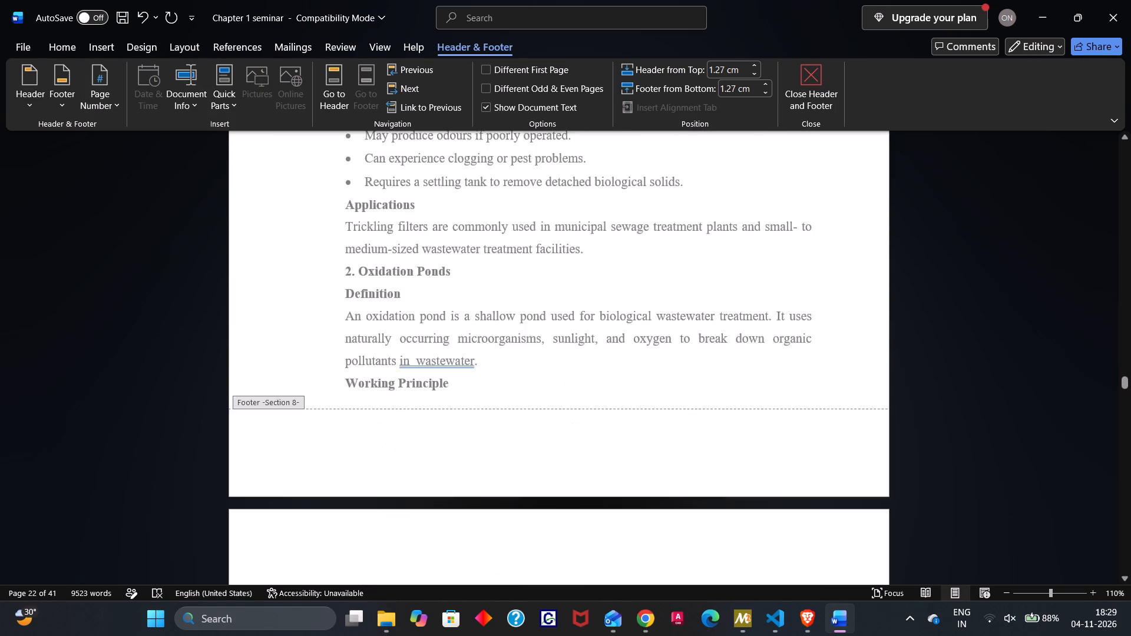
{"action": "left_click", "coordinate": [583, 233]}
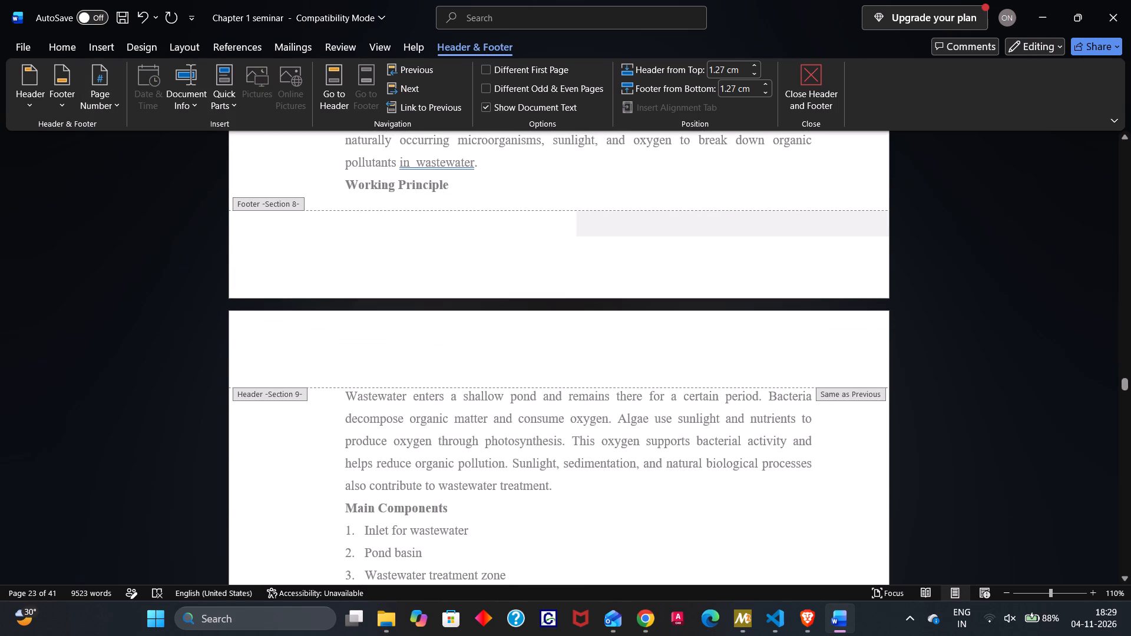
{"action": "left_click", "coordinate": [113, 108]}
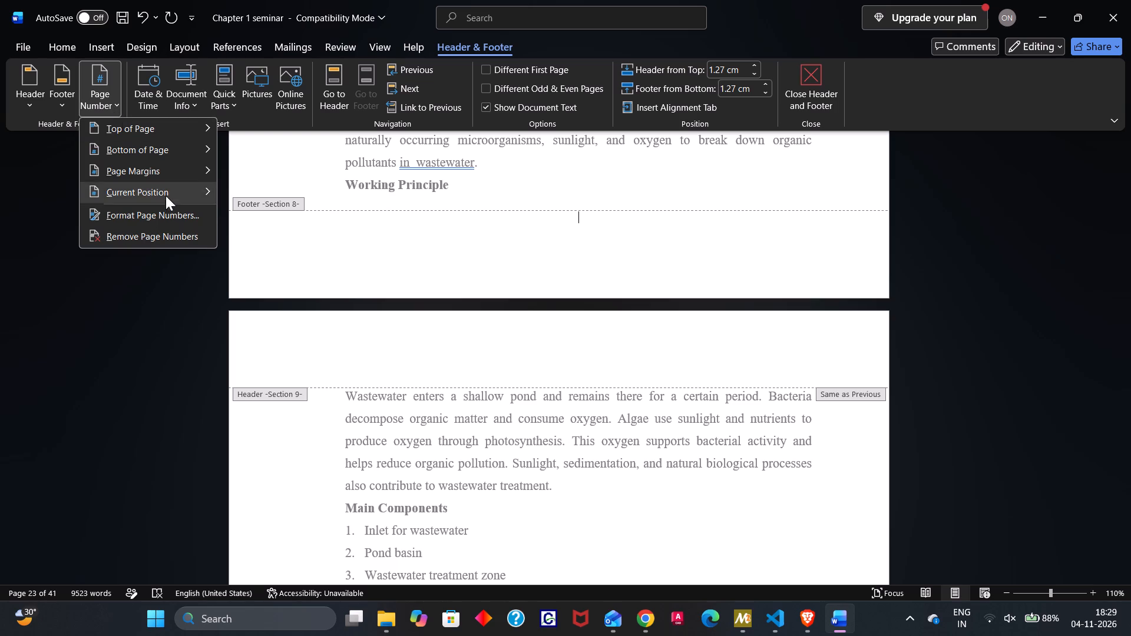
{"action": "left_click", "coordinate": [159, 148]}
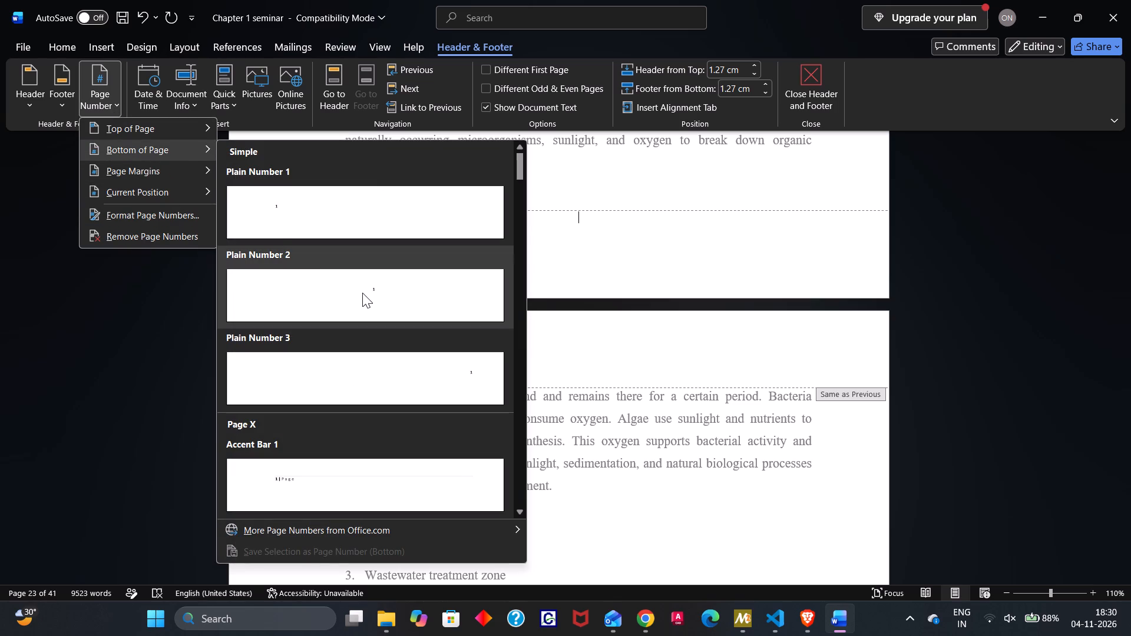
{"action": "left_click", "coordinate": [362, 293]}
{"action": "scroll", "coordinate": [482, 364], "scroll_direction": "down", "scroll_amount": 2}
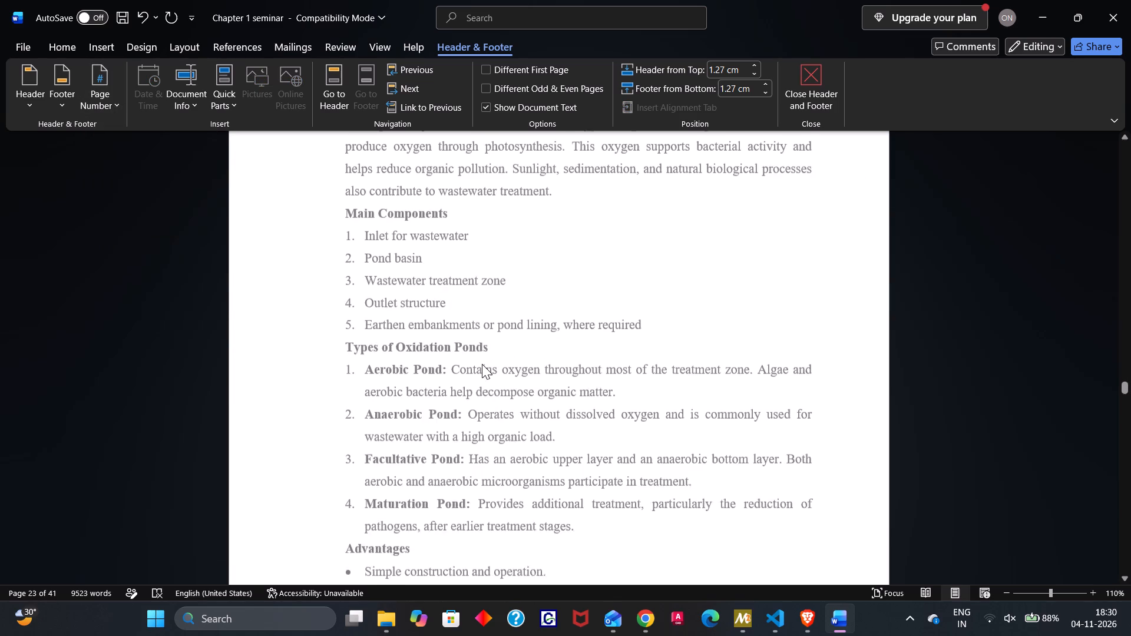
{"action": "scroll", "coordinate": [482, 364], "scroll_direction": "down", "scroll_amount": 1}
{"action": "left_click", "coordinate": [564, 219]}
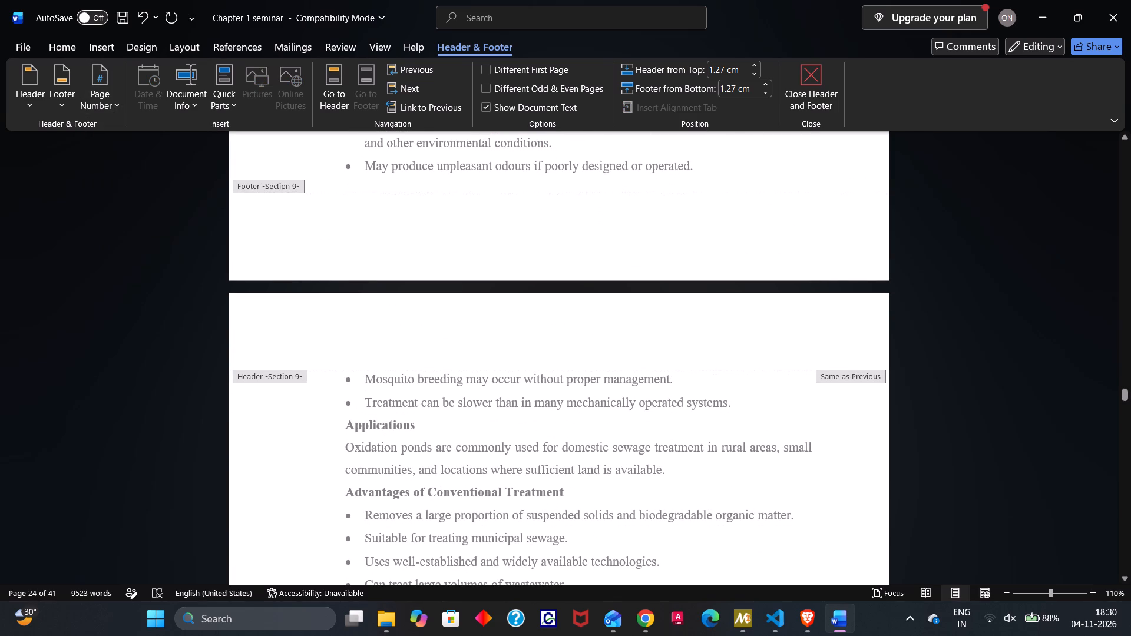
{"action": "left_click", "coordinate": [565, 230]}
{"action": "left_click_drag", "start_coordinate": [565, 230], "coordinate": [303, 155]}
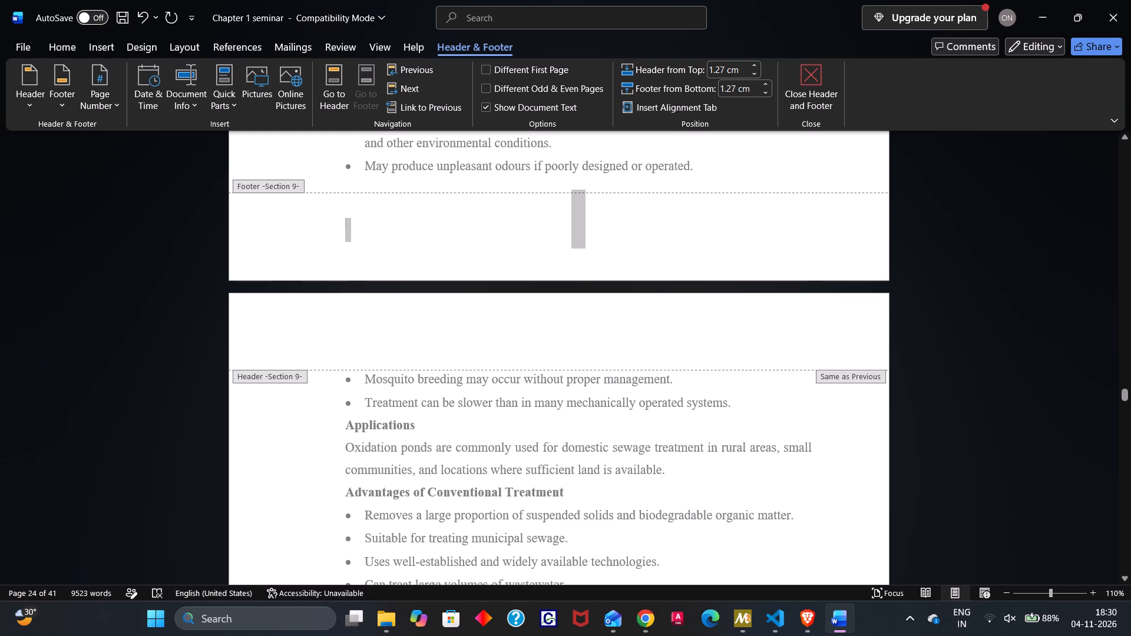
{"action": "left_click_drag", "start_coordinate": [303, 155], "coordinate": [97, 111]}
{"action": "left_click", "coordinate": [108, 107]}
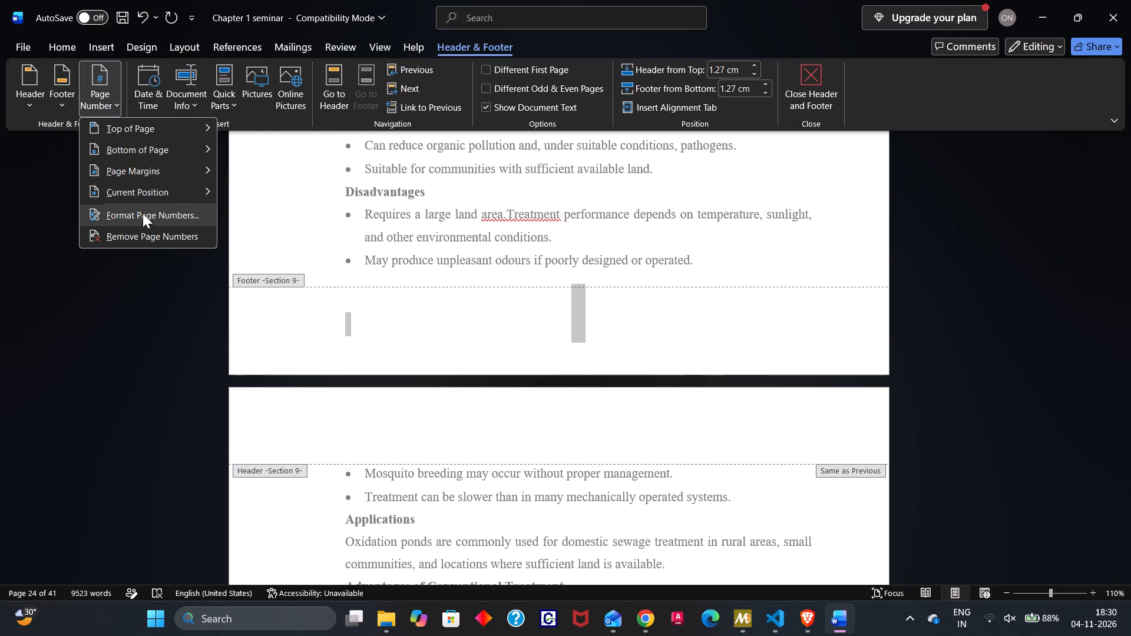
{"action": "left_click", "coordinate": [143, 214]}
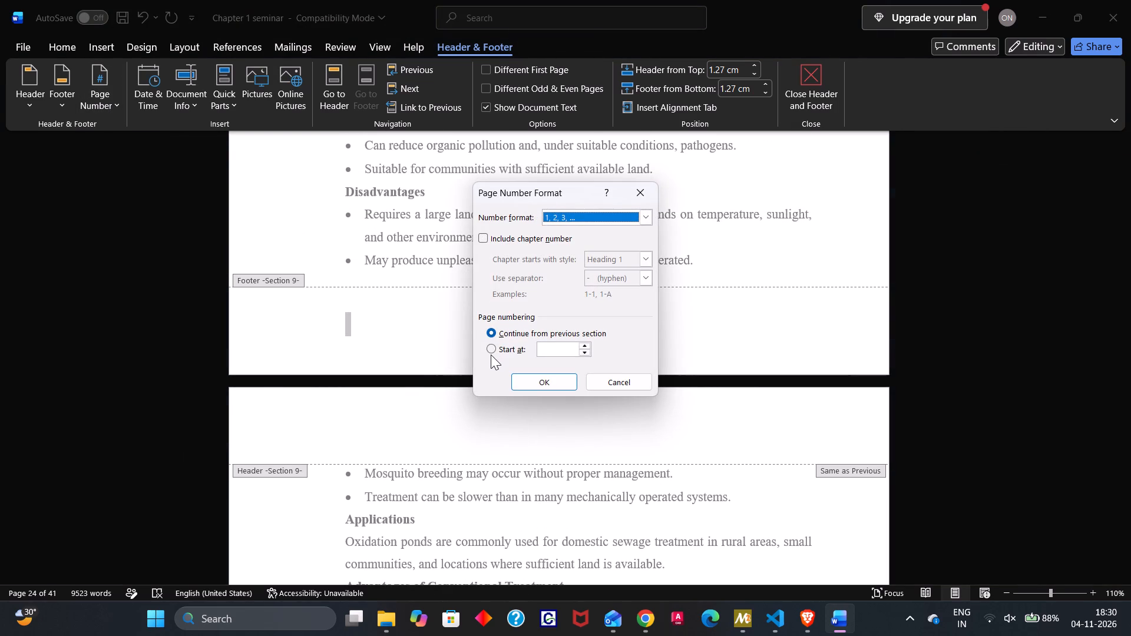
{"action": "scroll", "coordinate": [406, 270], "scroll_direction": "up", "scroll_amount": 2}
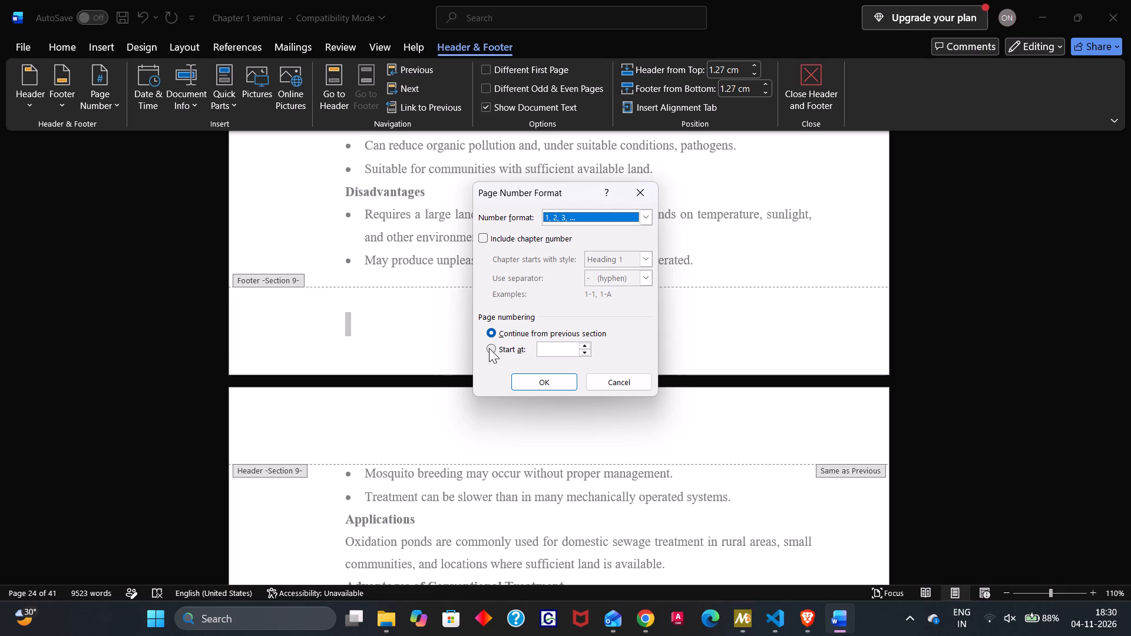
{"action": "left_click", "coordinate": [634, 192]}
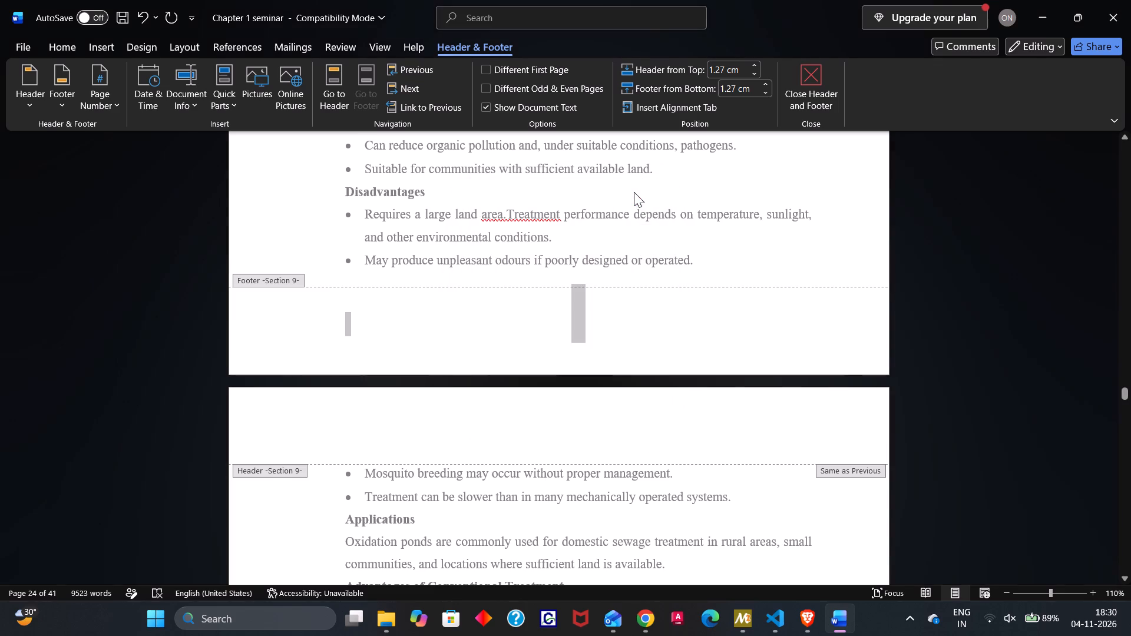
Remove the page numbers from the Section 9 footer and compare it with the preceding section's footer.
{"action": "left_click", "coordinate": [115, 110]}
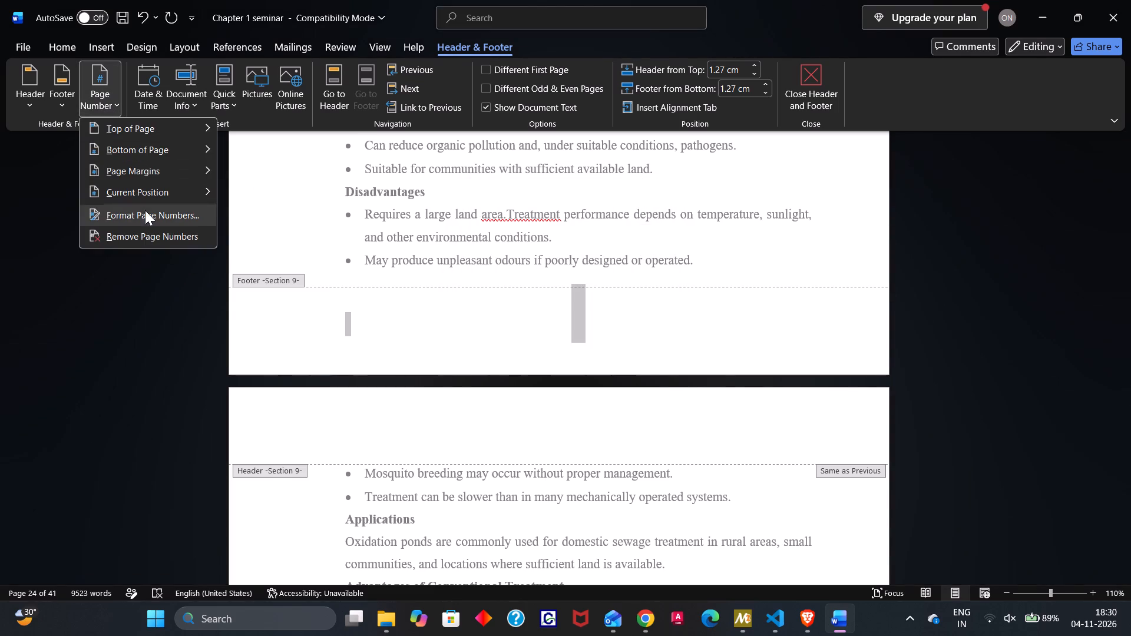
{"action": "left_click", "coordinate": [150, 230]}
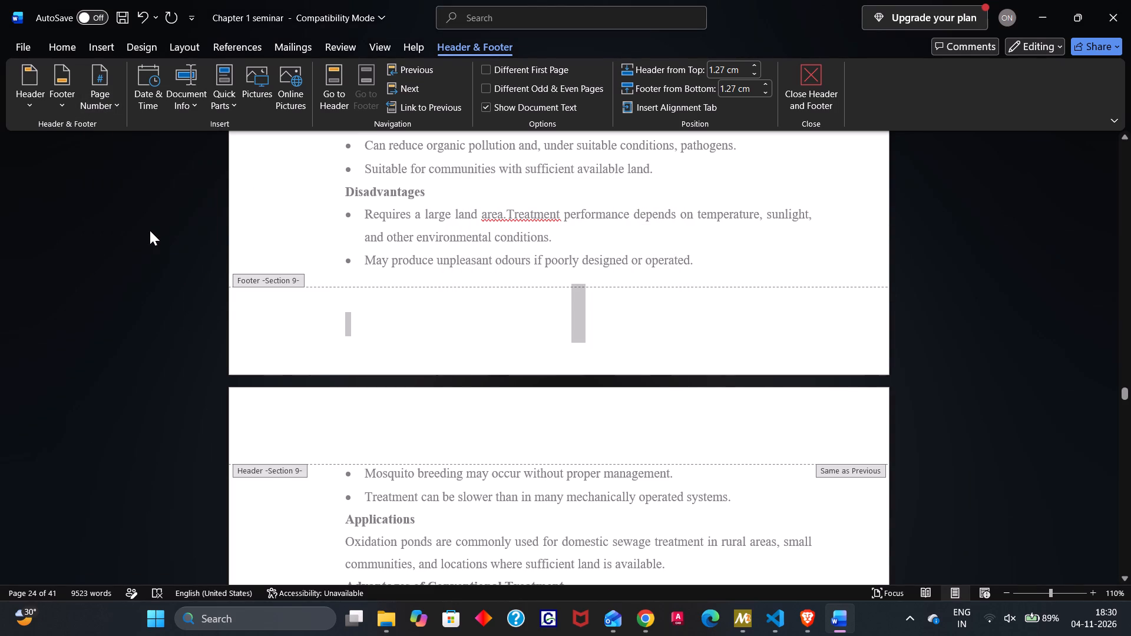
{"action": "scroll", "coordinate": [461, 296], "scroll_direction": "up", "scroll_amount": 5}
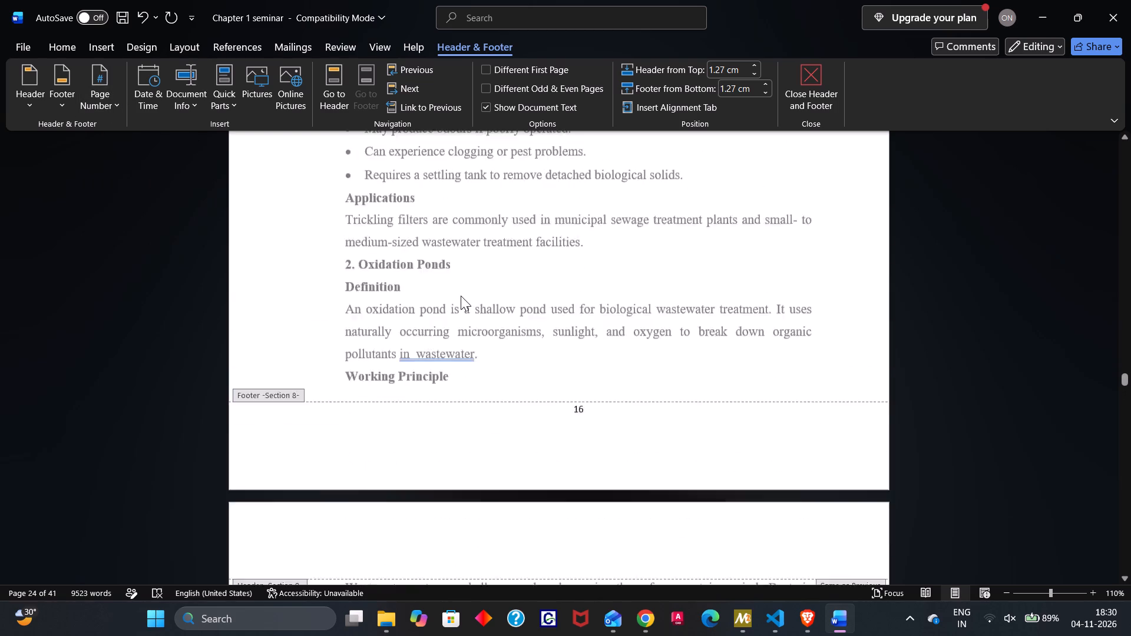
{"action": "scroll", "coordinate": [461, 296], "scroll_direction": "down", "scroll_amount": 1}
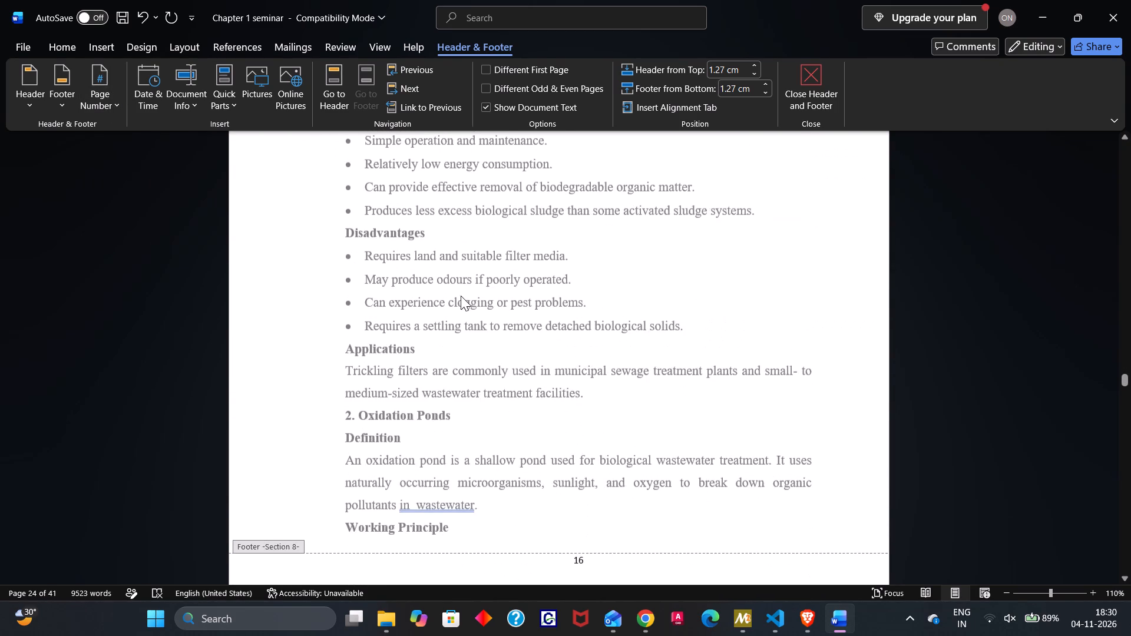
{"action": "scroll", "coordinate": [461, 296], "scroll_direction": "down", "scroll_amount": 6}
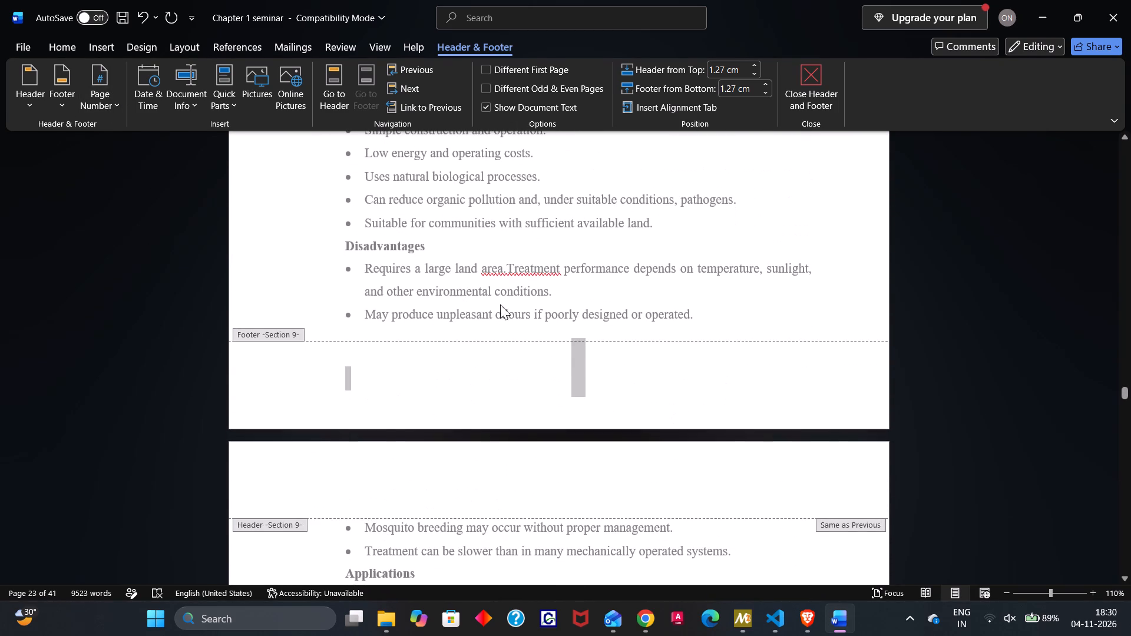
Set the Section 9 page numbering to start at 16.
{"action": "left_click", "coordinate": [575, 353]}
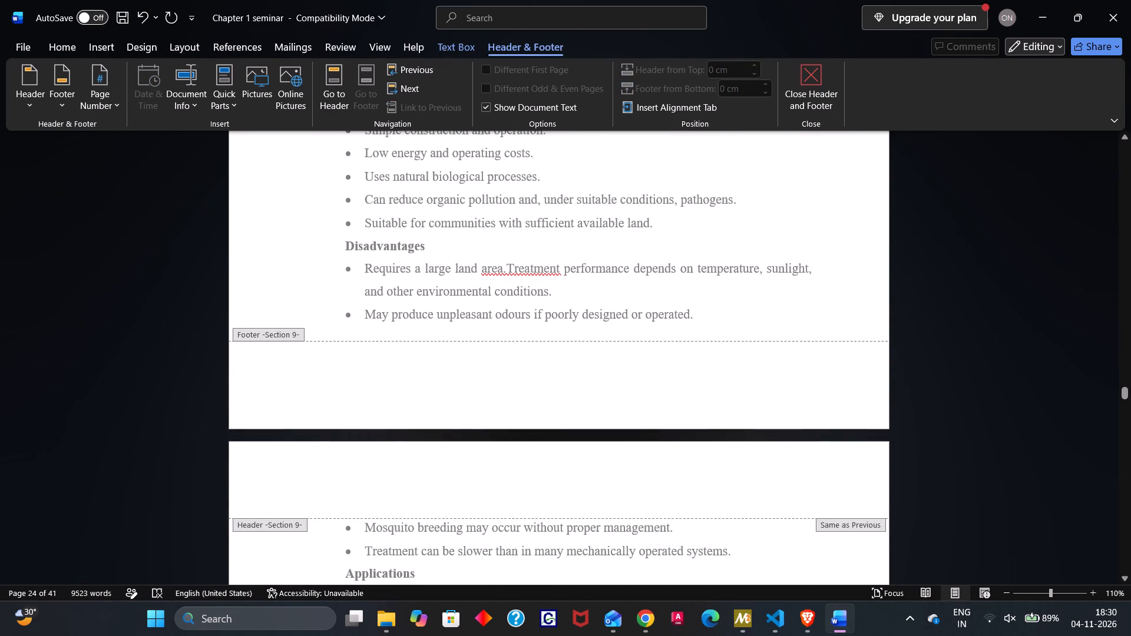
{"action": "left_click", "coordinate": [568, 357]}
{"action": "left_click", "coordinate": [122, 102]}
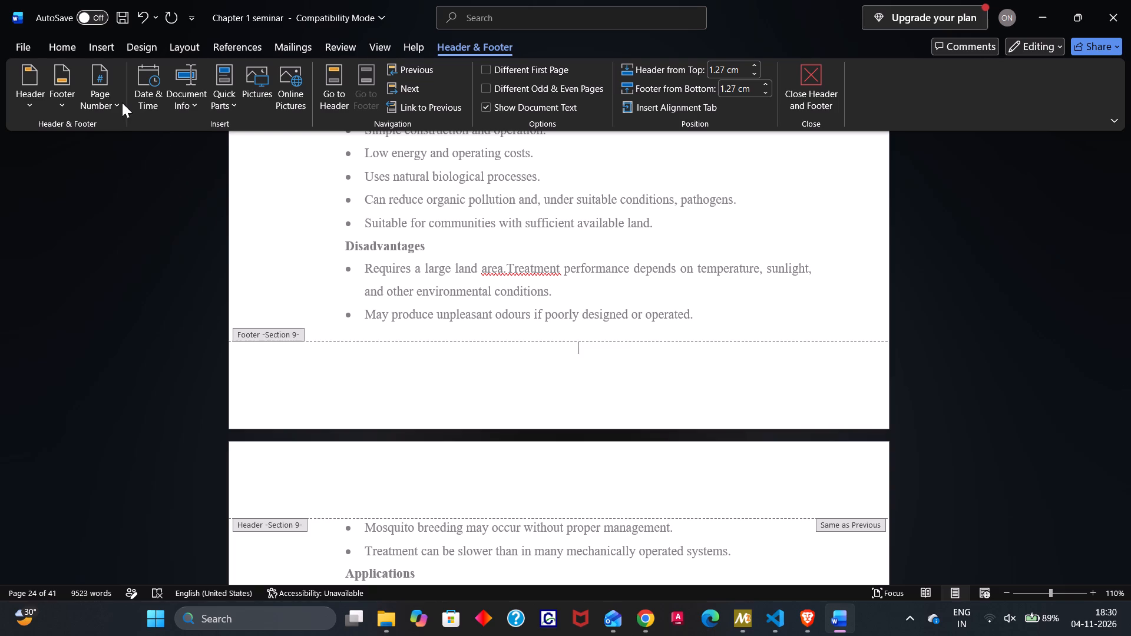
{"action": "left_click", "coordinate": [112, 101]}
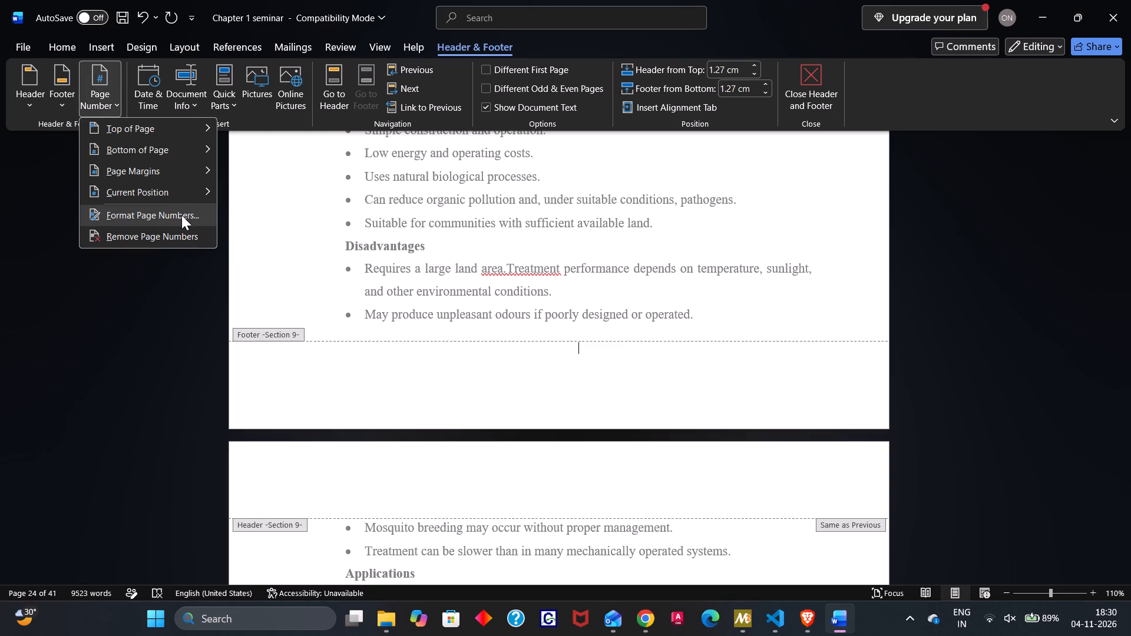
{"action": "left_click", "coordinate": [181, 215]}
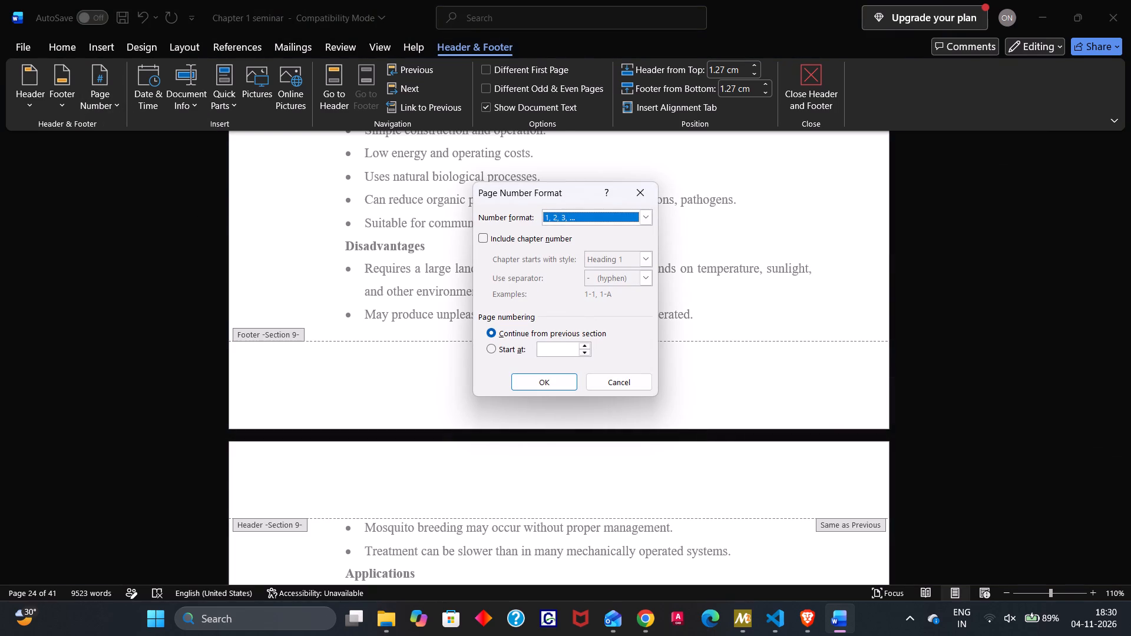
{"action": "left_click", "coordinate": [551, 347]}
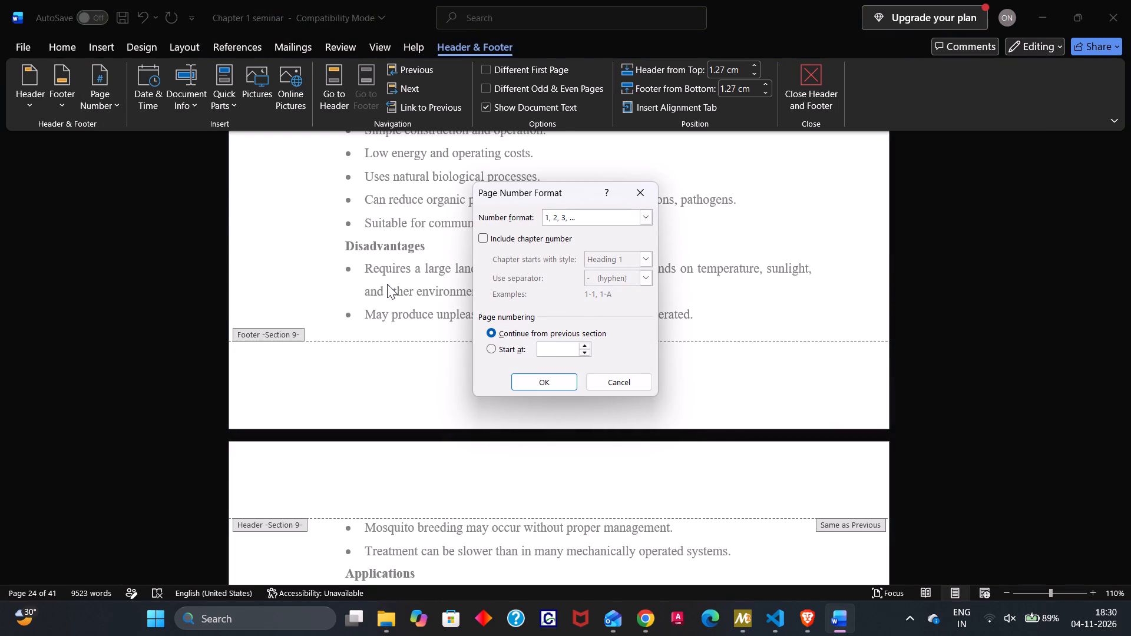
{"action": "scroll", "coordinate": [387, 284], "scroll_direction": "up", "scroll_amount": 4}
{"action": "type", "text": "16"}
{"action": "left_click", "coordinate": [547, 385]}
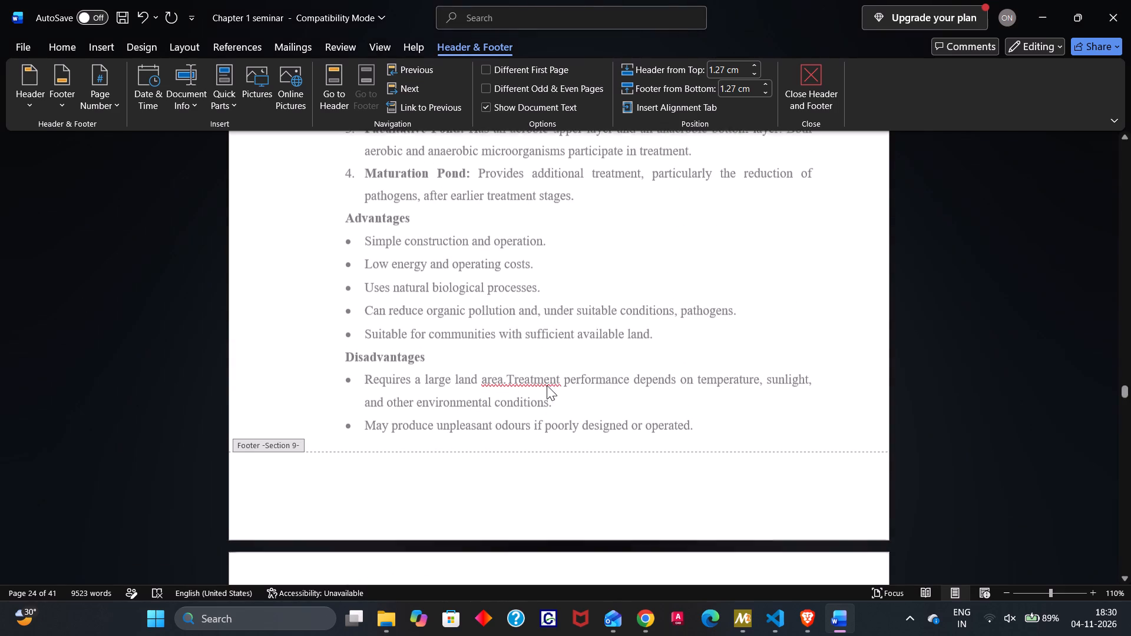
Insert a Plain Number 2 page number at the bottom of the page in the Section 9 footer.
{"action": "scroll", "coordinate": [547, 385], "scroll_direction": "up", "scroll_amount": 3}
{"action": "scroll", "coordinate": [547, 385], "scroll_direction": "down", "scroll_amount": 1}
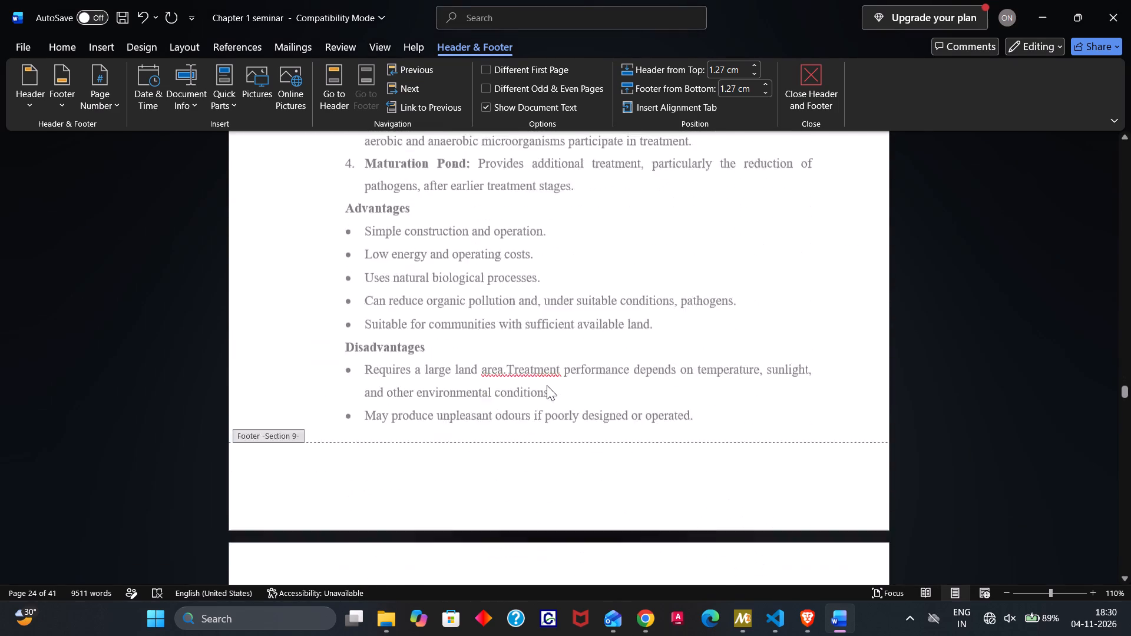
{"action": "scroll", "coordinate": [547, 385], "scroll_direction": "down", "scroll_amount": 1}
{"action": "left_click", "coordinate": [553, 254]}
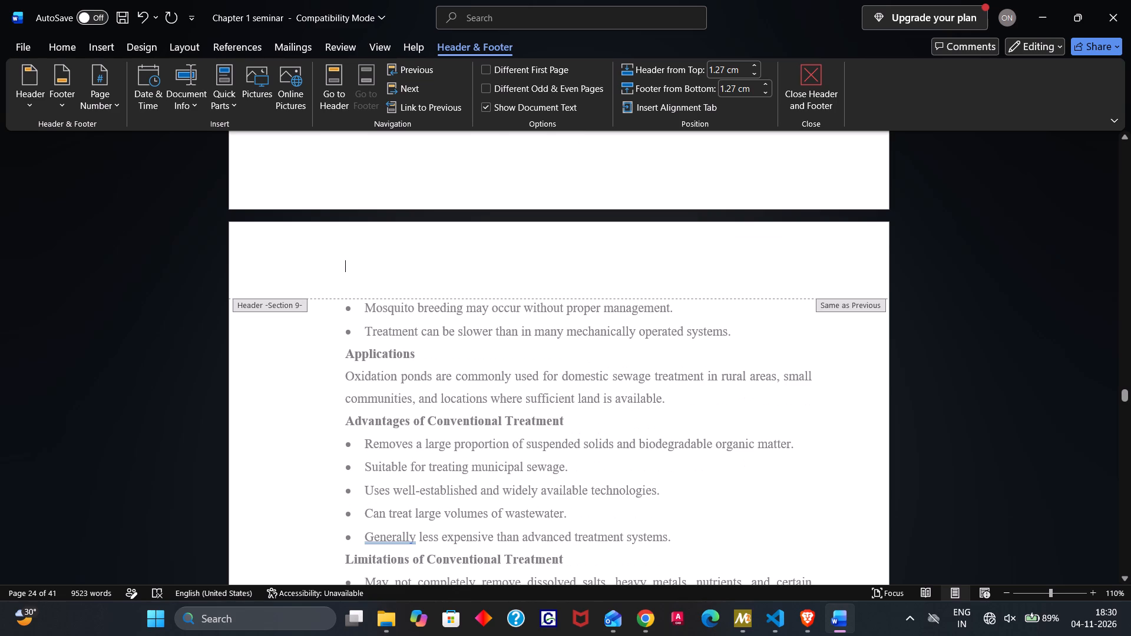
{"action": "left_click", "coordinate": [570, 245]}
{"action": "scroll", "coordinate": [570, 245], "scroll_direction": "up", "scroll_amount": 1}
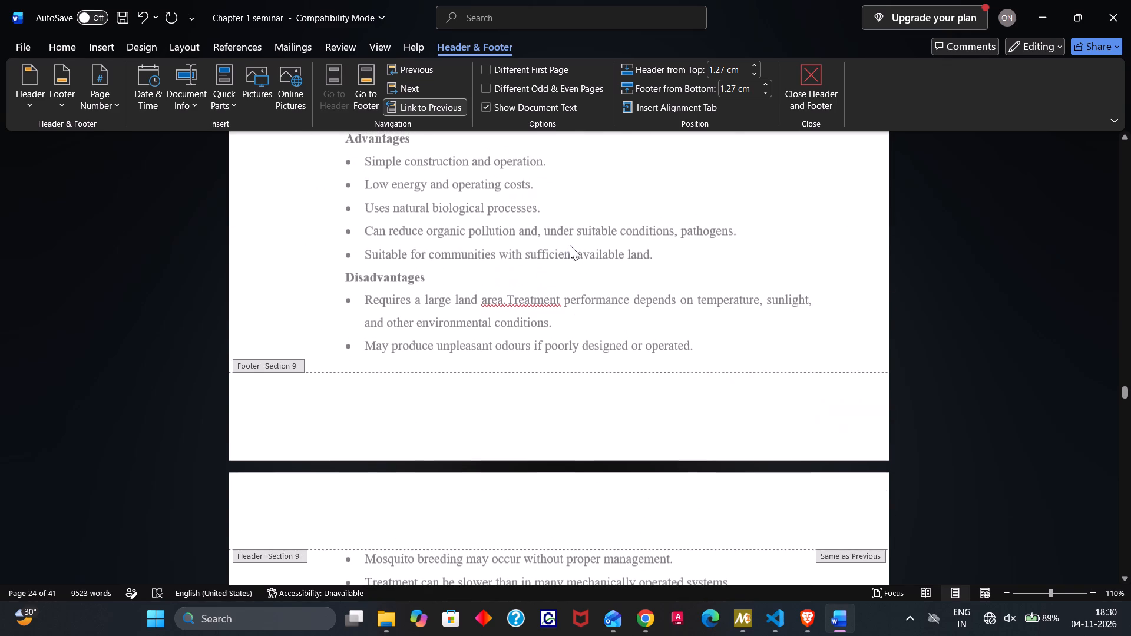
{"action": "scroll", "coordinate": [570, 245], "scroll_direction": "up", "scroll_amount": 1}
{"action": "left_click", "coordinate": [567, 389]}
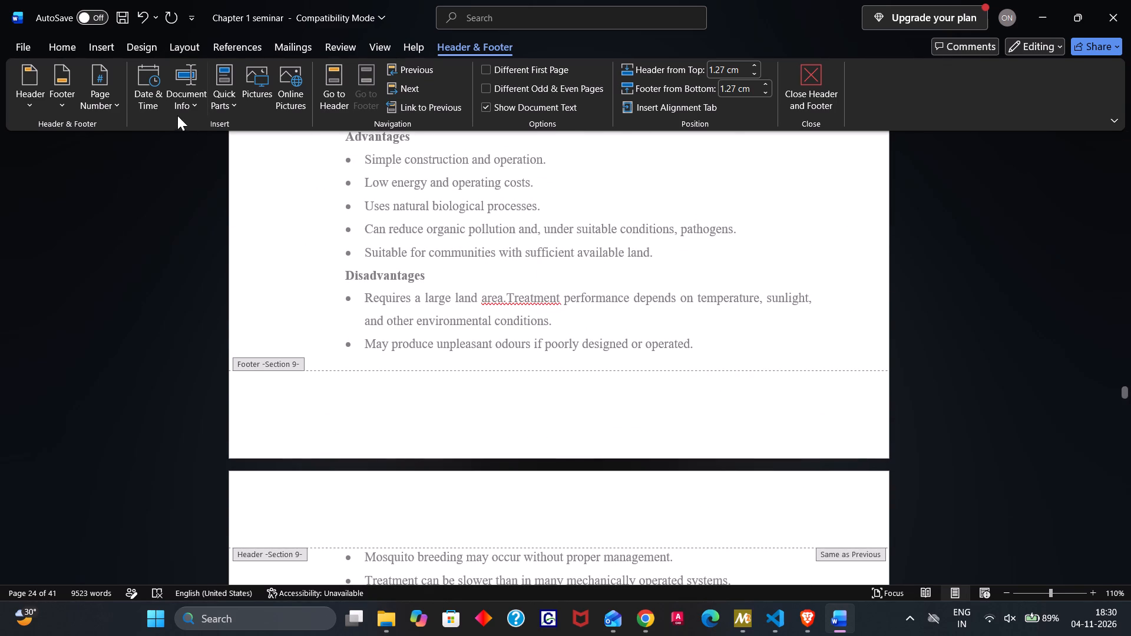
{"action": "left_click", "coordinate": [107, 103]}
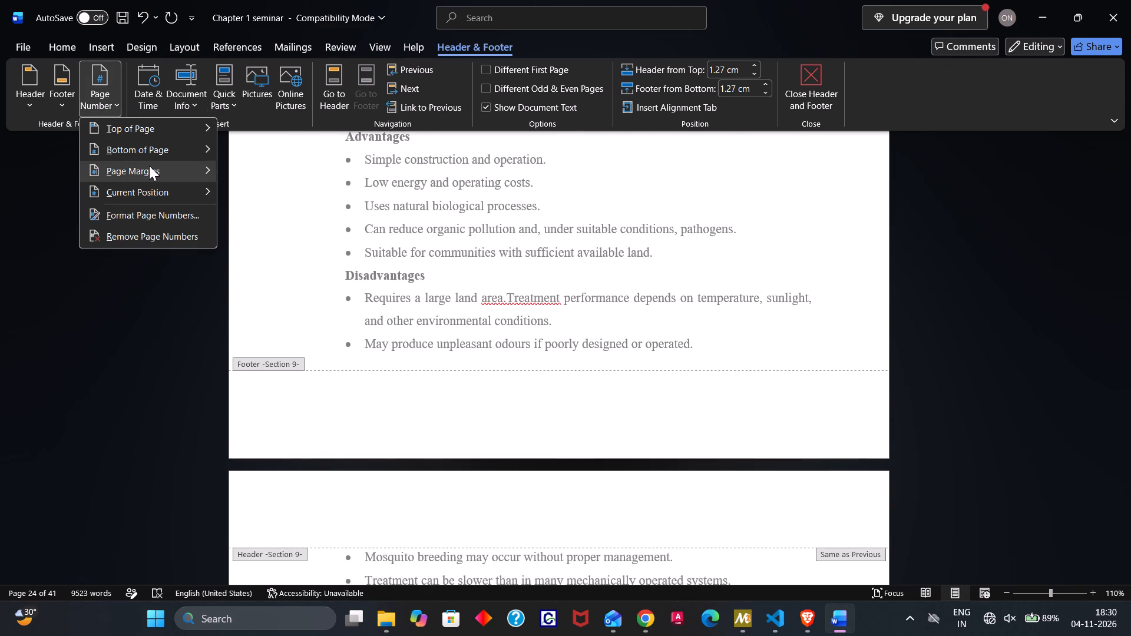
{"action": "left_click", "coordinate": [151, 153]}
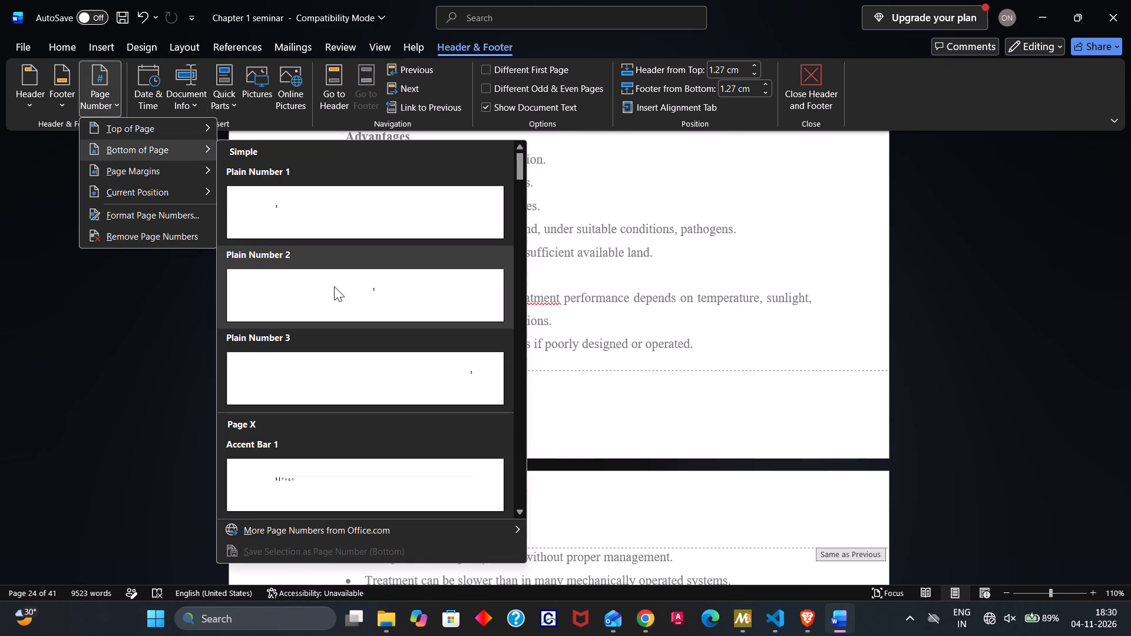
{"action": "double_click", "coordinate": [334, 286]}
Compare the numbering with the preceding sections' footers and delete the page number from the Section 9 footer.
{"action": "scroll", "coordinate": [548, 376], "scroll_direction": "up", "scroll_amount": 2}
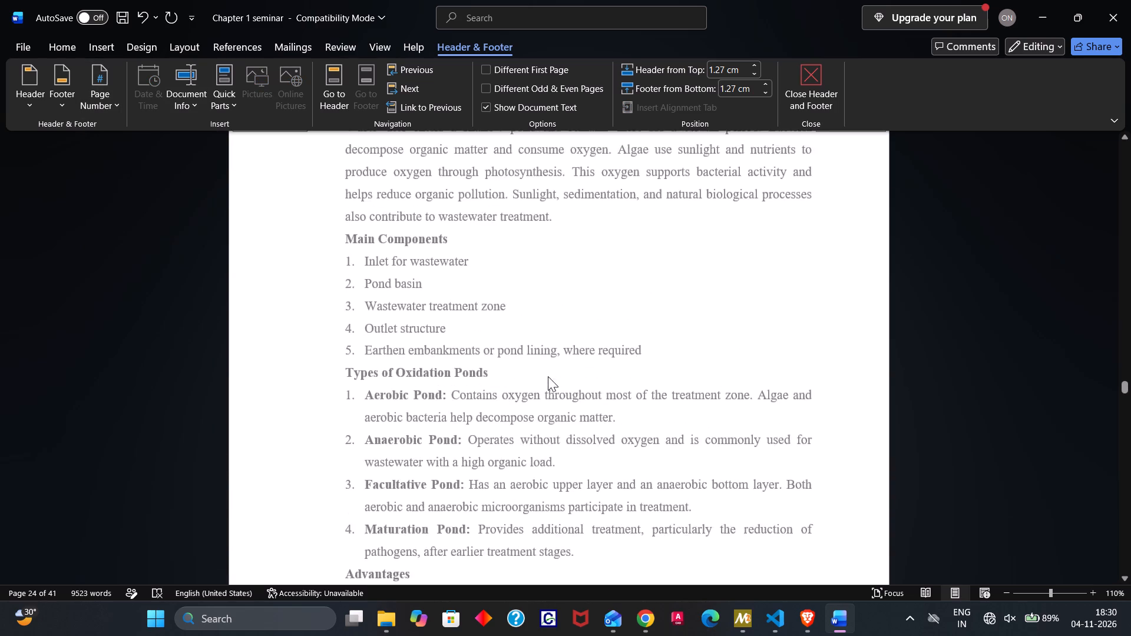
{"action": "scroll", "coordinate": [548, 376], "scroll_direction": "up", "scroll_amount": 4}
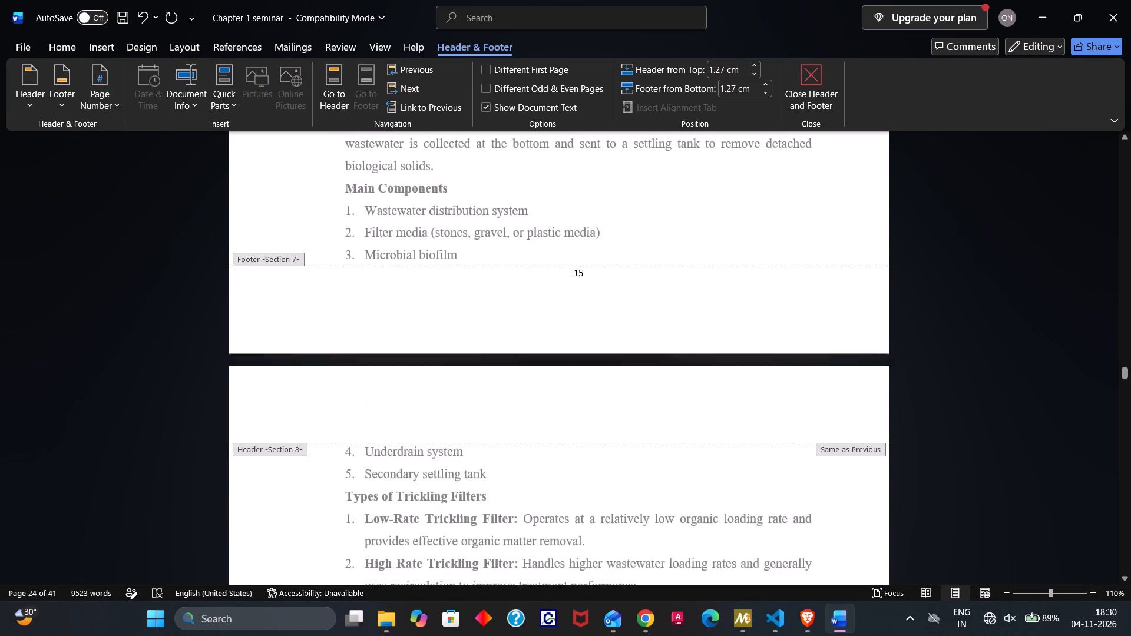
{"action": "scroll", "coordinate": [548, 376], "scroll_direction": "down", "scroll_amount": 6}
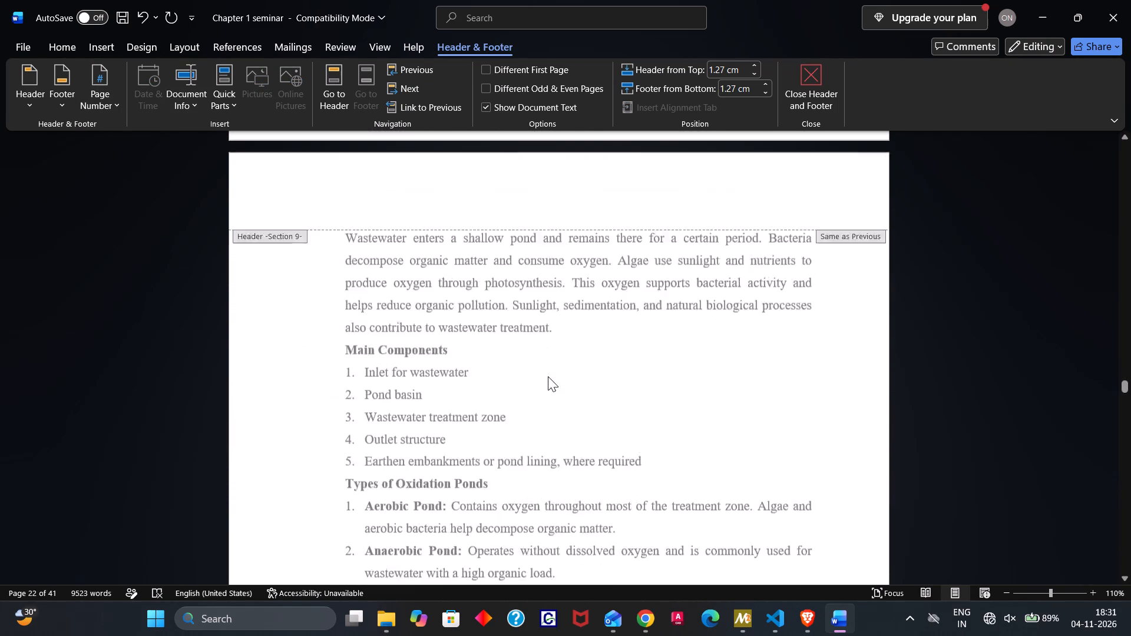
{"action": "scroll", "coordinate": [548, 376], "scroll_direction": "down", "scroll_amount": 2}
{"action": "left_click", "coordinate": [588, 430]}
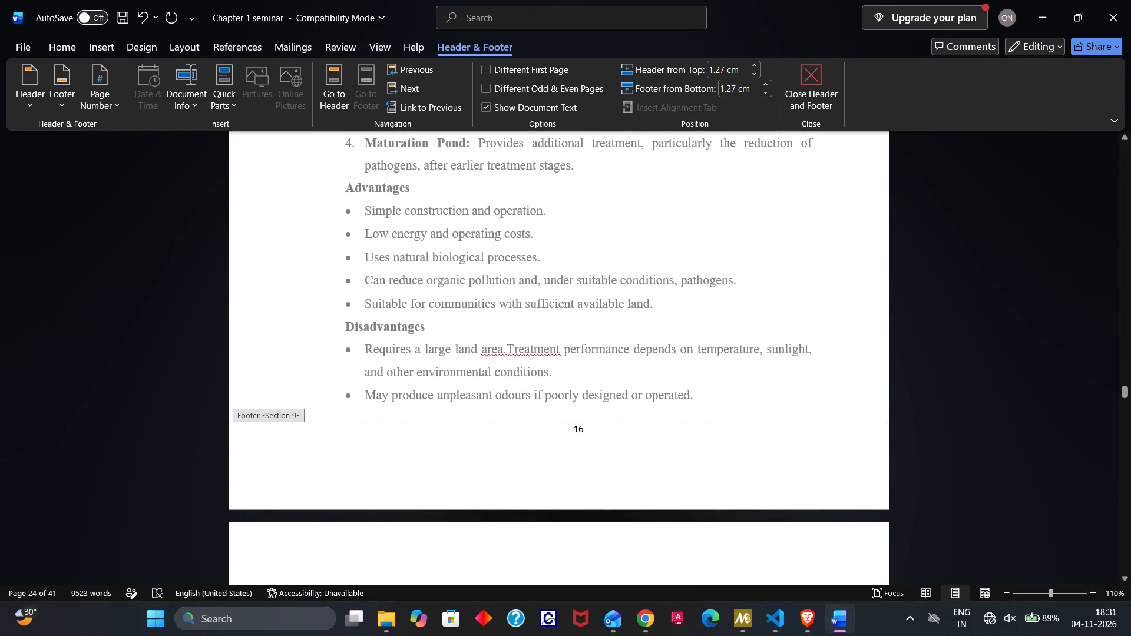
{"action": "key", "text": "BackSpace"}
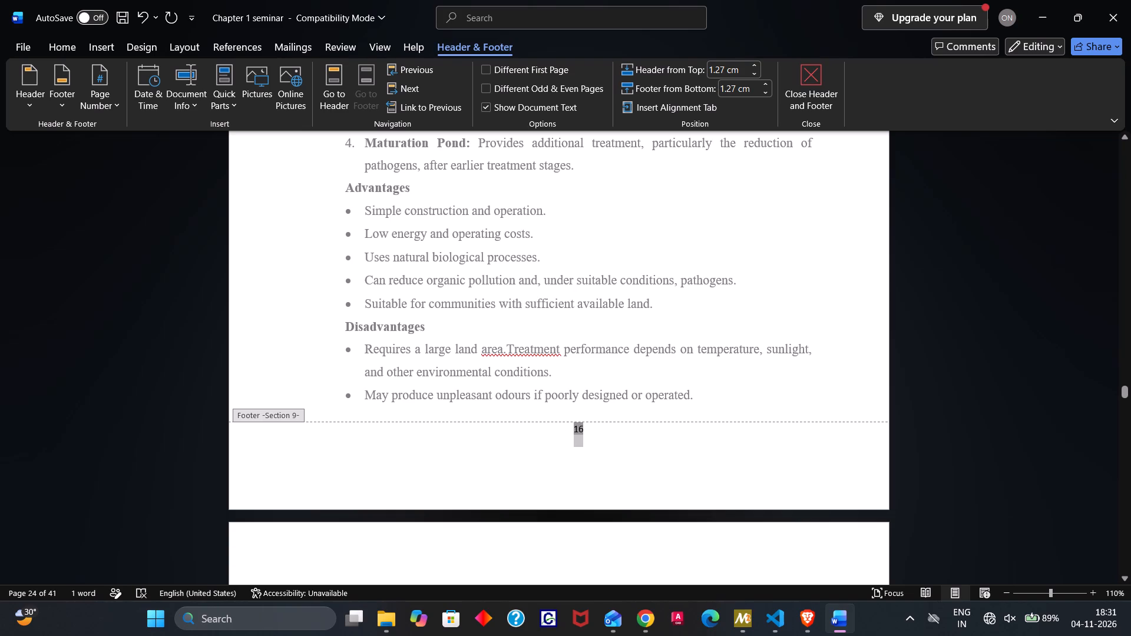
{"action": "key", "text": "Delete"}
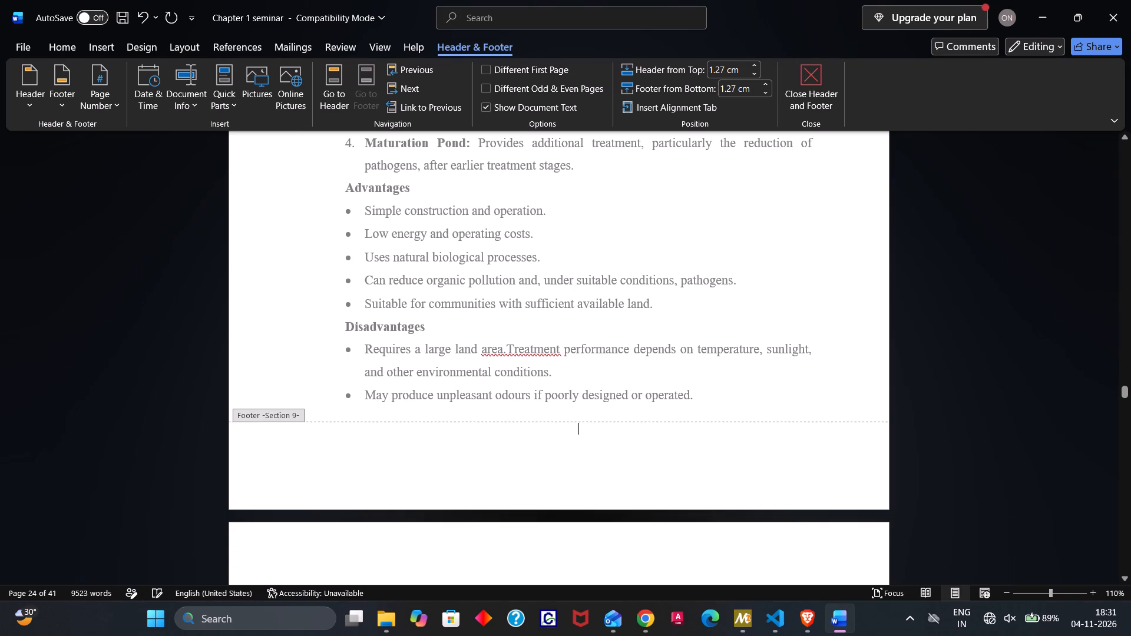
Set the Section 9 page numbering to start at 17.
{"action": "left_click", "coordinate": [115, 94]}
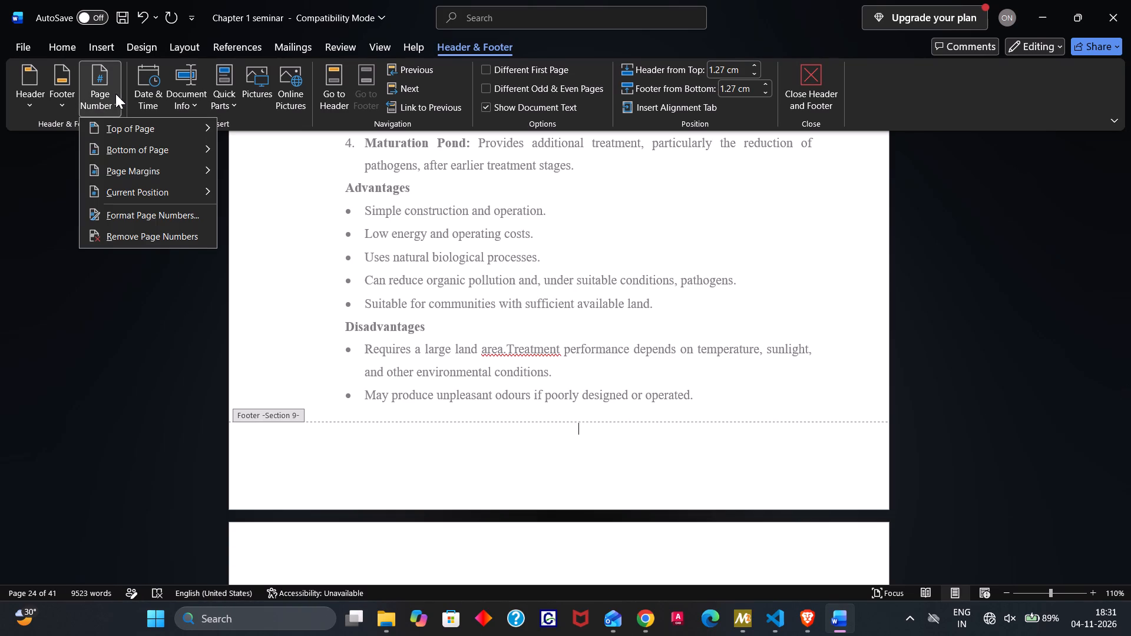
{"action": "left_click", "coordinate": [155, 217]}
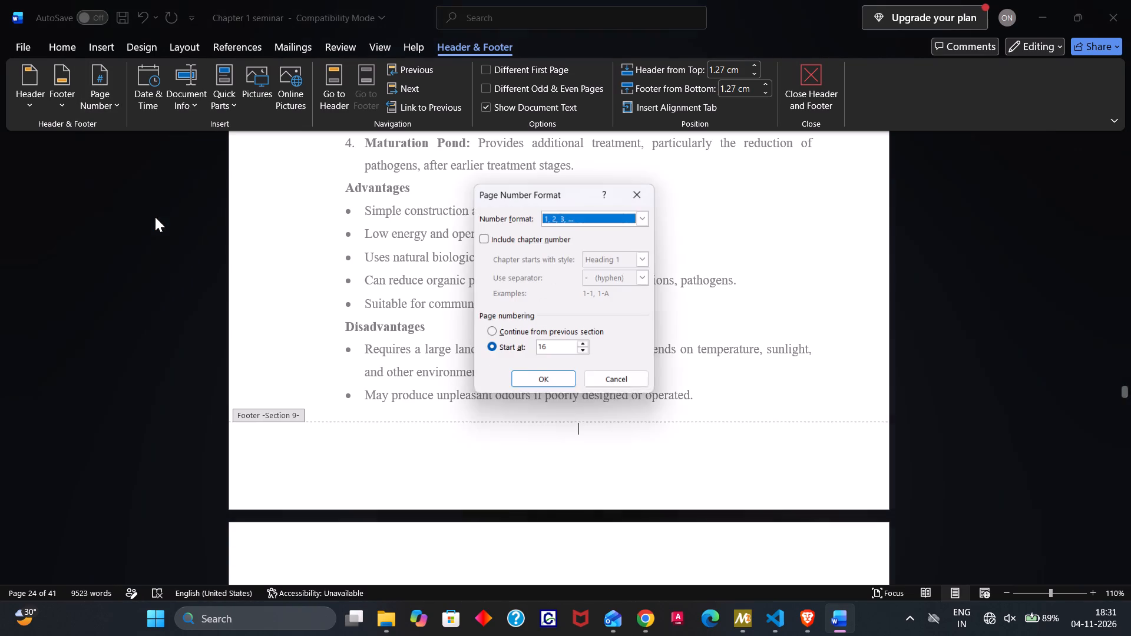
{"action": "left_click", "coordinate": [548, 345]}
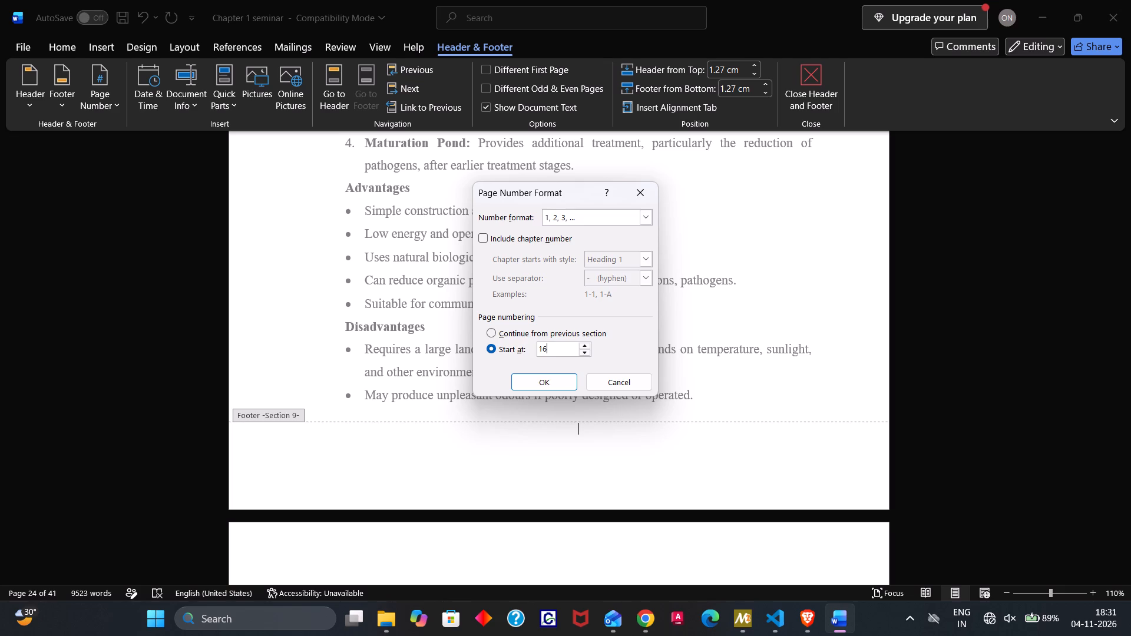
{"action": "key", "text": "BackSpace"}
{"action": "key", "text": "7"}
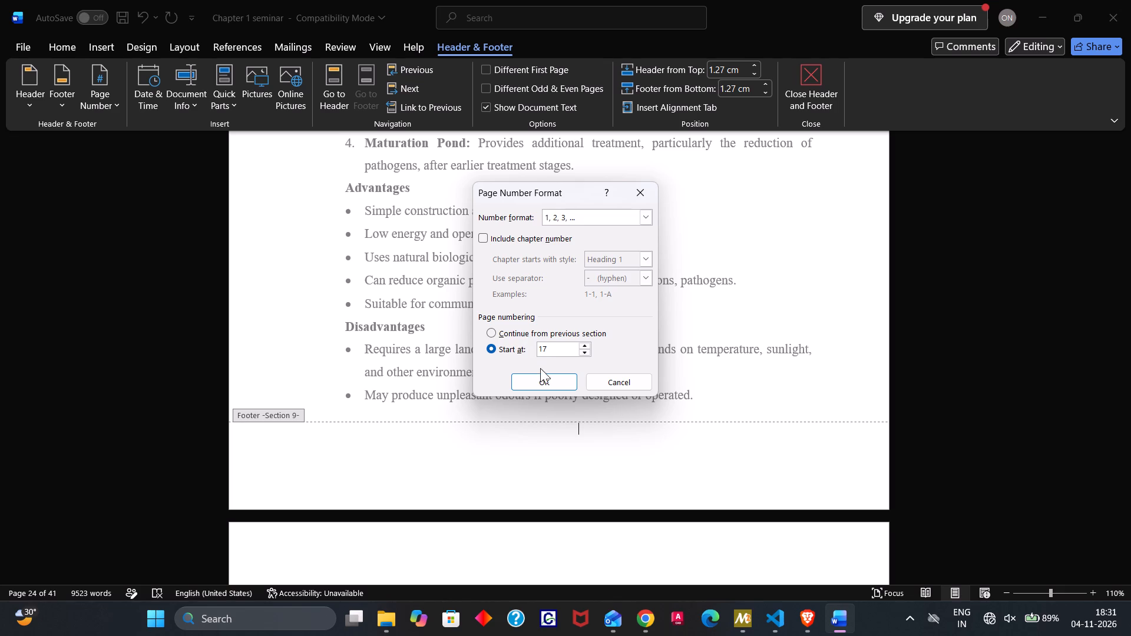
{"action": "left_click", "coordinate": [544, 380]}
Enter 17 as plain text in the Section 9 footer, on the page ending with the oxidation pond disadvantages.
{"action": "scroll", "coordinate": [544, 380], "scroll_direction": "up", "scroll_amount": 3}
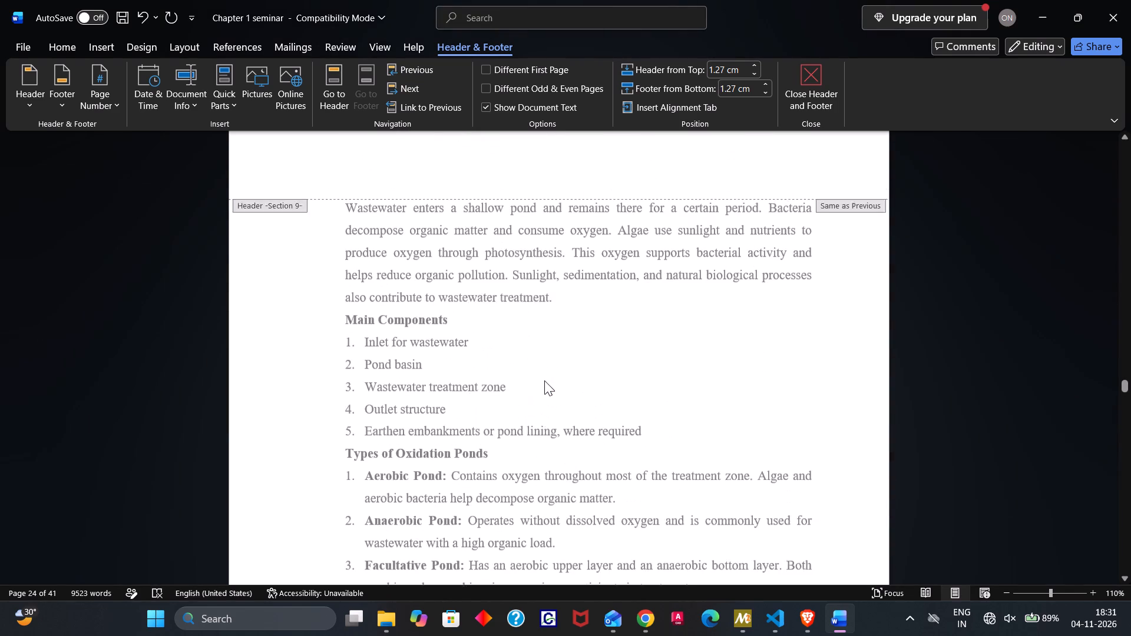
{"action": "scroll", "coordinate": [544, 380], "scroll_direction": "down", "scroll_amount": 1}
{"action": "scroll", "coordinate": [544, 380], "scroll_direction": "up", "scroll_amount": 1}
{"action": "scroll", "coordinate": [544, 380], "scroll_direction": "down", "scroll_amount": 2}
{"action": "scroll", "coordinate": [544, 380], "scroll_direction": "up", "scroll_amount": 1, "text": "ctrl"}
{"action": "scroll", "coordinate": [544, 380], "scroll_direction": "down", "scroll_amount": 1, "text": "ctrl"}
{"action": "scroll", "coordinate": [544, 380], "scroll_direction": "down", "scroll_amount": 1}
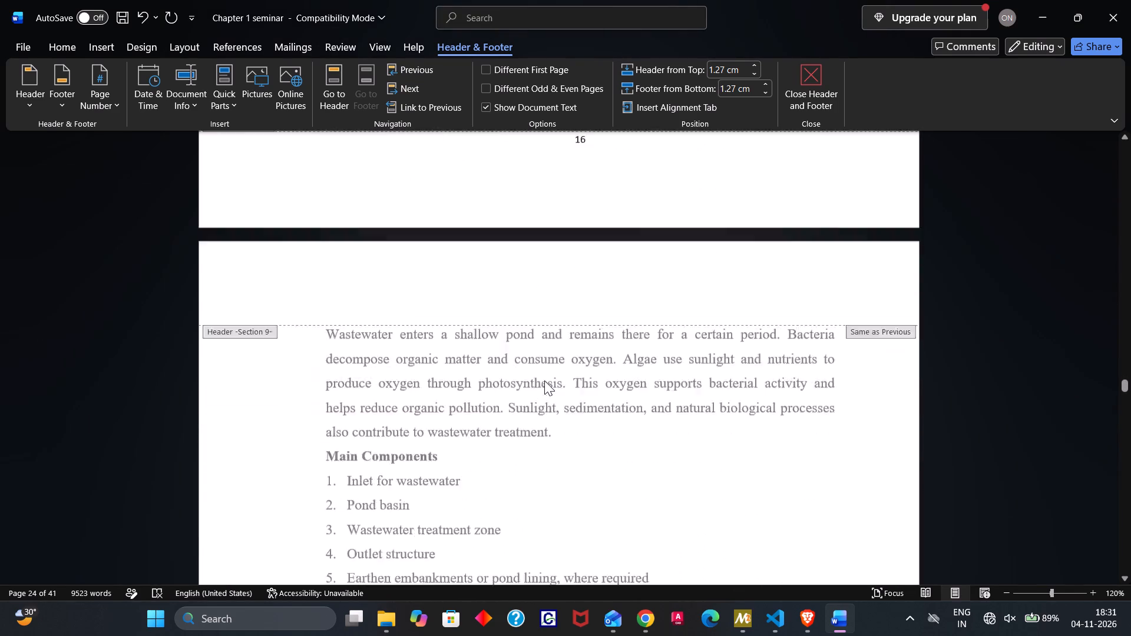
{"action": "scroll", "coordinate": [544, 380], "scroll_direction": "down", "scroll_amount": 2}
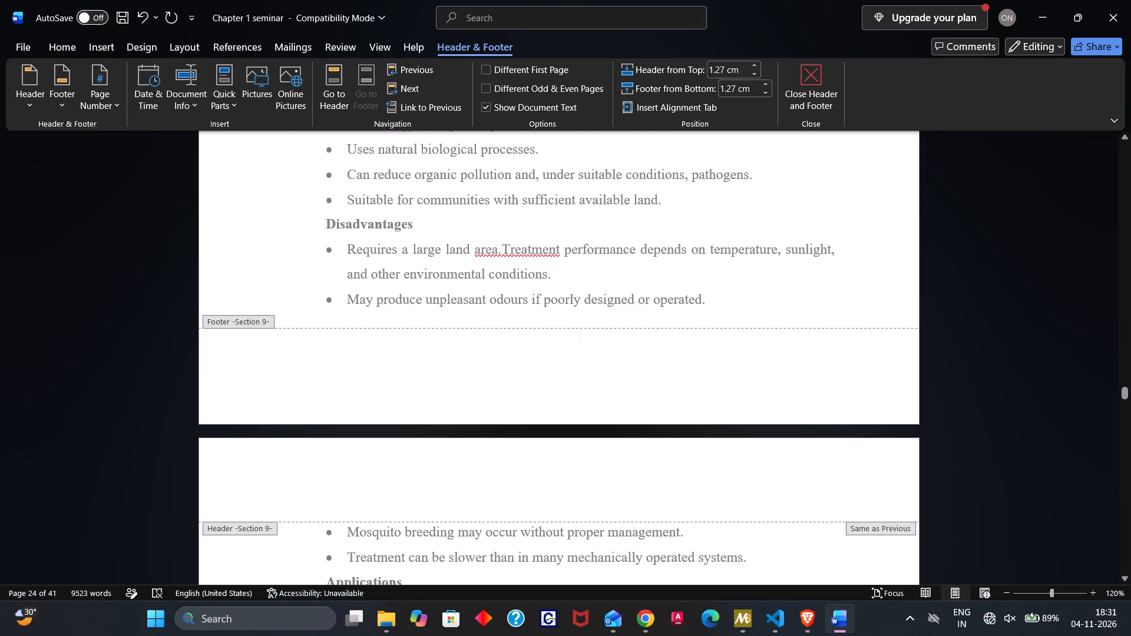
{"action": "type", "text": "17"}
Check the footer numbers on the following Section 9 pages, through the advanced treatment and Membrane Bioreactor pages.
{"action": "scroll", "coordinate": [578, 350], "scroll_direction": "down", "scroll_amount": 1}
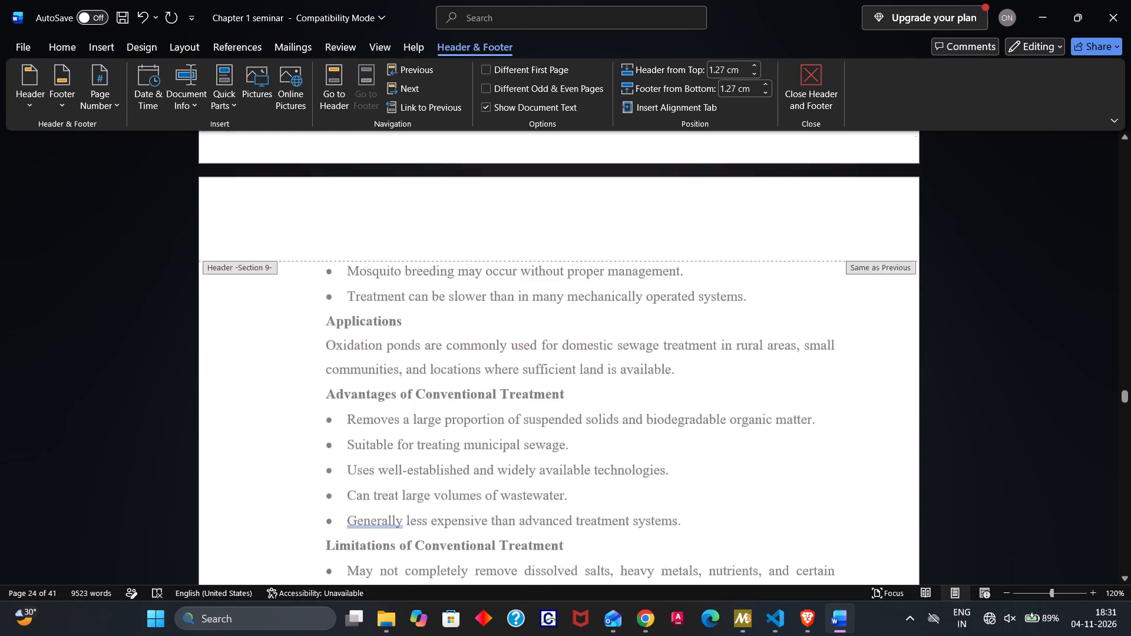
{"action": "scroll", "coordinate": [578, 350], "scroll_direction": "down", "scroll_amount": 3}
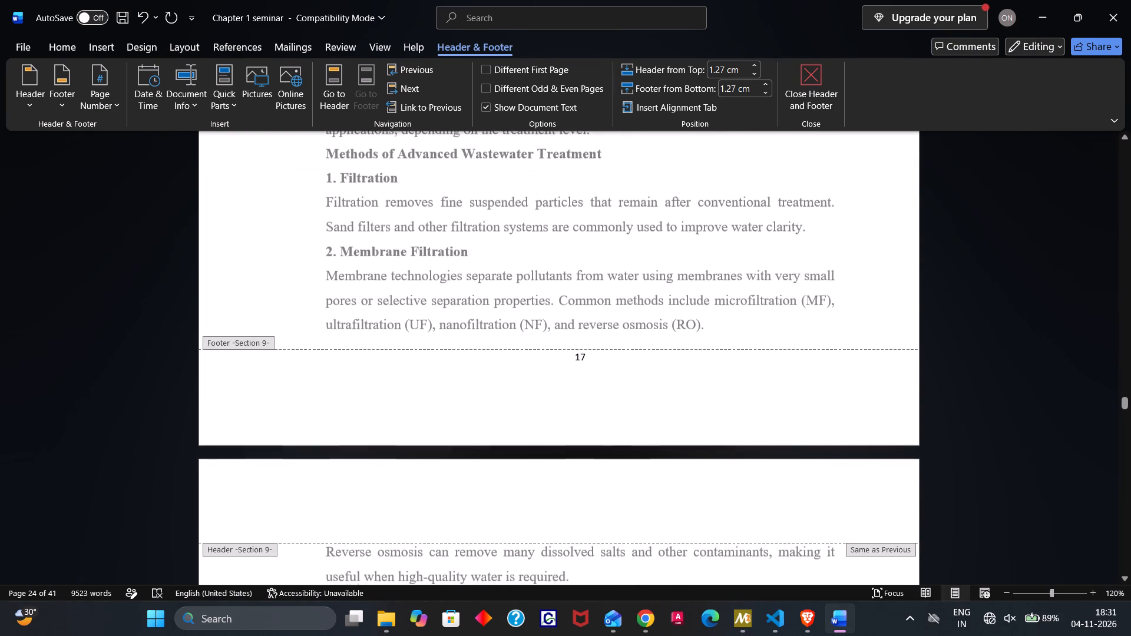
{"action": "scroll", "coordinate": [578, 350], "scroll_direction": "down", "scroll_amount": 4}
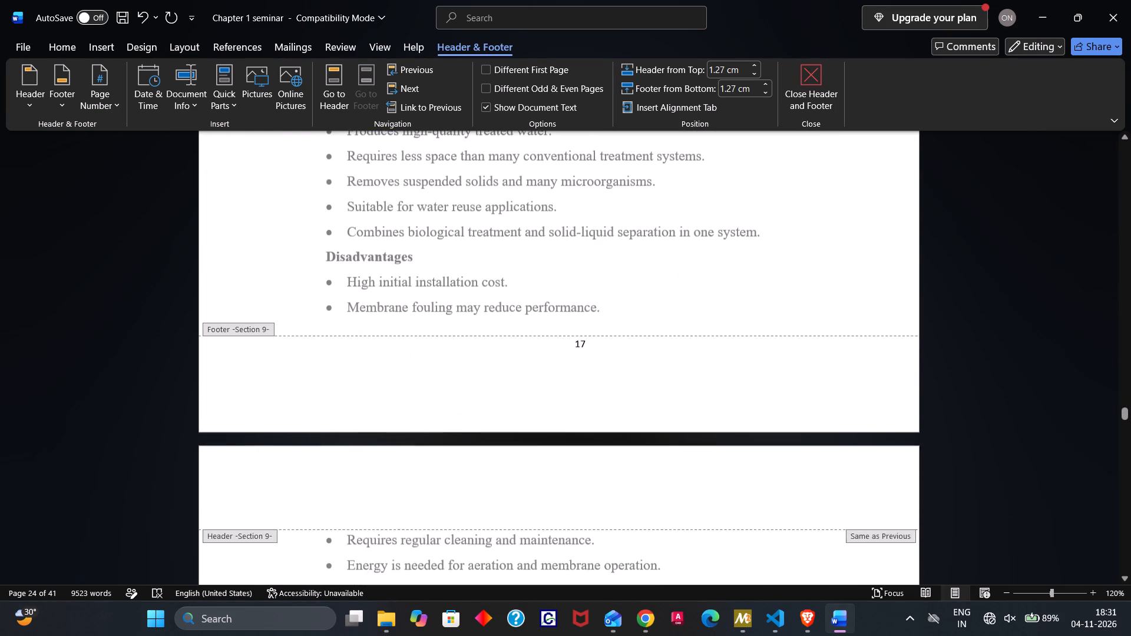
{"action": "scroll", "coordinate": [578, 350], "scroll_direction": "up", "scroll_amount": 3}
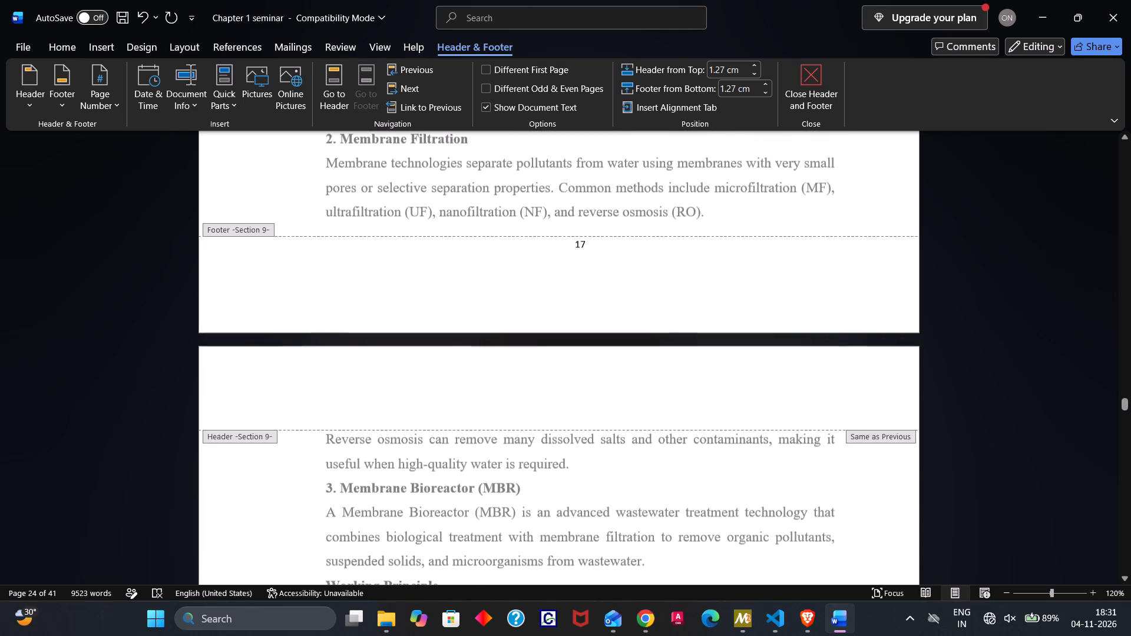
{"action": "scroll", "coordinate": [578, 350], "scroll_direction": "up", "scroll_amount": 6}
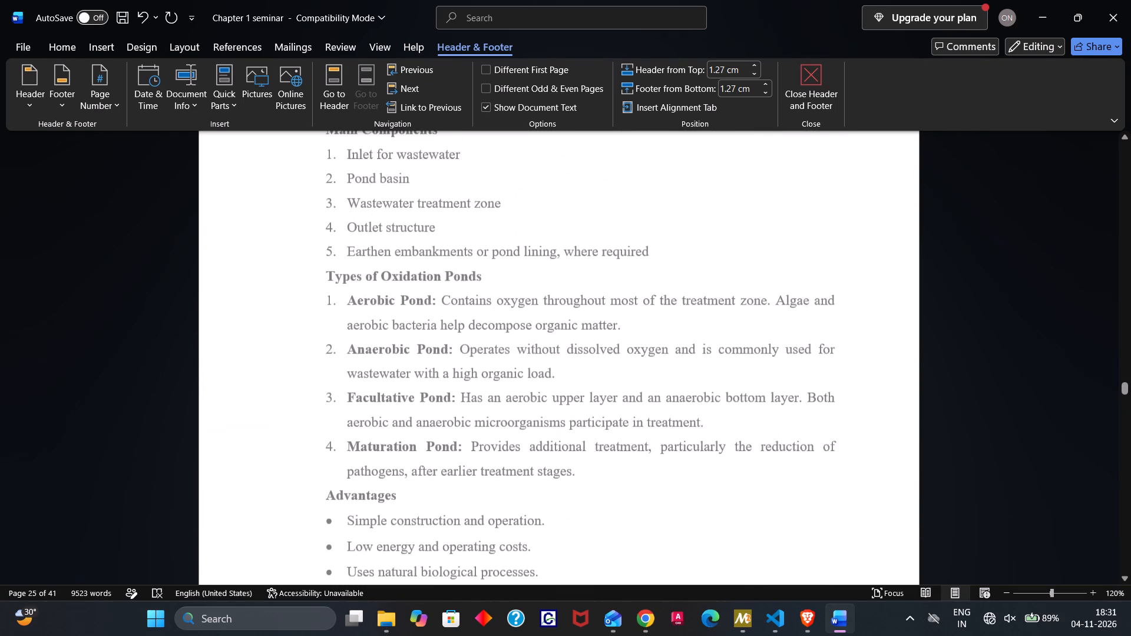
Set the Section 9 page numbering to continue from the previous section.
{"action": "scroll", "coordinate": [578, 350], "scroll_direction": "down", "scroll_amount": 1}
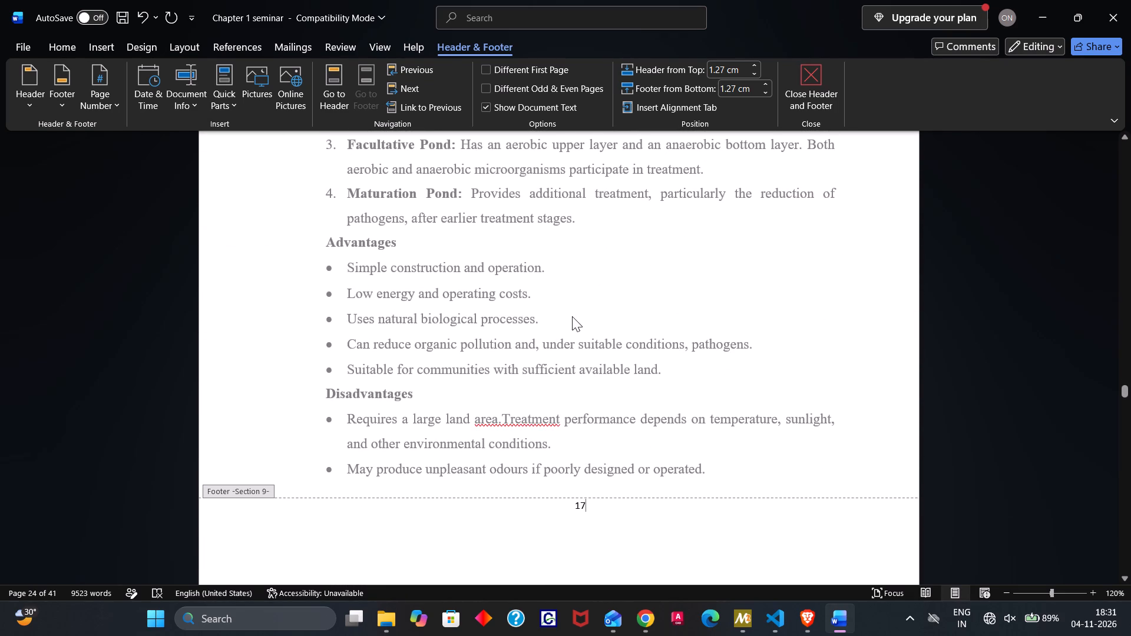
{"action": "scroll", "coordinate": [590, 398], "scroll_direction": "down", "scroll_amount": 1}
{"action": "left_click", "coordinate": [588, 291]}
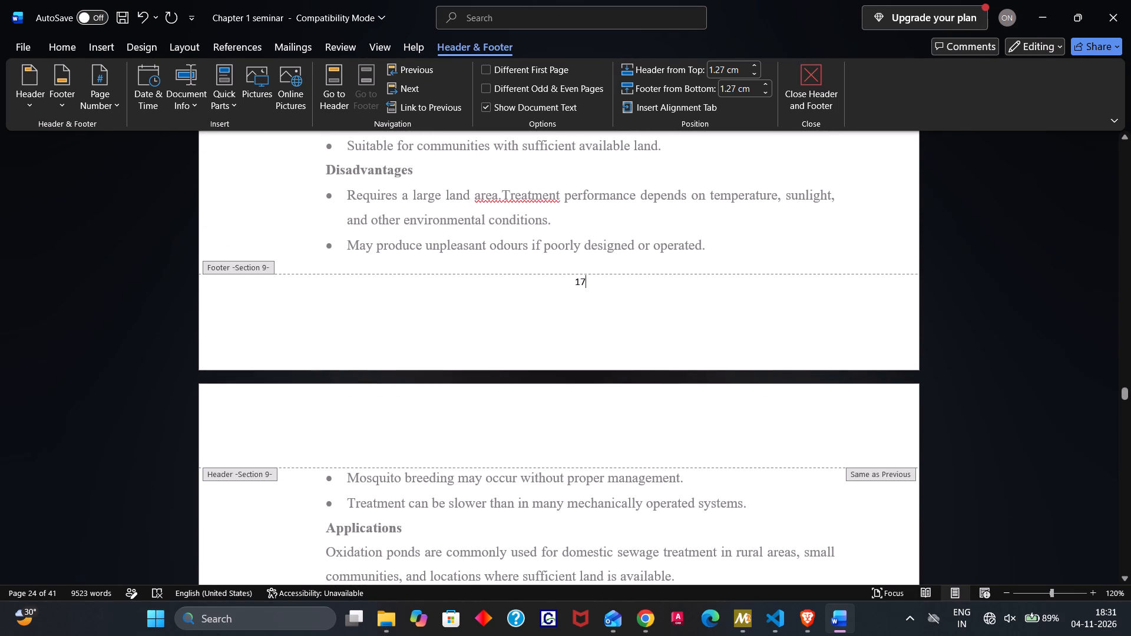
{"action": "left_click", "coordinate": [115, 98]}
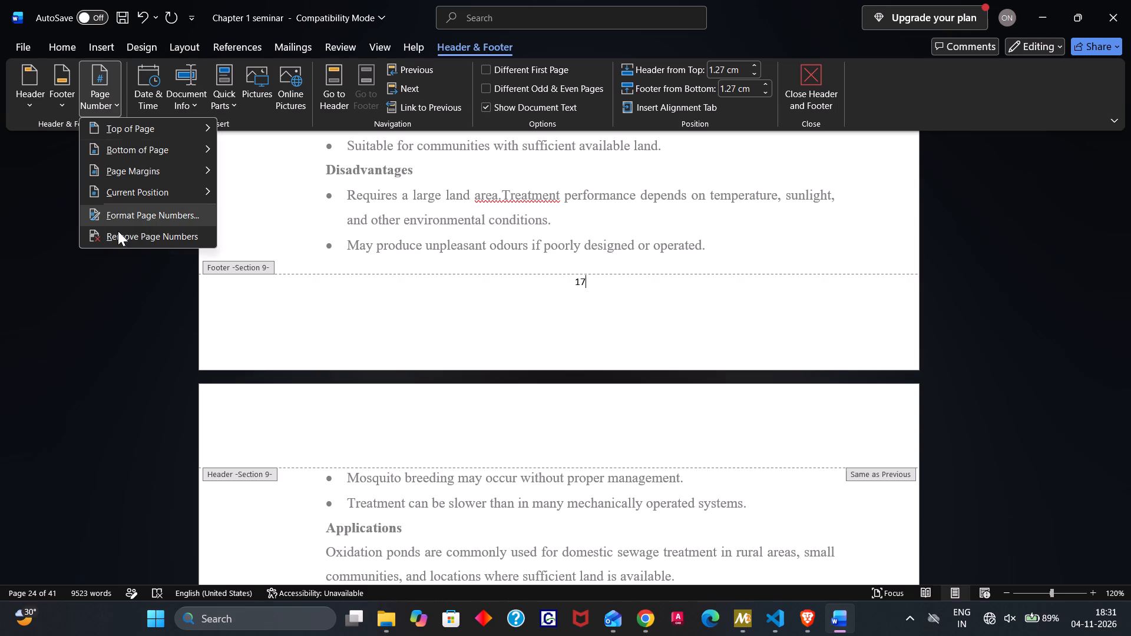
{"action": "left_click", "coordinate": [154, 214]}
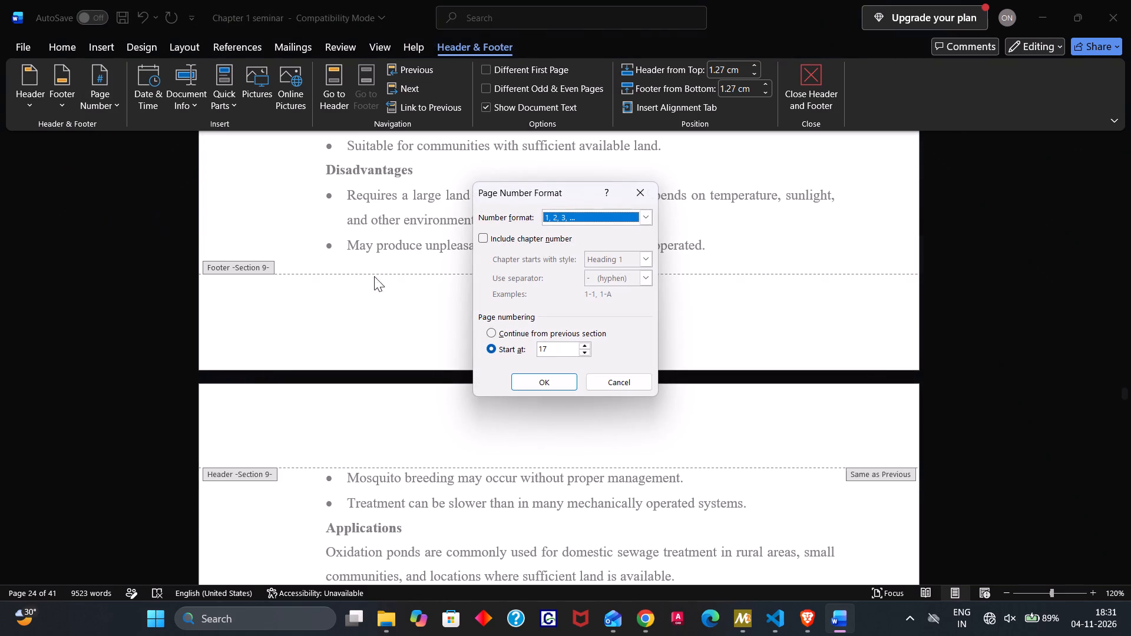
{"action": "left_click", "coordinate": [561, 346]}
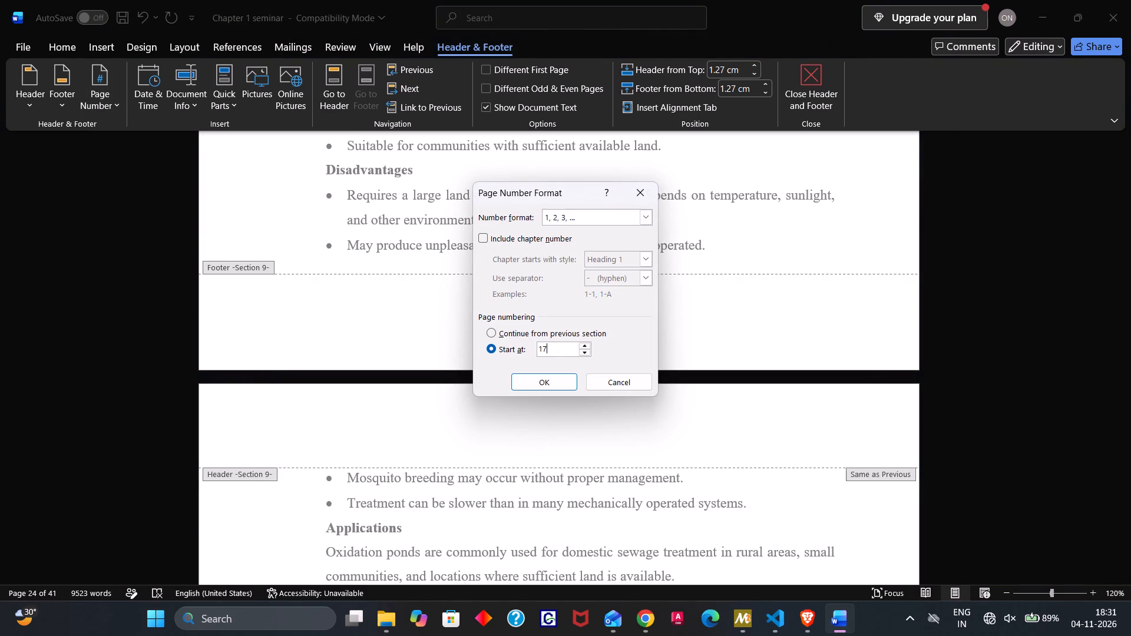
{"action": "key", "text": "BackSpace"}
{"action": "key", "text": "BackSpace"}
{"action": "left_click", "coordinate": [492, 330]}
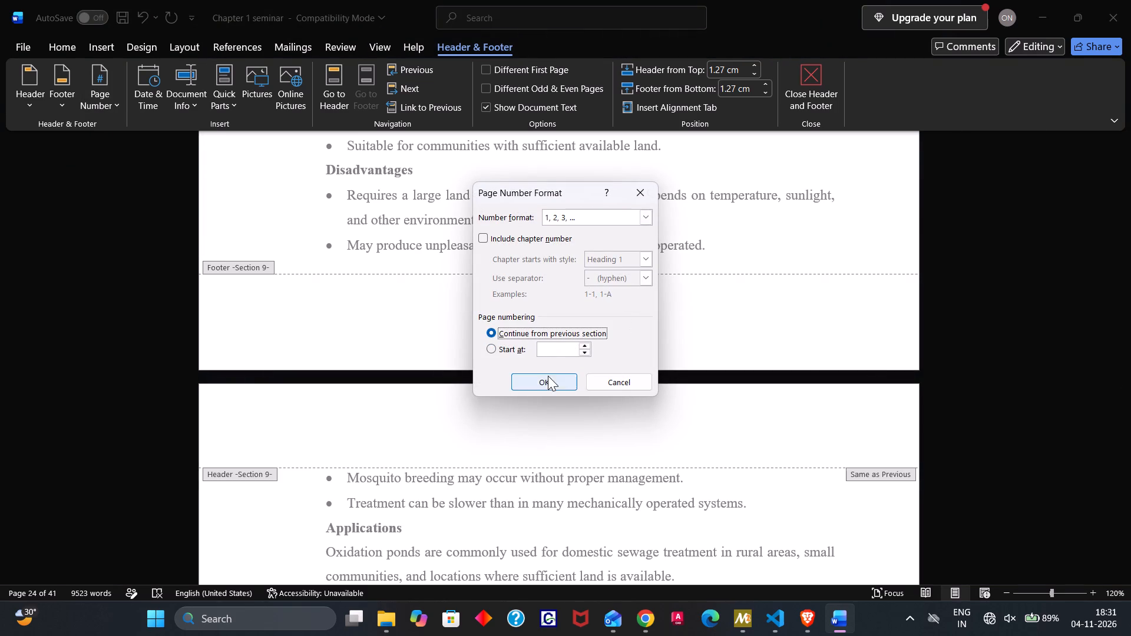
{"action": "left_click", "coordinate": [540, 385]}
Check the footer numbers on the Section 9 pages, from the oxidation pond pages through the low-cost adsorbent pages.
{"action": "scroll", "coordinate": [540, 385], "scroll_direction": "up", "scroll_amount": 3}
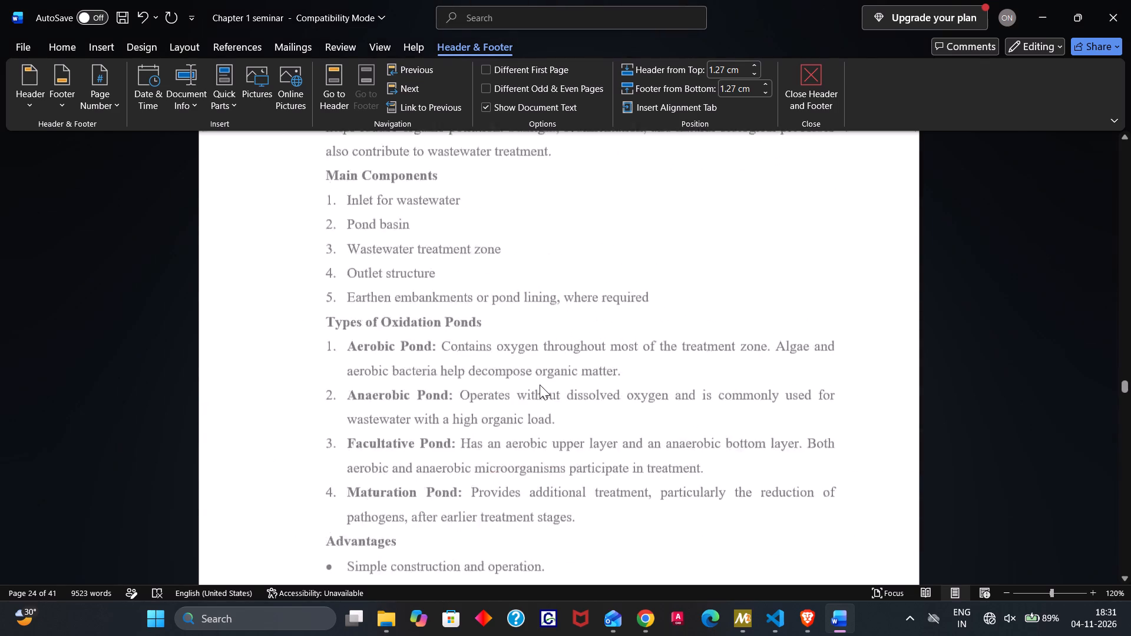
{"action": "scroll", "coordinate": [540, 385], "scroll_direction": "down", "scroll_amount": 5}
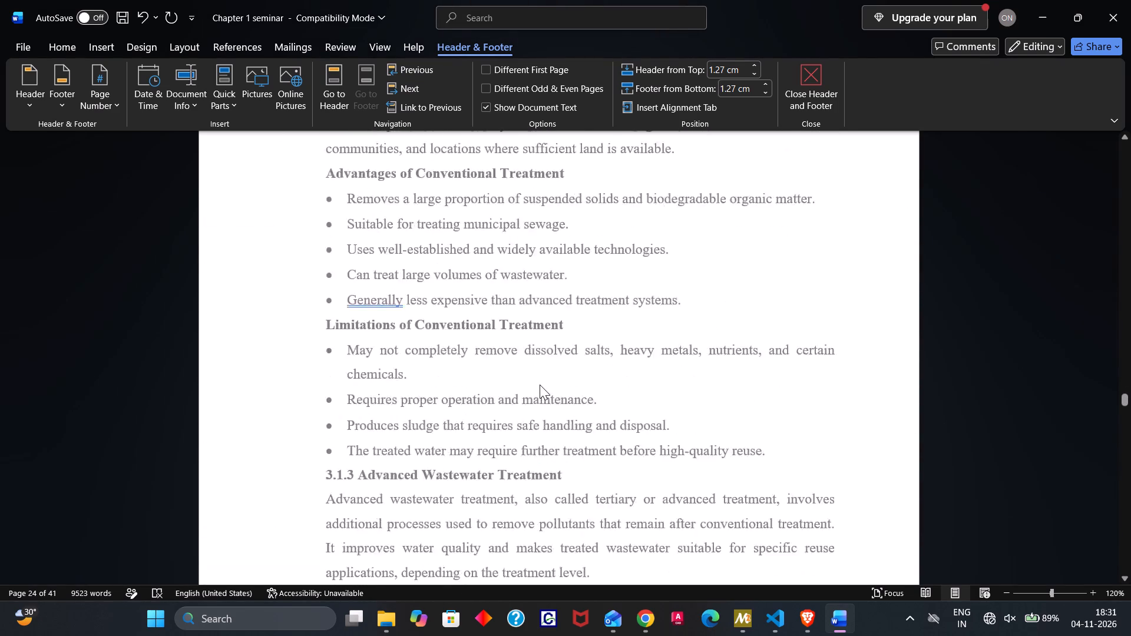
{"action": "scroll", "coordinate": [540, 385], "scroll_direction": "down", "scroll_amount": 4}
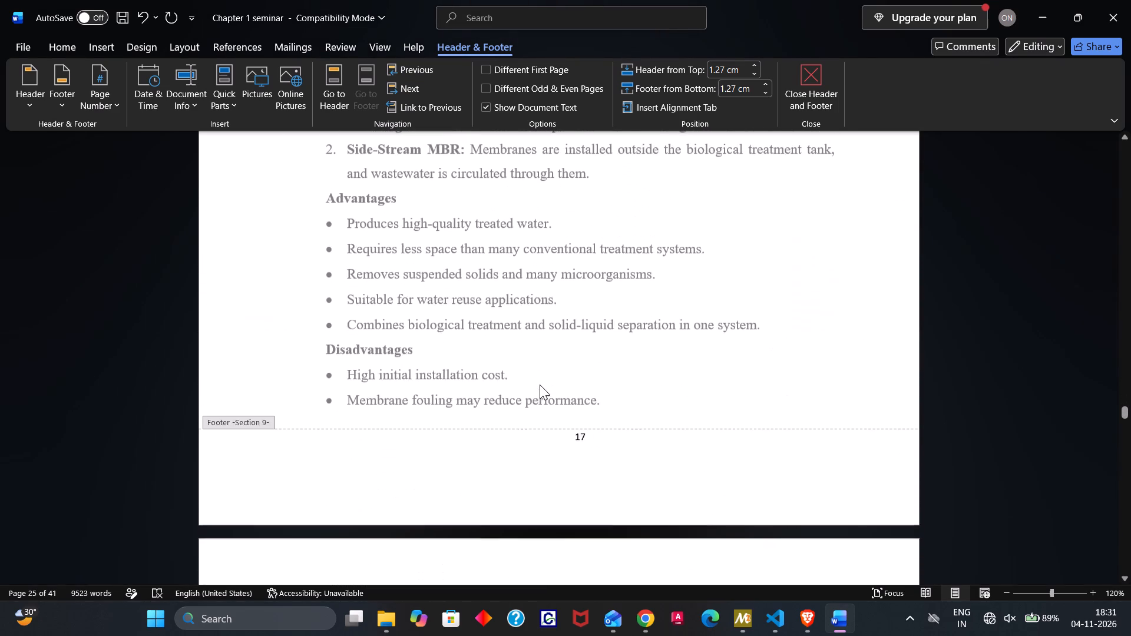
{"action": "scroll", "coordinate": [540, 385], "scroll_direction": "down", "scroll_amount": 5}
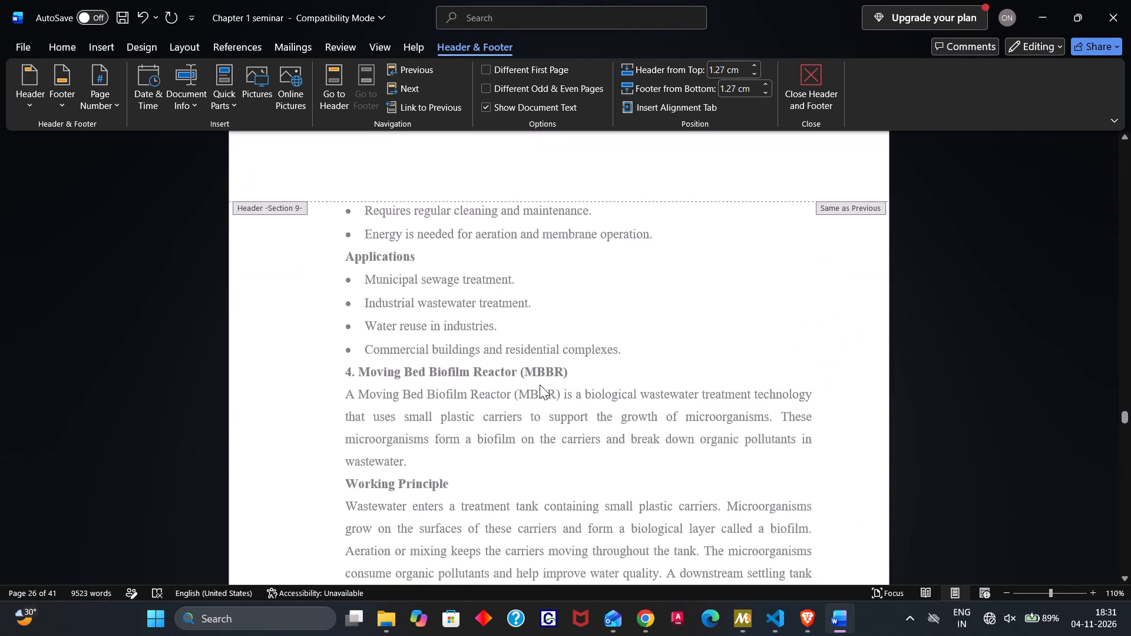
{"action": "scroll", "coordinate": [540, 385], "scroll_direction": "down", "scroll_amount": 5}
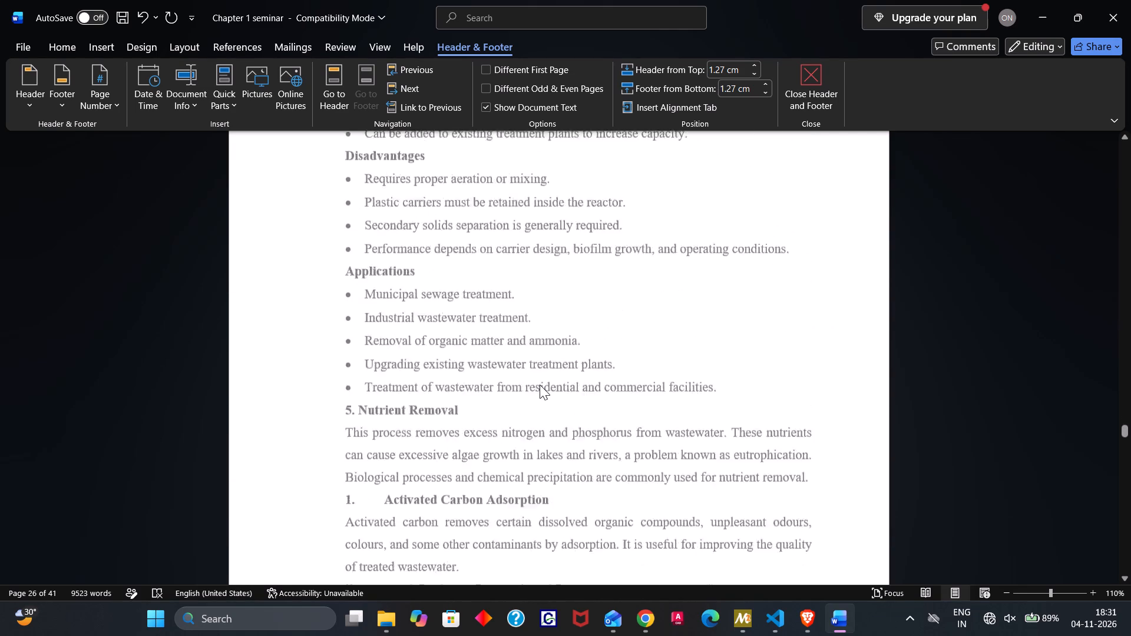
{"action": "scroll", "coordinate": [540, 385], "scroll_direction": "down", "scroll_amount": 4}
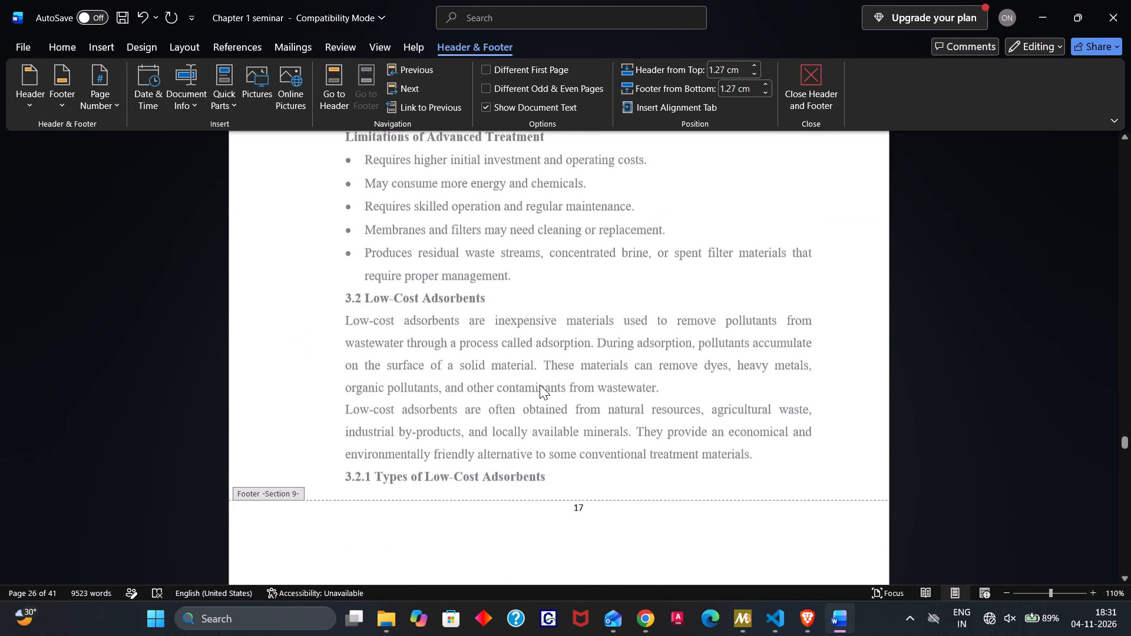
{"action": "scroll", "coordinate": [540, 385], "scroll_direction": "down", "scroll_amount": 5, "text": "ctrl"}
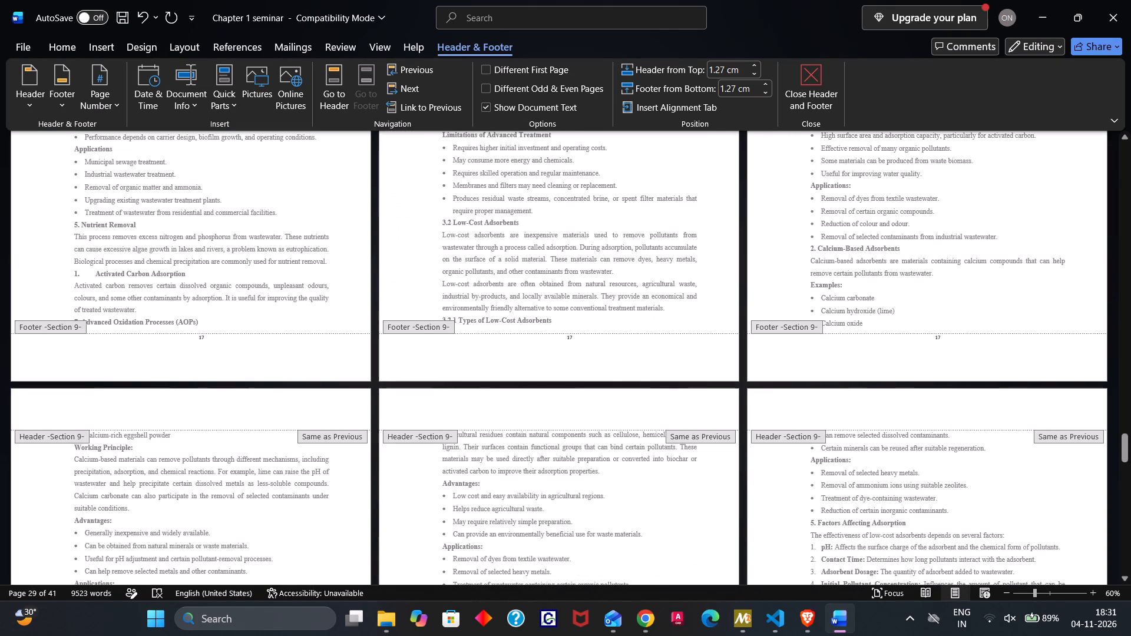
{"action": "scroll", "coordinate": [540, 385], "scroll_direction": "down", "scroll_amount": 1}
Return to the report's cover page, close footer editing and save the document.
{"action": "scroll", "coordinate": [540, 385], "scroll_direction": "up", "scroll_amount": 3, "text": "ctrl"}
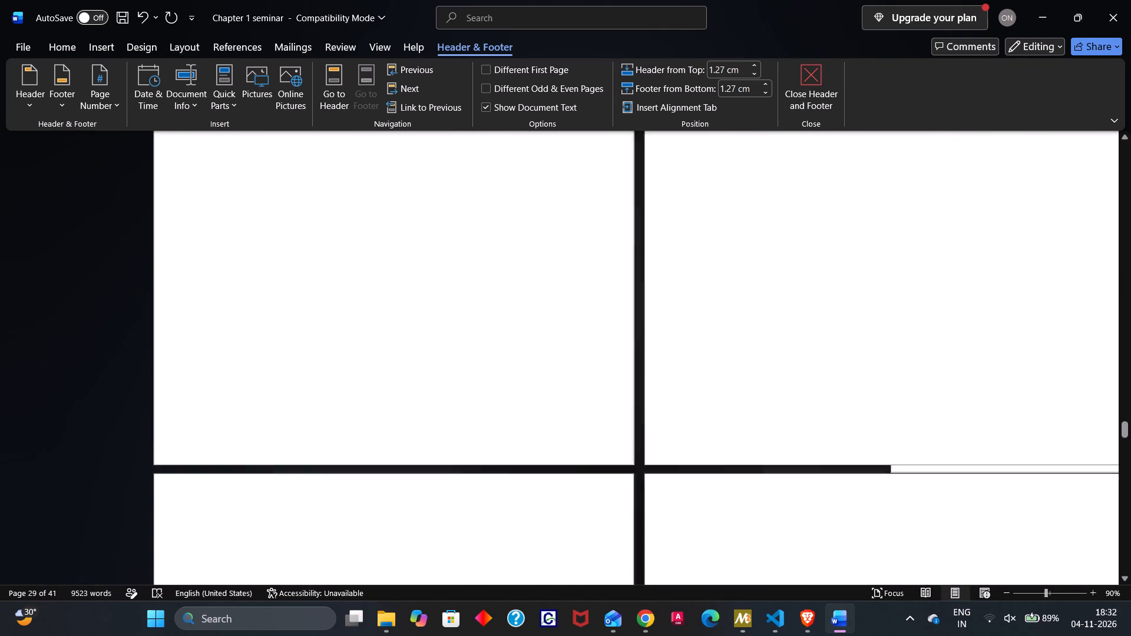
{"action": "scroll", "coordinate": [490, 375], "scroll_direction": "up", "scroll_amount": 2, "text": "ctrl"}
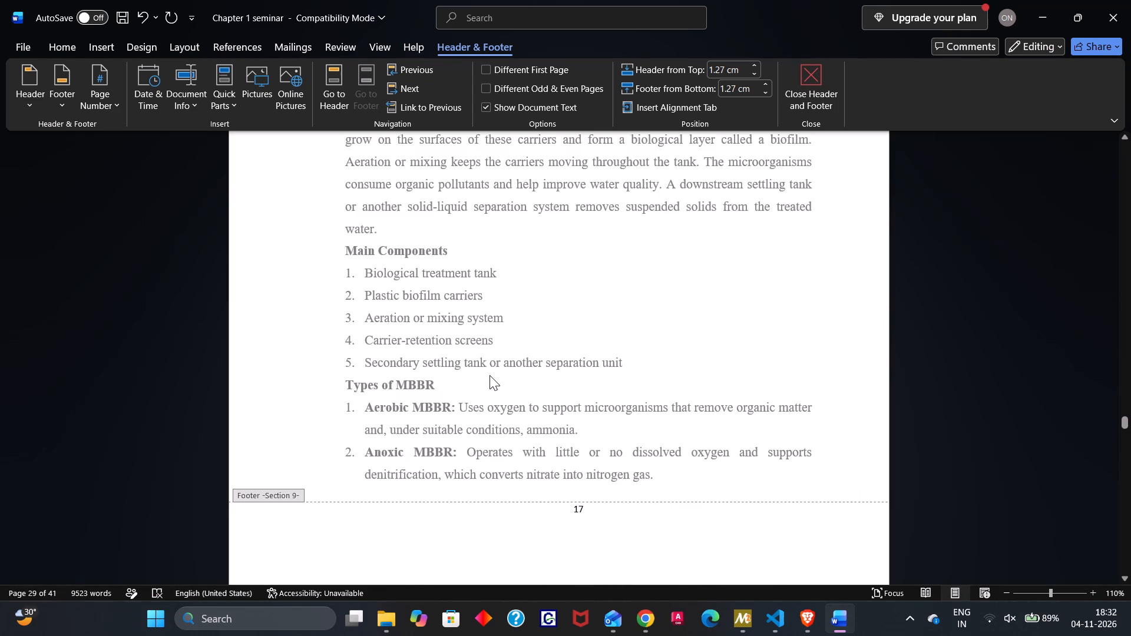
{"action": "scroll", "coordinate": [490, 375], "scroll_direction": "up", "scroll_amount": 16}
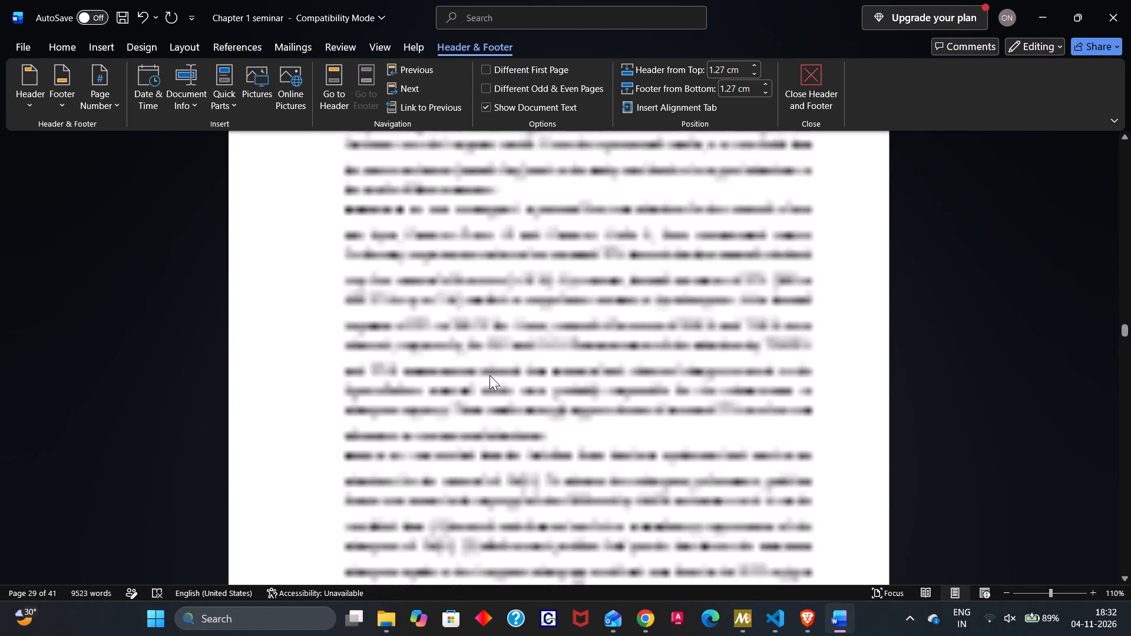
{"action": "scroll", "coordinate": [490, 375], "scroll_direction": "up", "scroll_amount": 14}
{"action": "scroll", "coordinate": [490, 375], "scroll_direction": "up", "scroll_amount": 20}
{"action": "scroll", "coordinate": [490, 375], "scroll_direction": "up", "scroll_amount": 1}
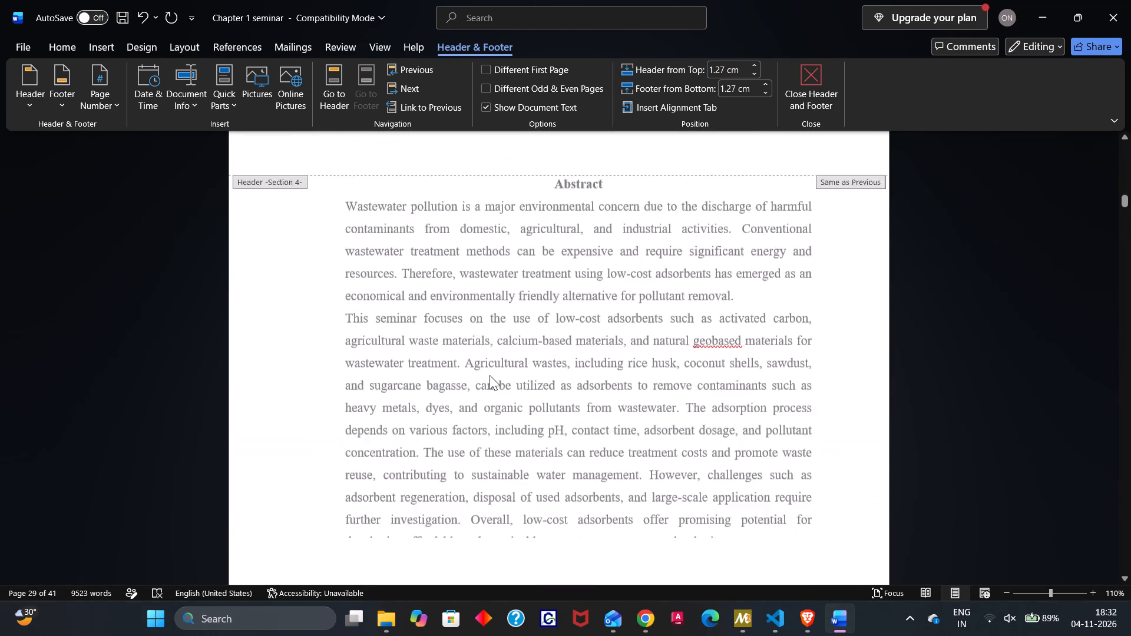
{"action": "scroll", "coordinate": [490, 375], "scroll_direction": "up", "scroll_amount": 20}
{"action": "scroll", "coordinate": [490, 375], "scroll_direction": "up", "scroll_amount": 20}
{"action": "scroll", "coordinate": [490, 375], "scroll_direction": "up", "scroll_amount": 14}
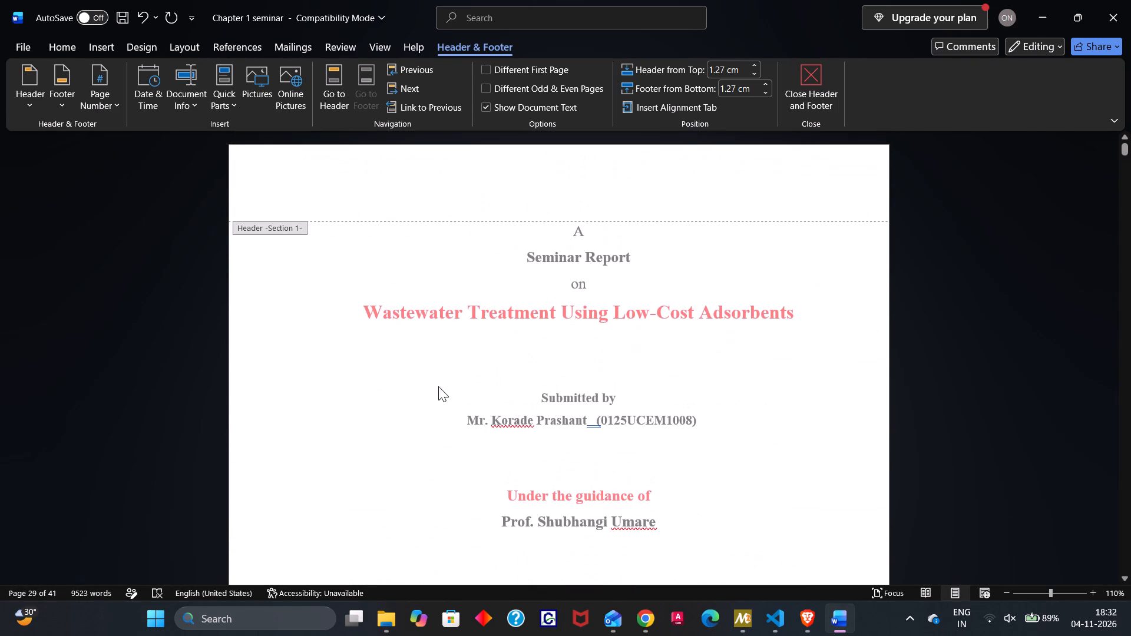
{"action": "double_click", "coordinate": [434, 387]}
{"action": "scroll", "coordinate": [432, 346], "scroll_direction": "down", "scroll_amount": 1}
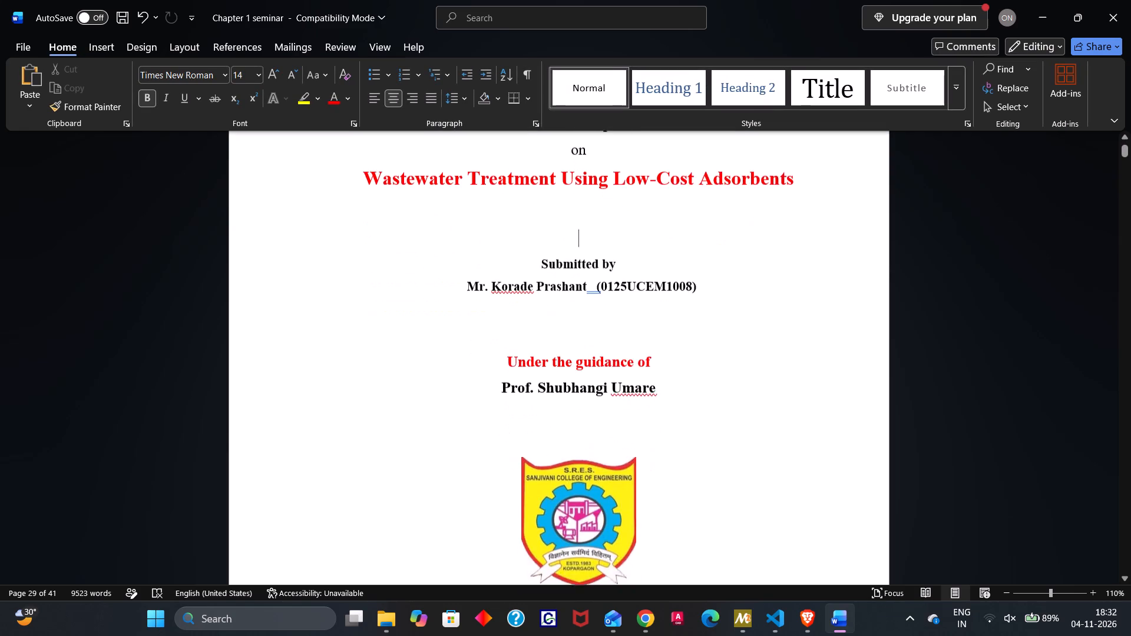
{"action": "scroll", "coordinate": [432, 346], "scroll_direction": "up", "scroll_amount": 6}
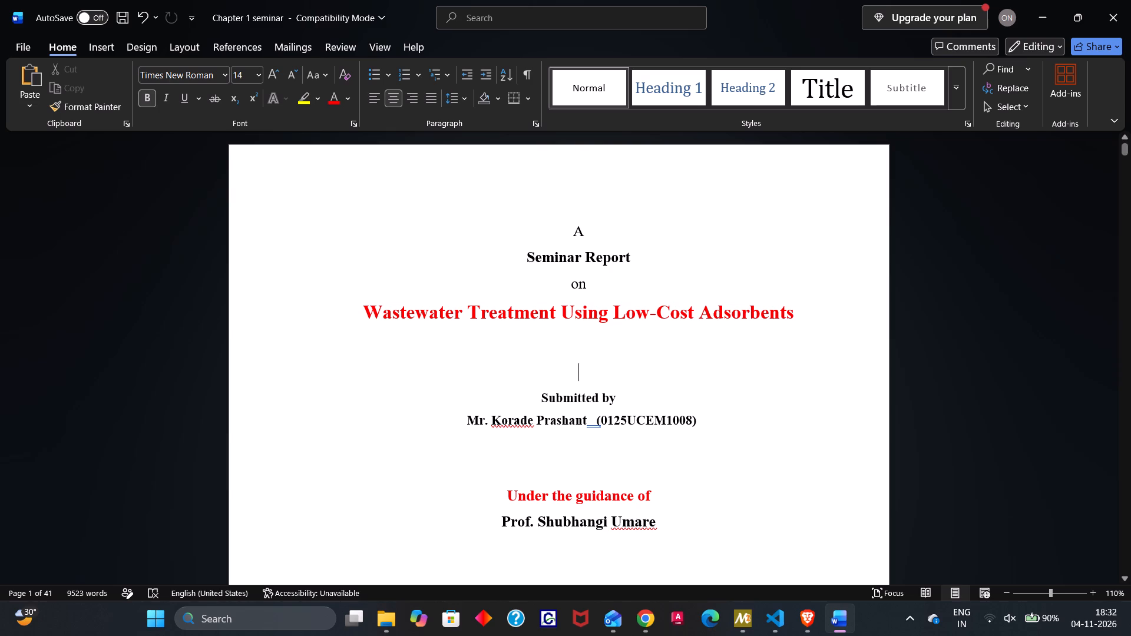
{"action": "key", "text": "ctrl+s"}
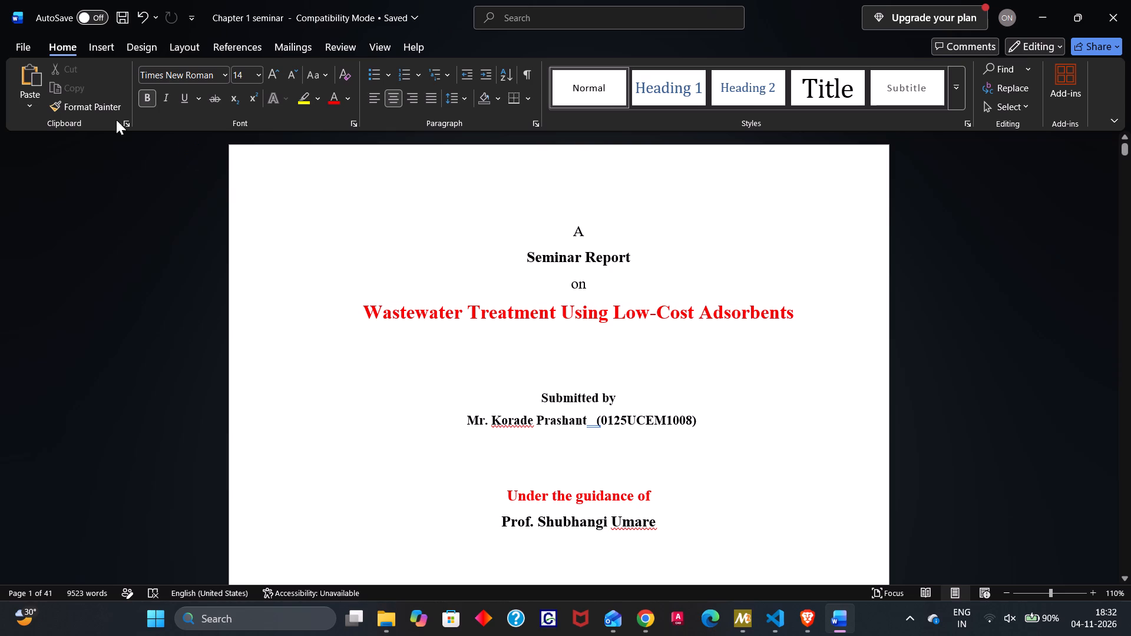
Create a new blank document.
{"action": "left_click", "coordinate": [23, 41]}
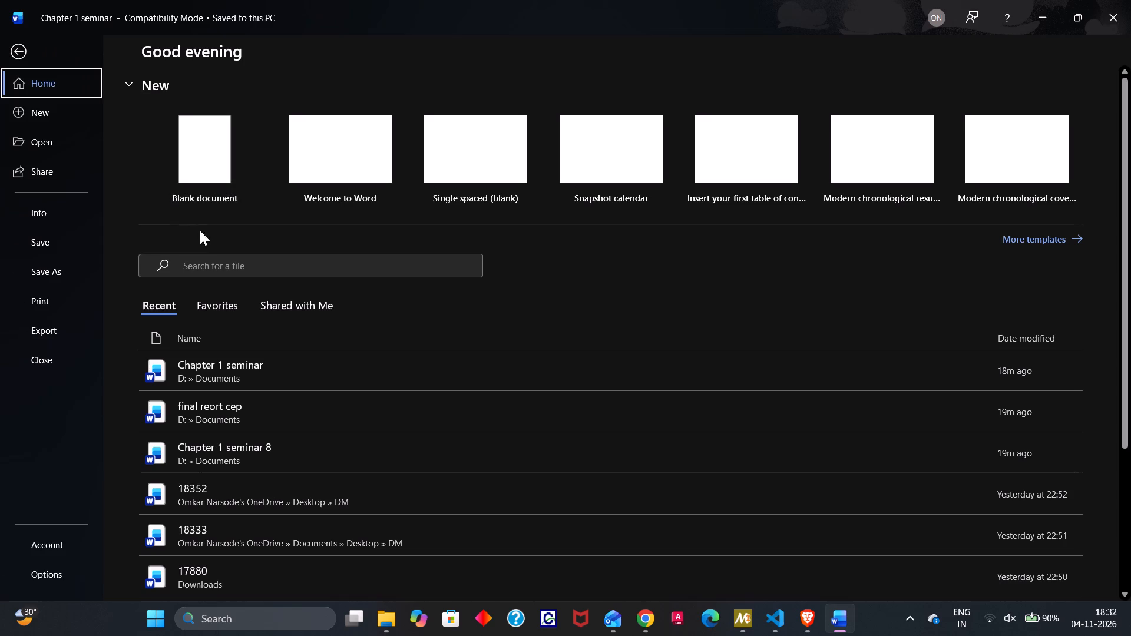
{"action": "left_click", "coordinate": [34, 109]}
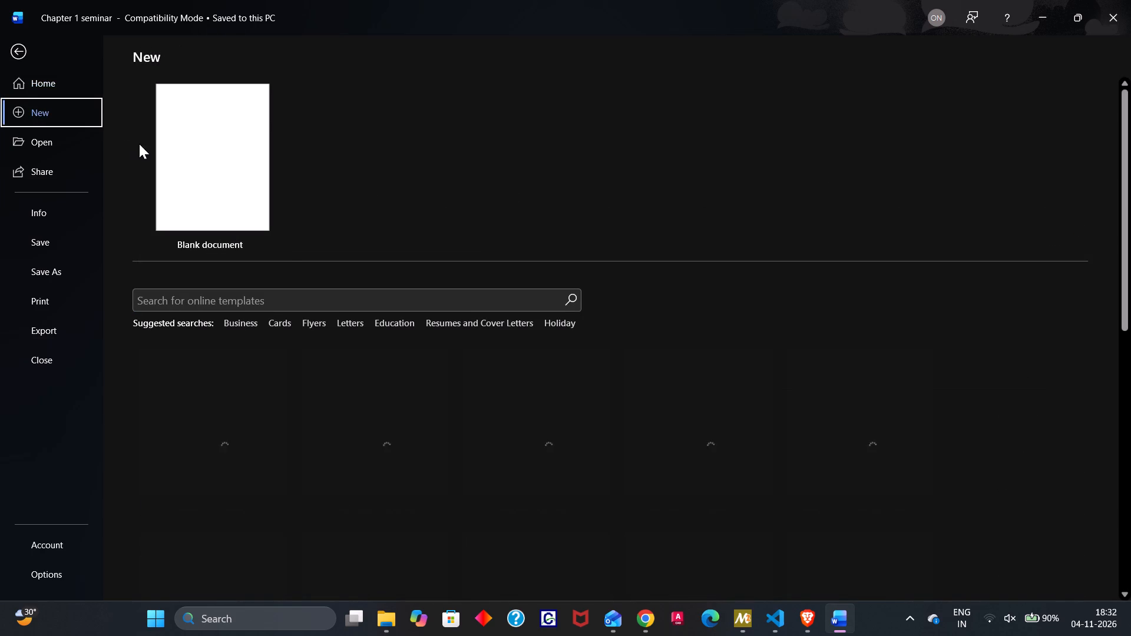
{"action": "left_click", "coordinate": [247, 137]}
{"action": "scroll", "coordinate": [502, 326], "scroll_direction": "up", "scroll_amount": 1}
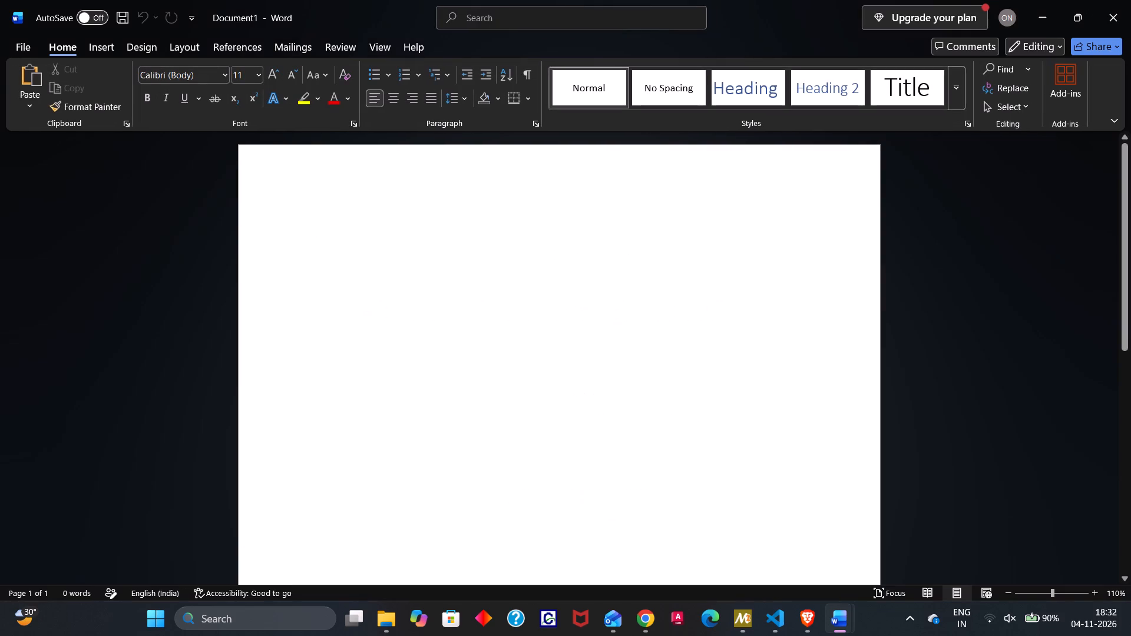
{"action": "scroll", "coordinate": [502, 326], "scroll_direction": "up", "scroll_amount": 5}
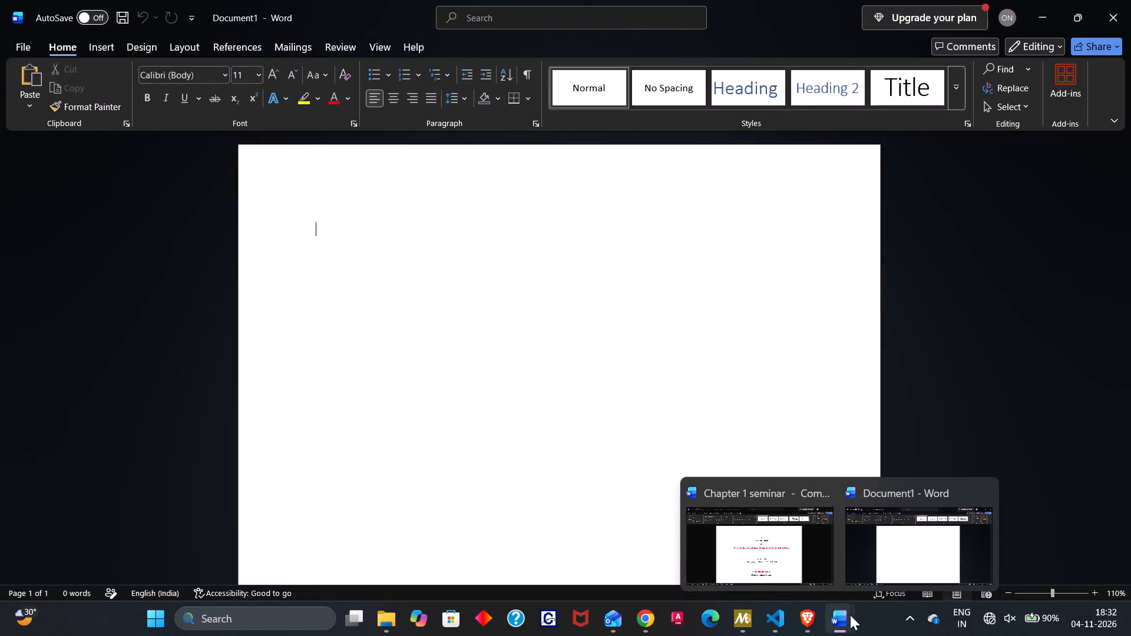
Switch back to the Chapter 1 seminar document.
{"action": "left_click", "coordinate": [736, 562]}
{"action": "scroll", "coordinate": [486, 353], "scroll_direction": "up", "scroll_amount": 1}
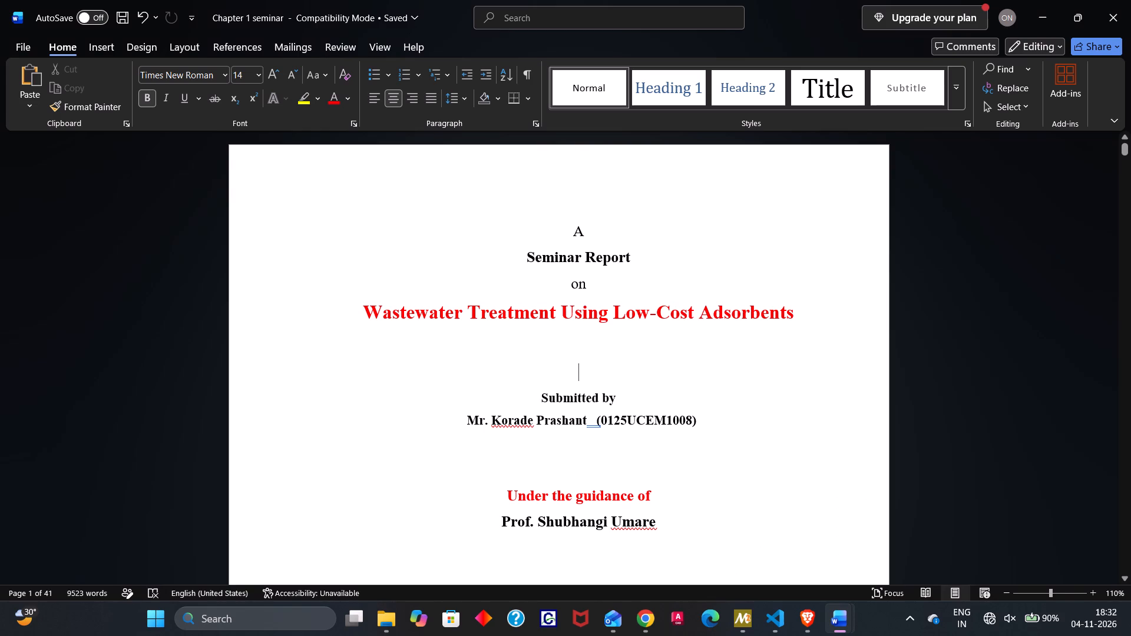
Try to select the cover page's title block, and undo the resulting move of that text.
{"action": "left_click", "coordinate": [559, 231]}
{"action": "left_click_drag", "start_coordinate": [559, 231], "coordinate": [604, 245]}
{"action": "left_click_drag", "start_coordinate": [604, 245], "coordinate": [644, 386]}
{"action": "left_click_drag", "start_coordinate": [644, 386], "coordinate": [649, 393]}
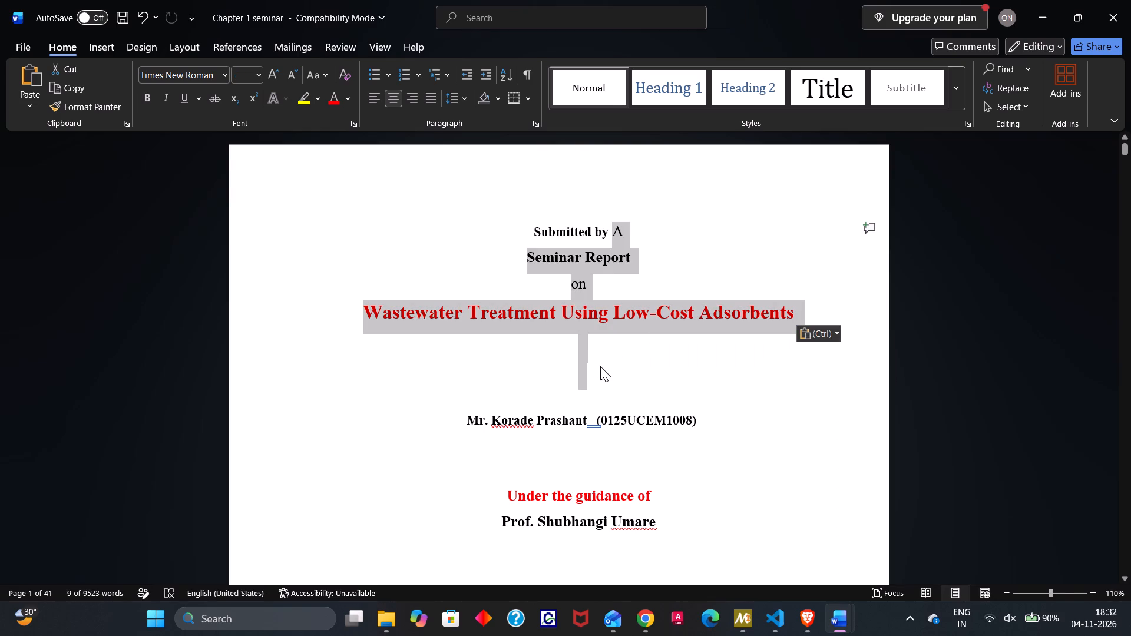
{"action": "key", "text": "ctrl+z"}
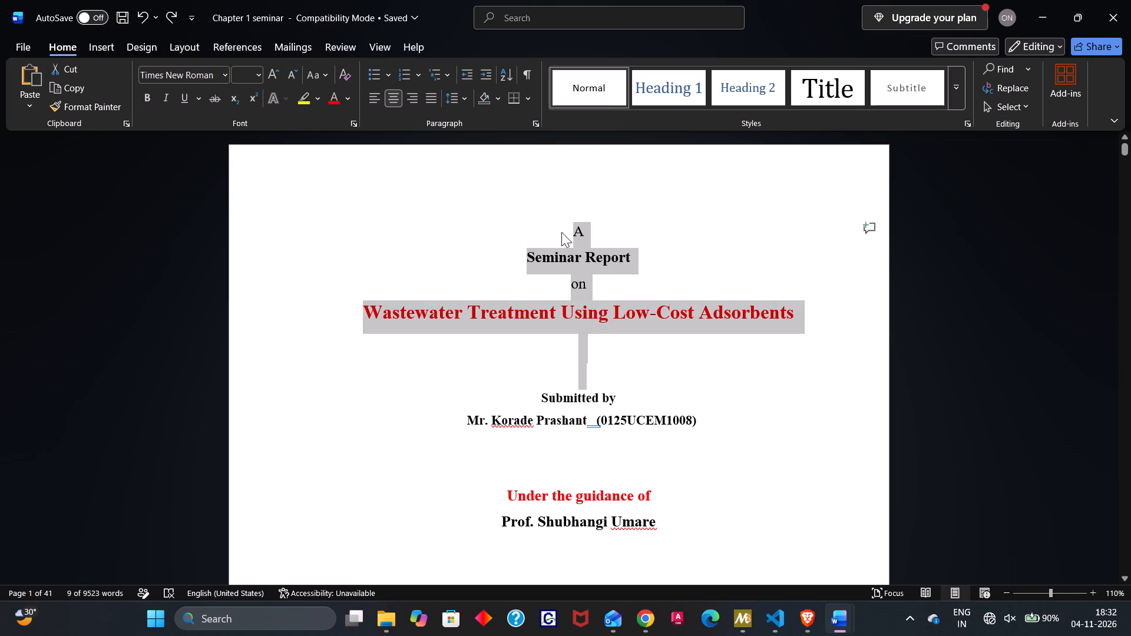
Copy the seminar report's front matter, from the cover page's opening line through the References row of the contents table.
{"action": "left_click", "coordinate": [561, 232]}
{"action": "left_click_drag", "start_coordinate": [561, 232], "coordinate": [597, 358]}
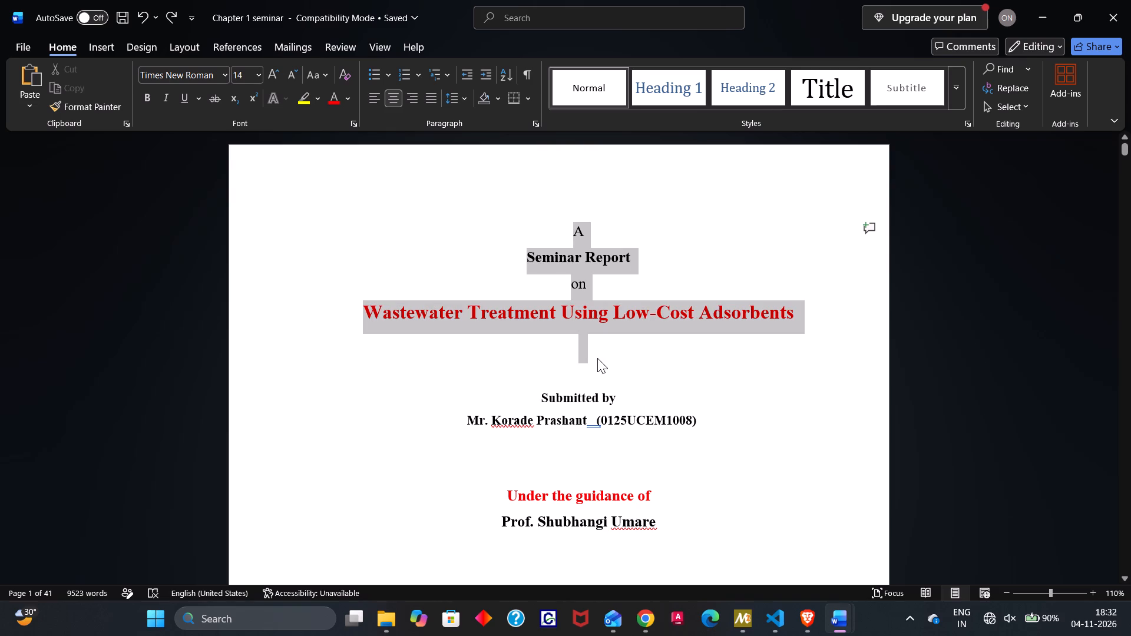
{"action": "left_click_drag", "start_coordinate": [597, 358], "coordinate": [646, 635]}
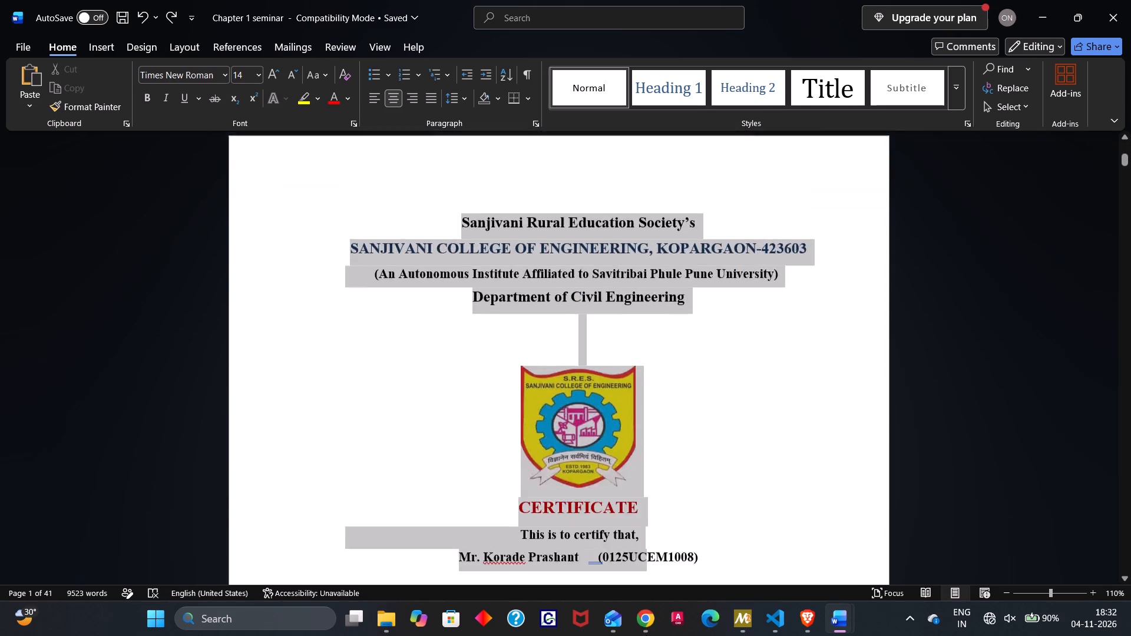
{"action": "left_click_drag", "start_coordinate": [646, 635], "coordinate": [646, 621]}
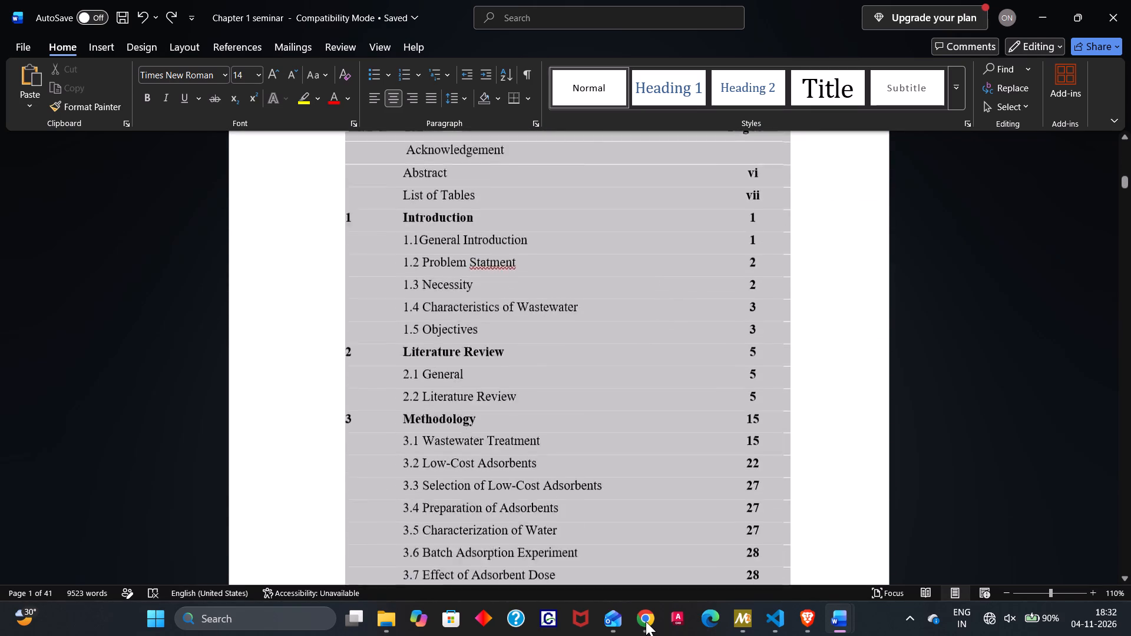
{"action": "left_click_drag", "start_coordinate": [646, 621], "coordinate": [646, 619]}
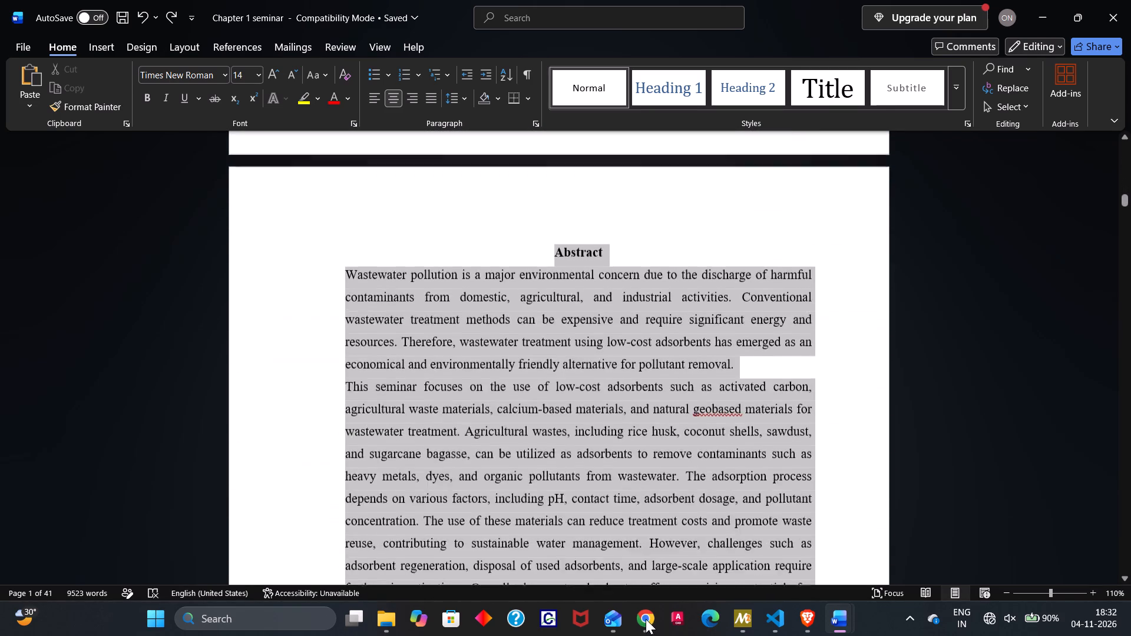
{"action": "left_click_drag", "start_coordinate": [646, 619], "coordinate": [598, 229]}
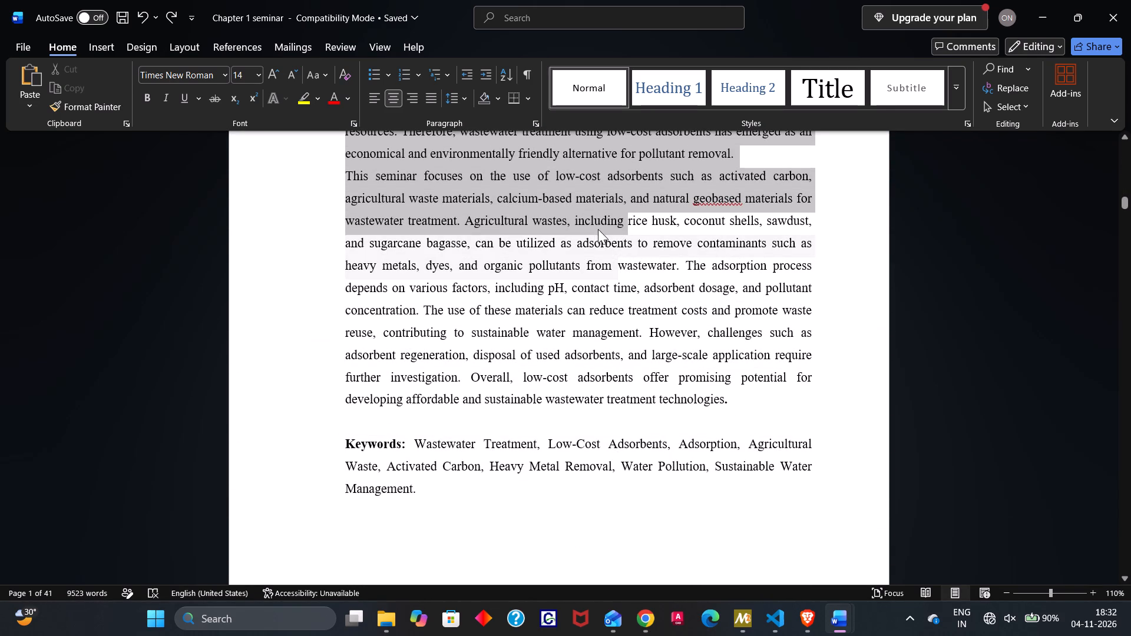
{"action": "left_click_drag", "start_coordinate": [598, 229], "coordinate": [587, 109]}
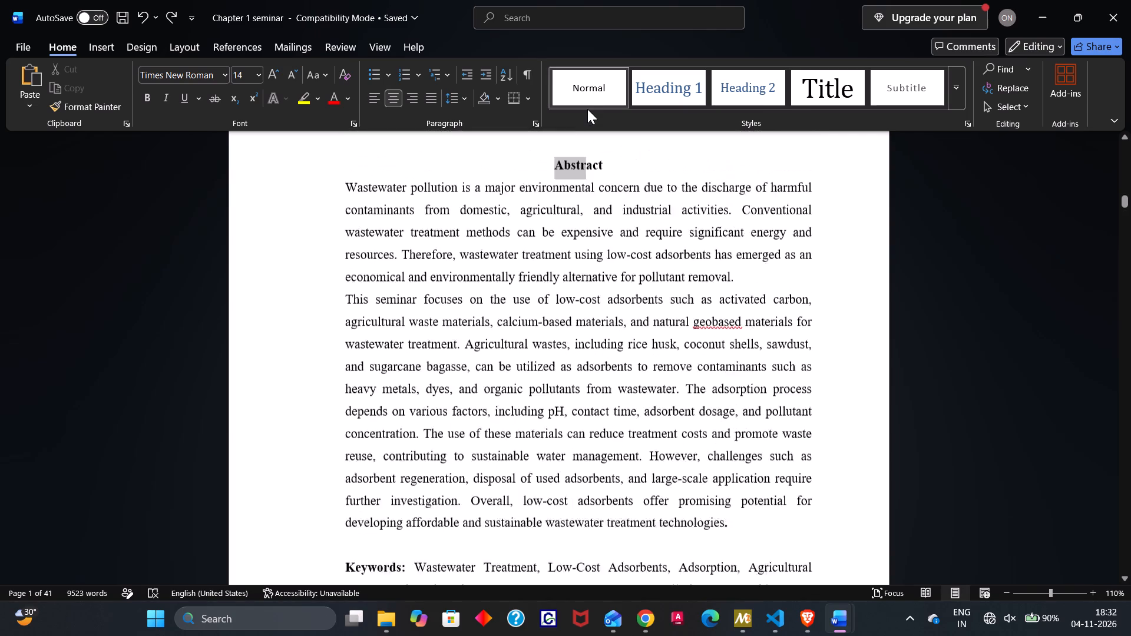
{"action": "left_click_drag", "start_coordinate": [587, 109], "coordinate": [587, 269]}
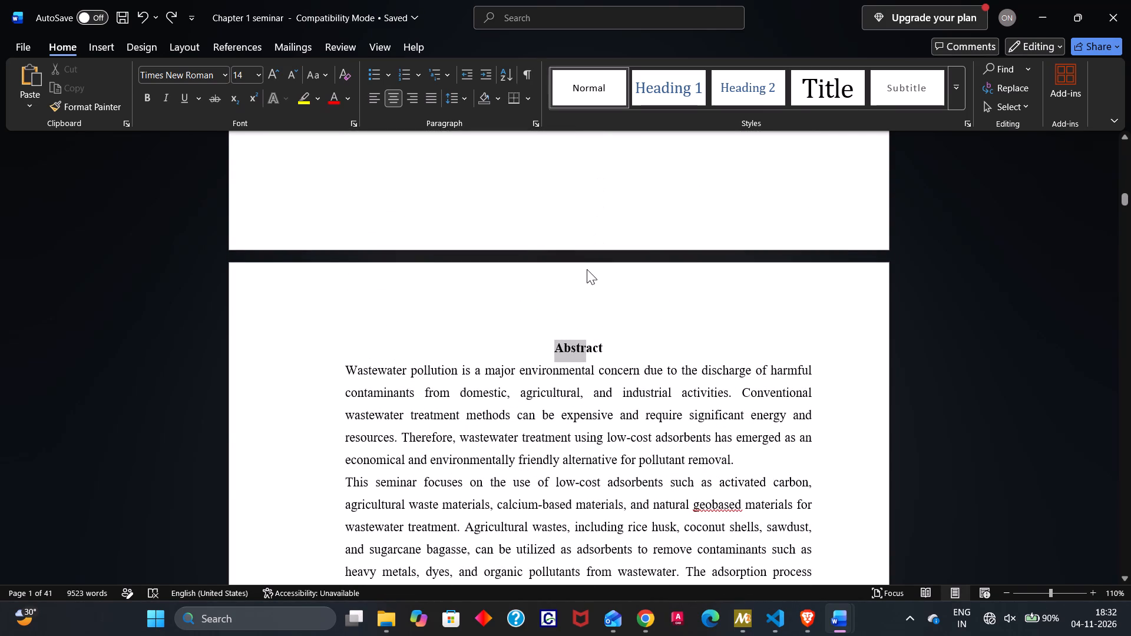
{"action": "left_click_drag", "start_coordinate": [587, 269], "coordinate": [551, 87]}
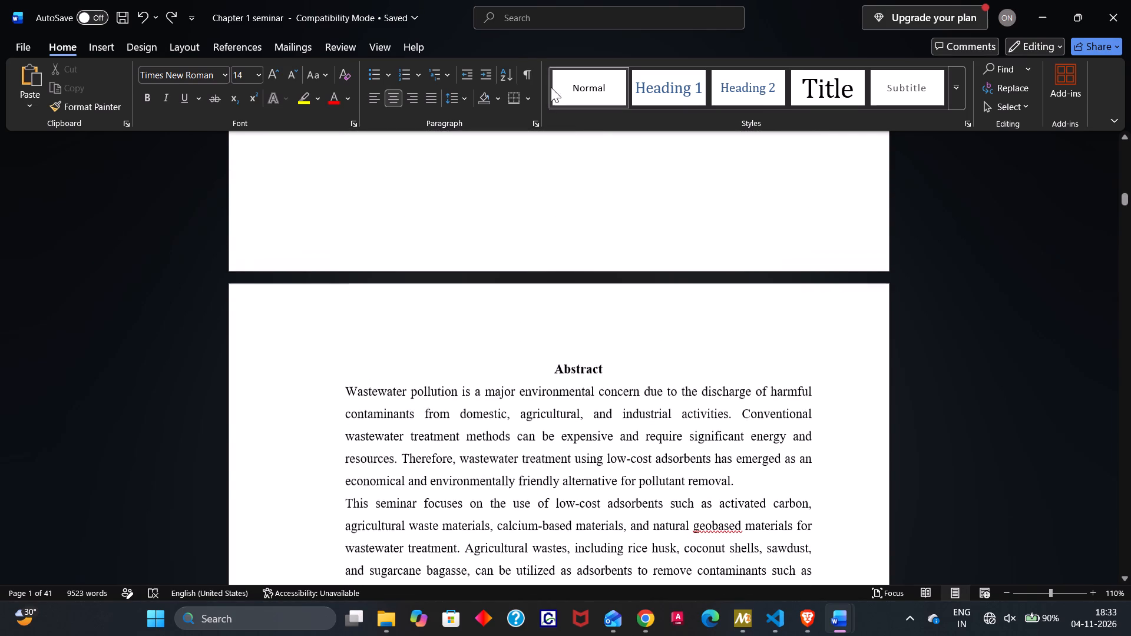
{"action": "left_click_drag", "start_coordinate": [551, 87], "coordinate": [648, 499]}
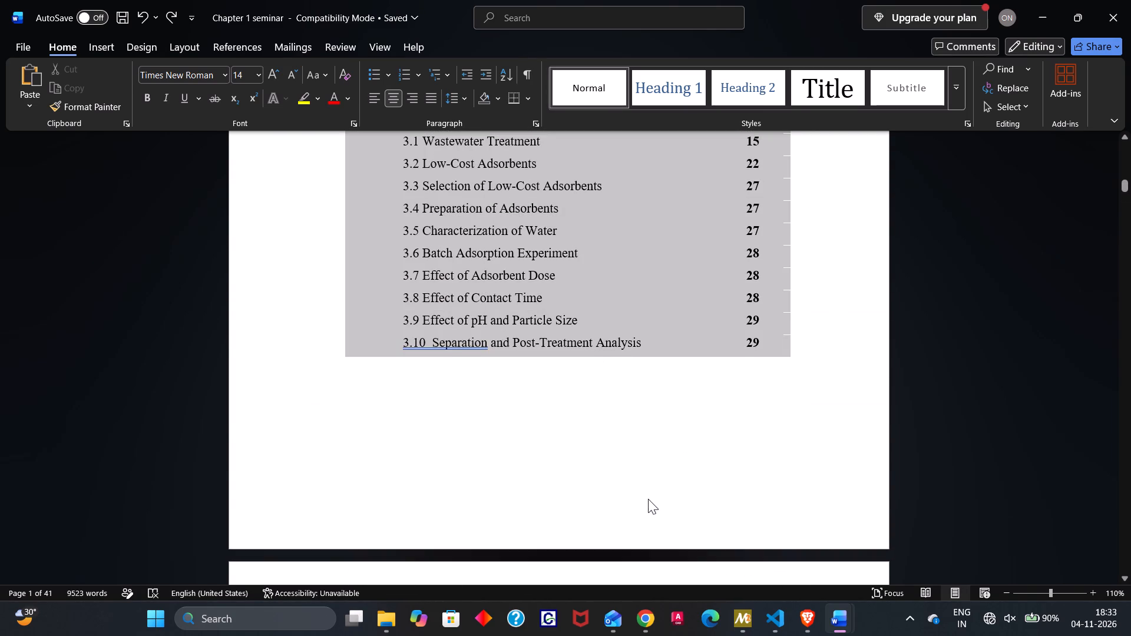
{"action": "left_click_drag", "start_coordinate": [648, 499], "coordinate": [629, 488]}
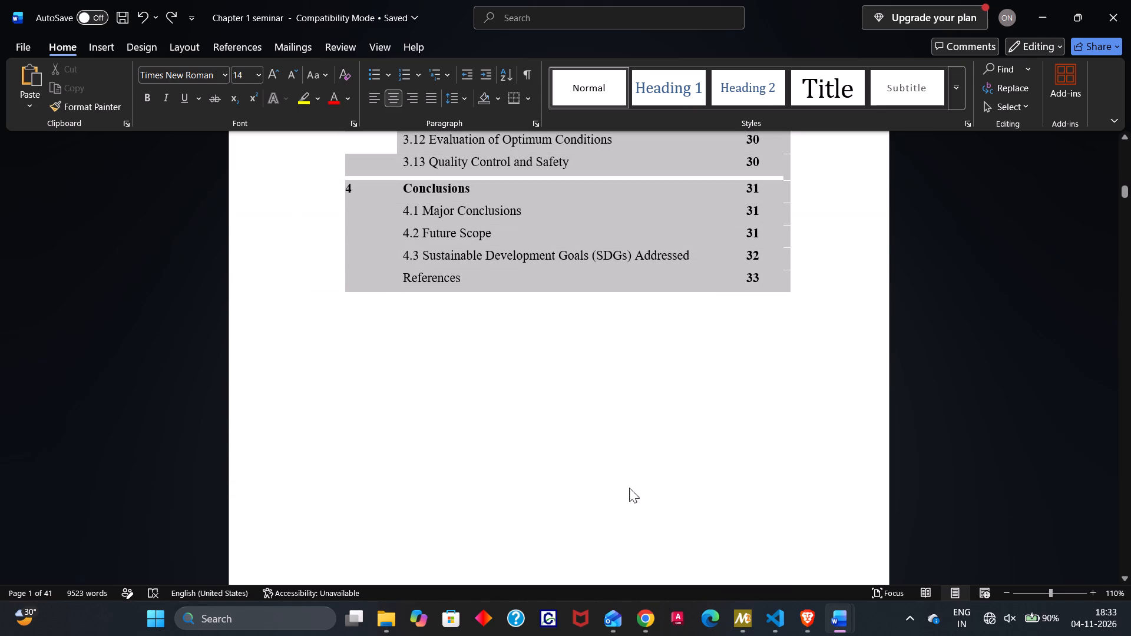
{"action": "left_click_drag", "start_coordinate": [629, 488], "coordinate": [604, 380]}
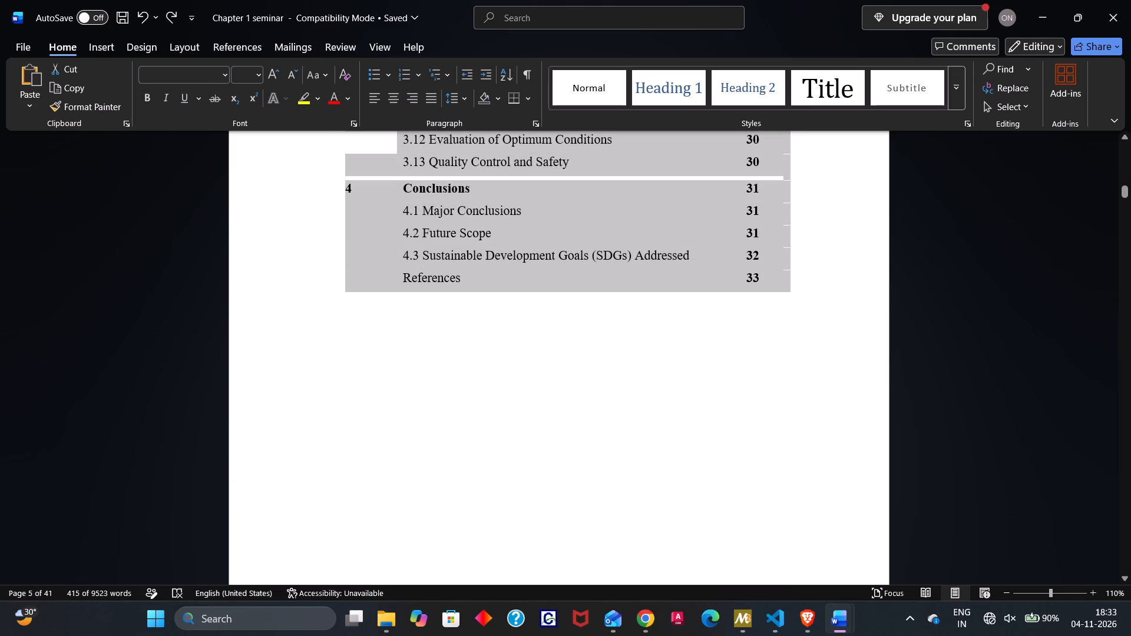
{"action": "key", "text": "ctrl+c"}
Switch to the blank Document1 and paste the copied front matter there.
{"action": "left_click", "coordinate": [902, 569]}
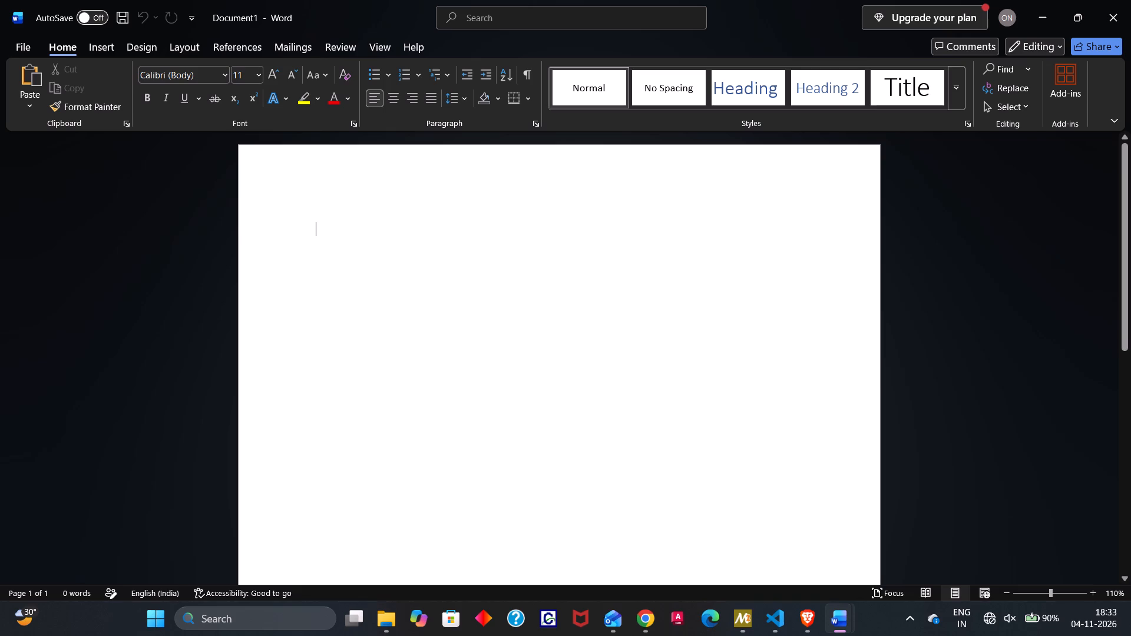
{"action": "key", "text": "ctrl+v"}
{"action": "scroll", "coordinate": [453, 303], "scroll_direction": "up", "scroll_amount": 4}
{"action": "scroll", "coordinate": [453, 303], "scroll_direction": "up", "scroll_amount": 20}
{"action": "scroll", "coordinate": [453, 303], "scroll_direction": "up", "scroll_amount": 1}
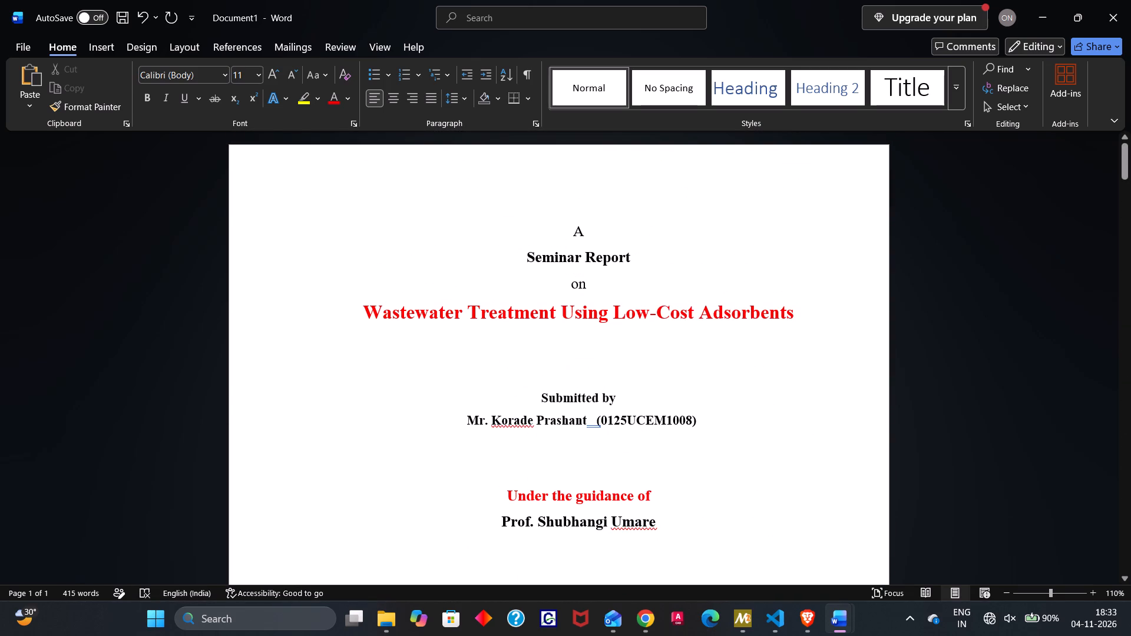
Review the pasted cover page, certificate, acknowledgement and contents table through to the document's last page.
{"action": "double_click", "coordinate": [518, 426]}
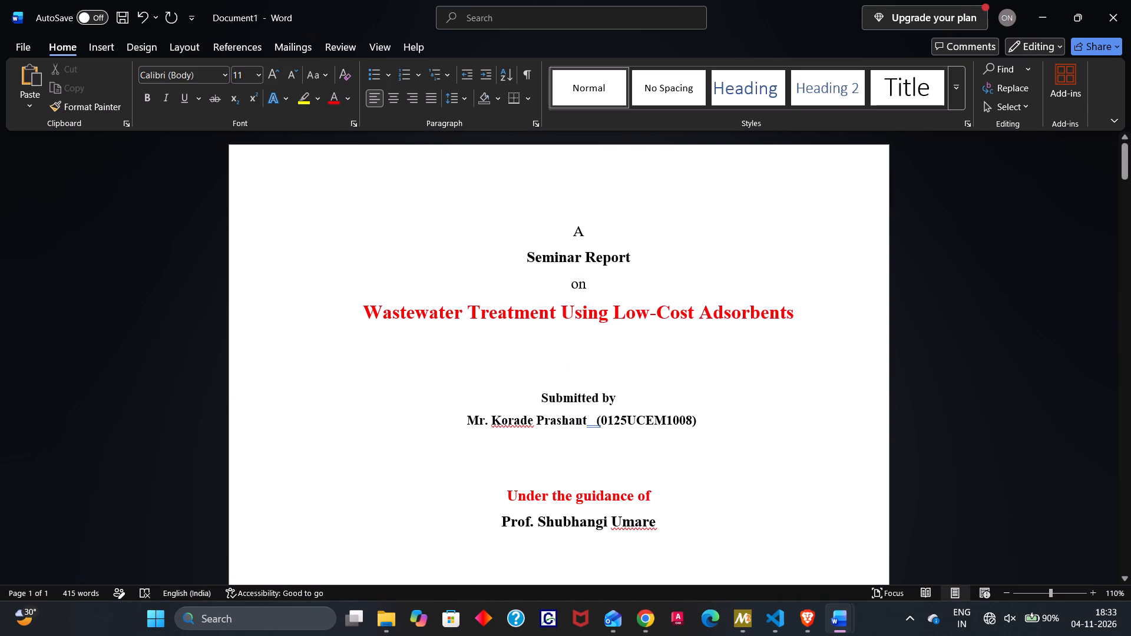
{"action": "left_click", "coordinate": [518, 426]}
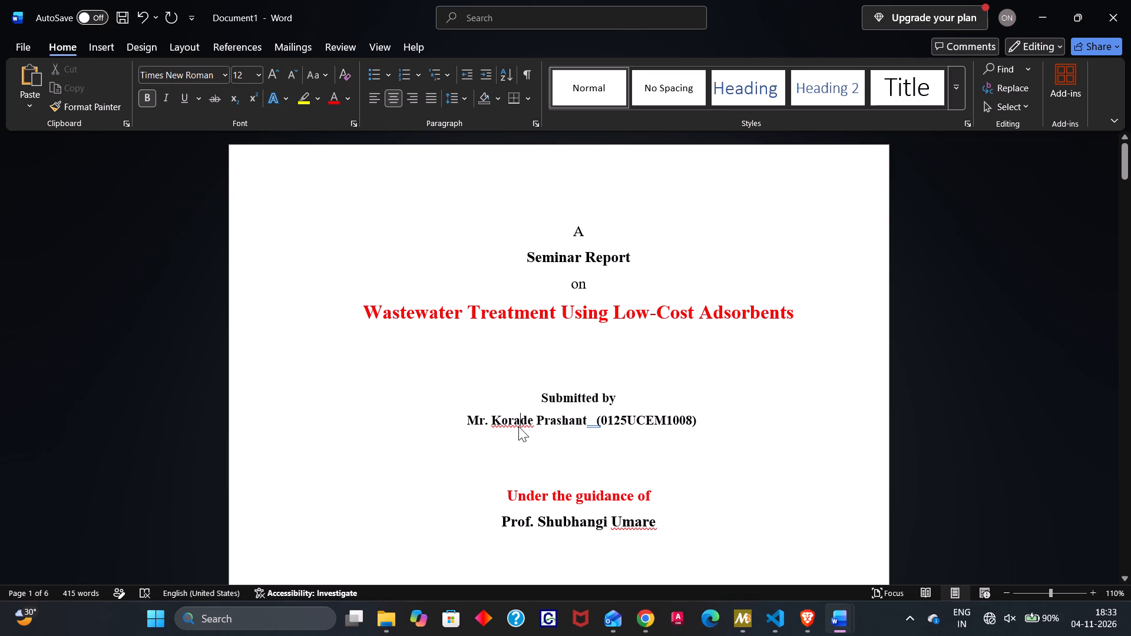
{"action": "left_click", "coordinate": [518, 426]}
{"action": "scroll", "coordinate": [538, 418], "scroll_direction": "down", "scroll_amount": 1}
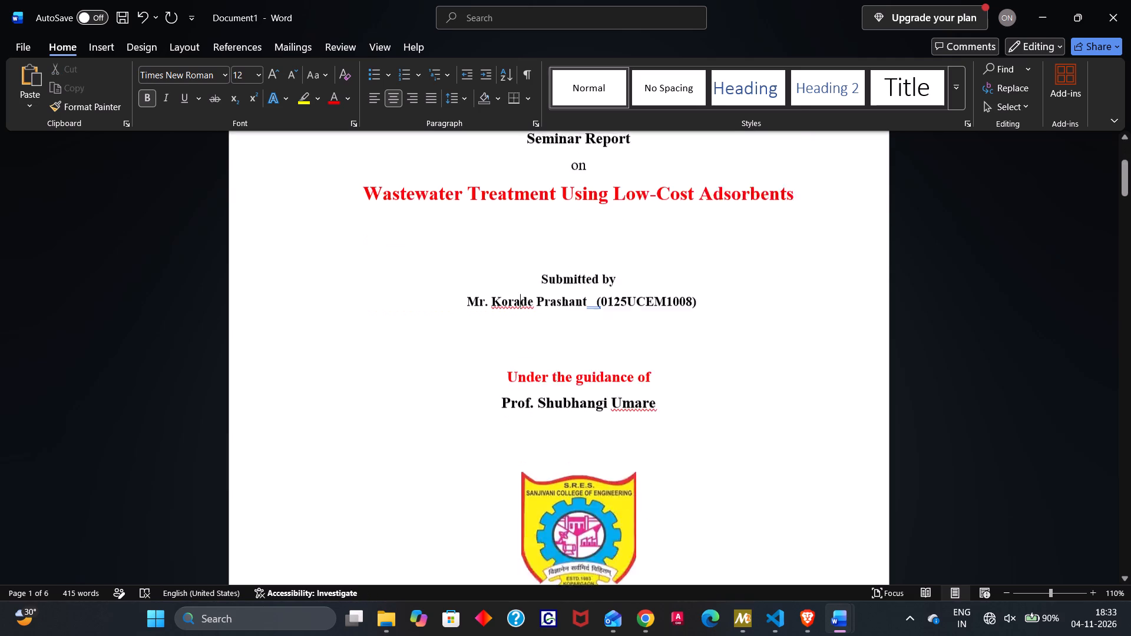
{"action": "scroll", "coordinate": [538, 418], "scroll_direction": "down", "scroll_amount": 2}
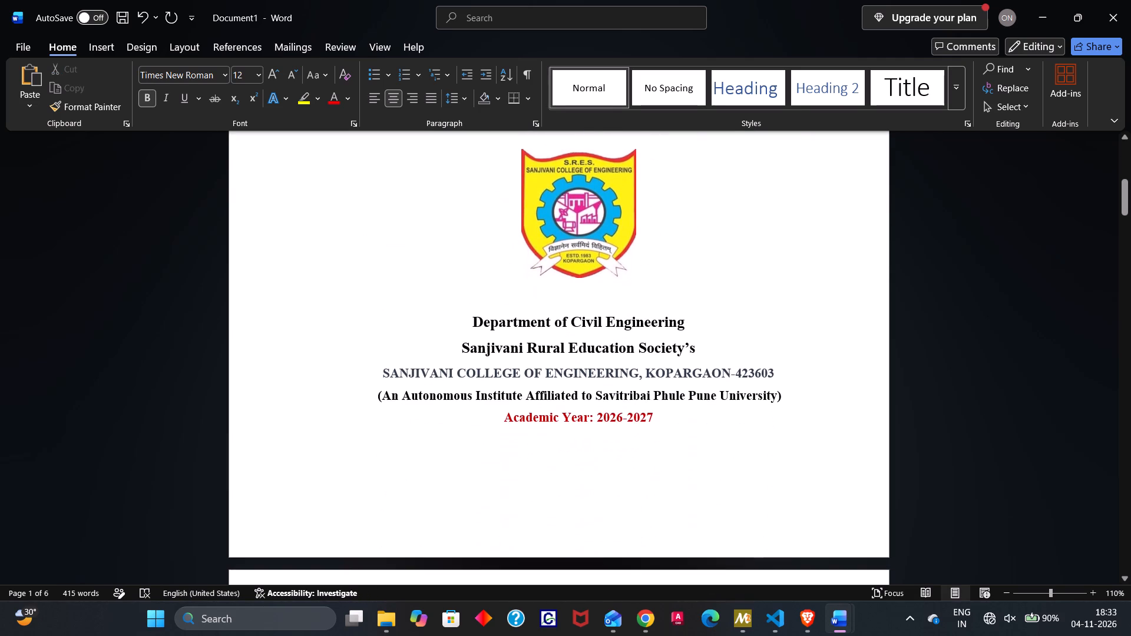
{"action": "scroll", "coordinate": [538, 418], "scroll_direction": "down", "scroll_amount": 2}
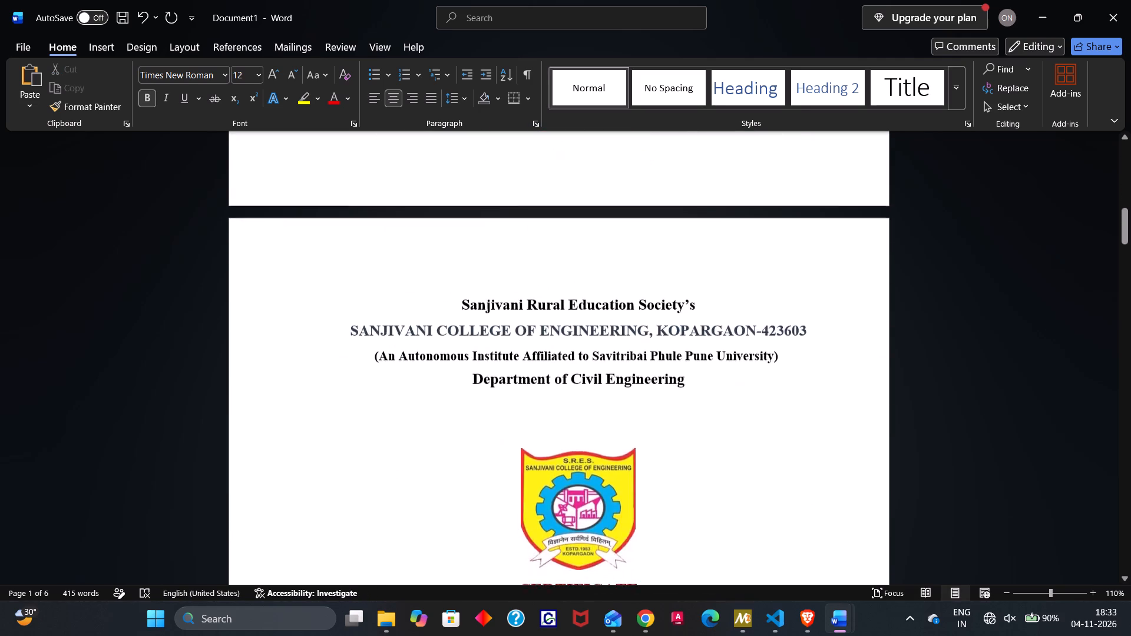
{"action": "scroll", "coordinate": [538, 418], "scroll_direction": "down", "scroll_amount": 2}
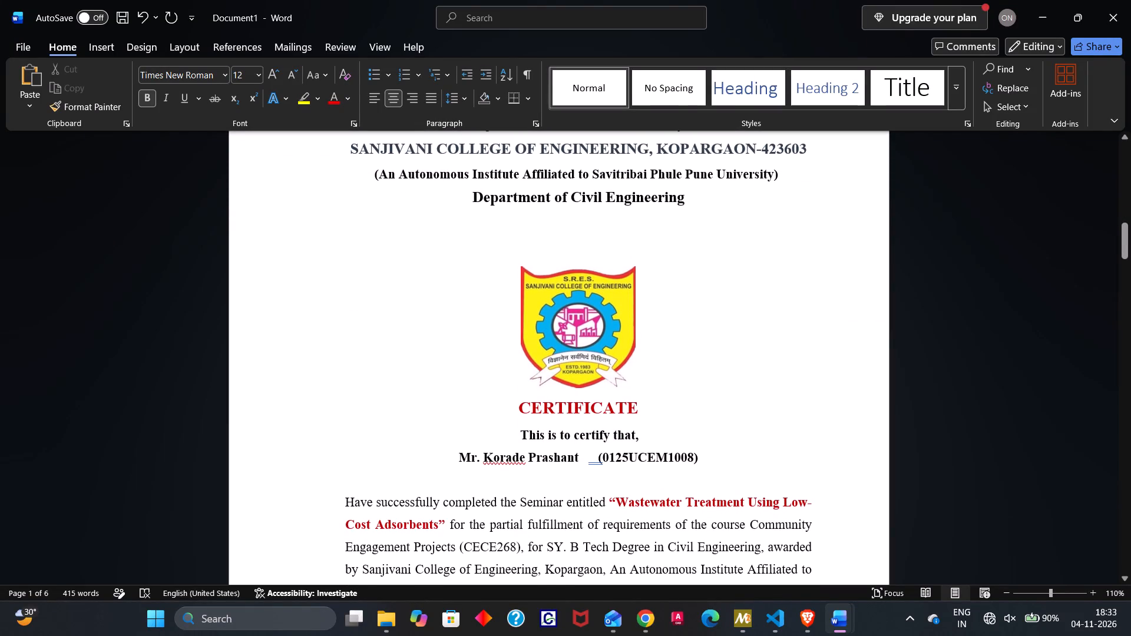
{"action": "scroll", "coordinate": [513, 410], "scroll_direction": "down", "scroll_amount": 1}
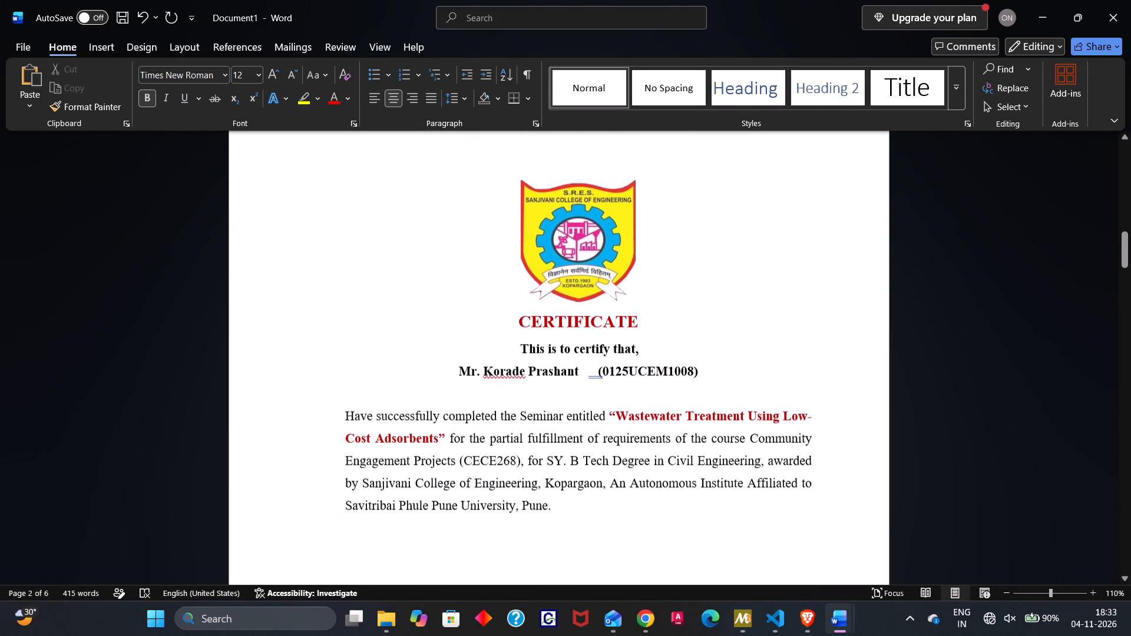
{"action": "scroll", "coordinate": [513, 410], "scroll_direction": "down", "scroll_amount": 2}
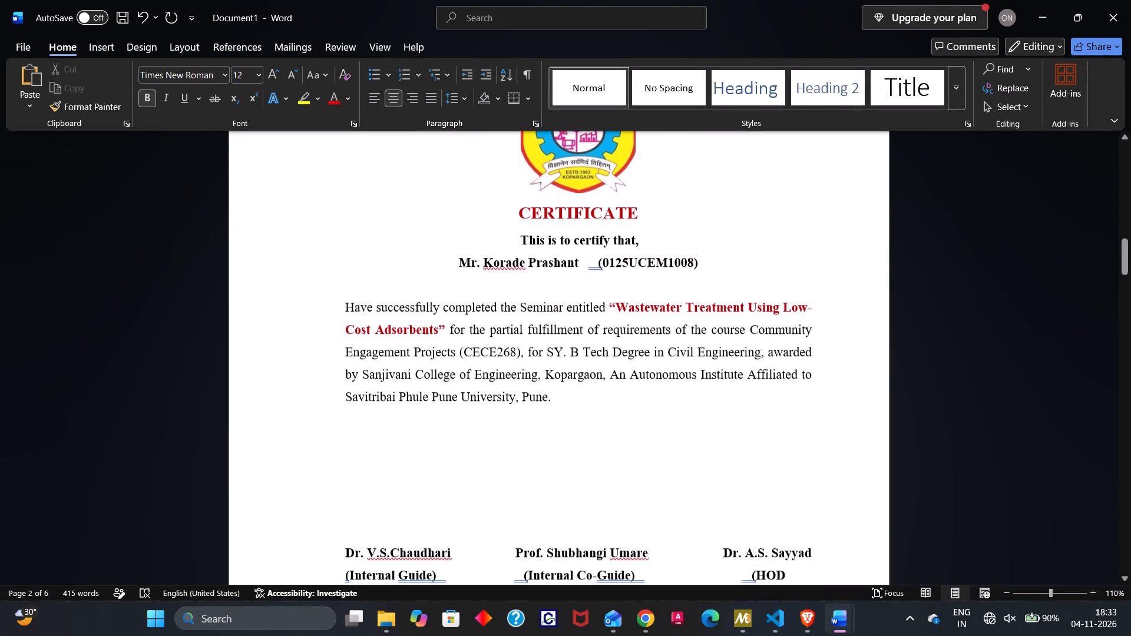
{"action": "scroll", "coordinate": [513, 410], "scroll_direction": "down", "scroll_amount": 3}
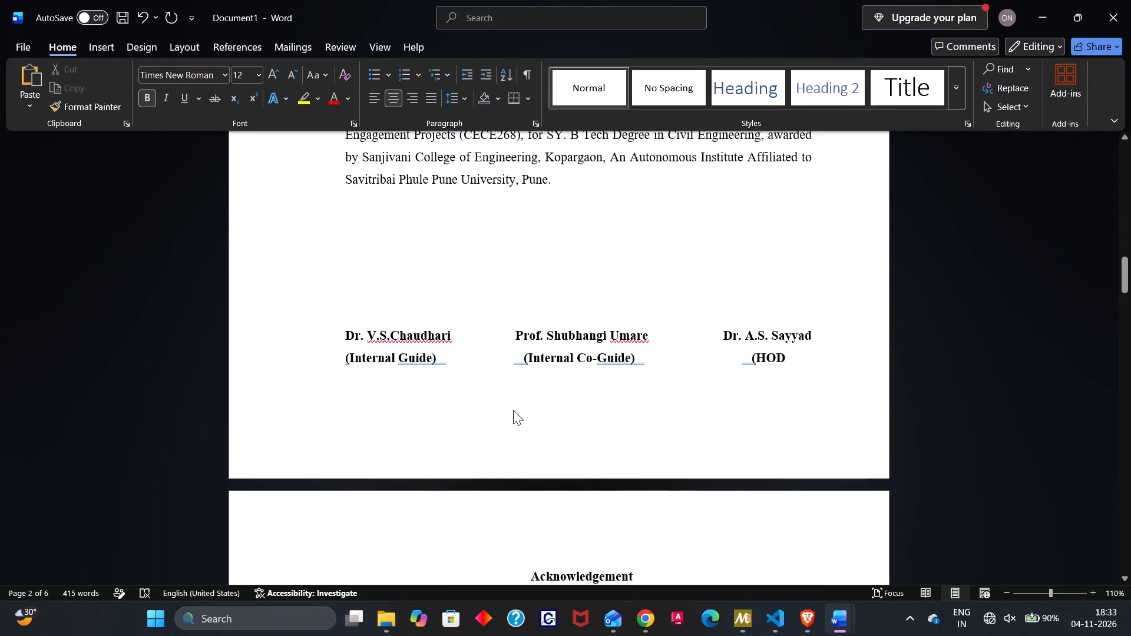
{"action": "scroll", "coordinate": [513, 410], "scroll_direction": "down", "scroll_amount": 3}
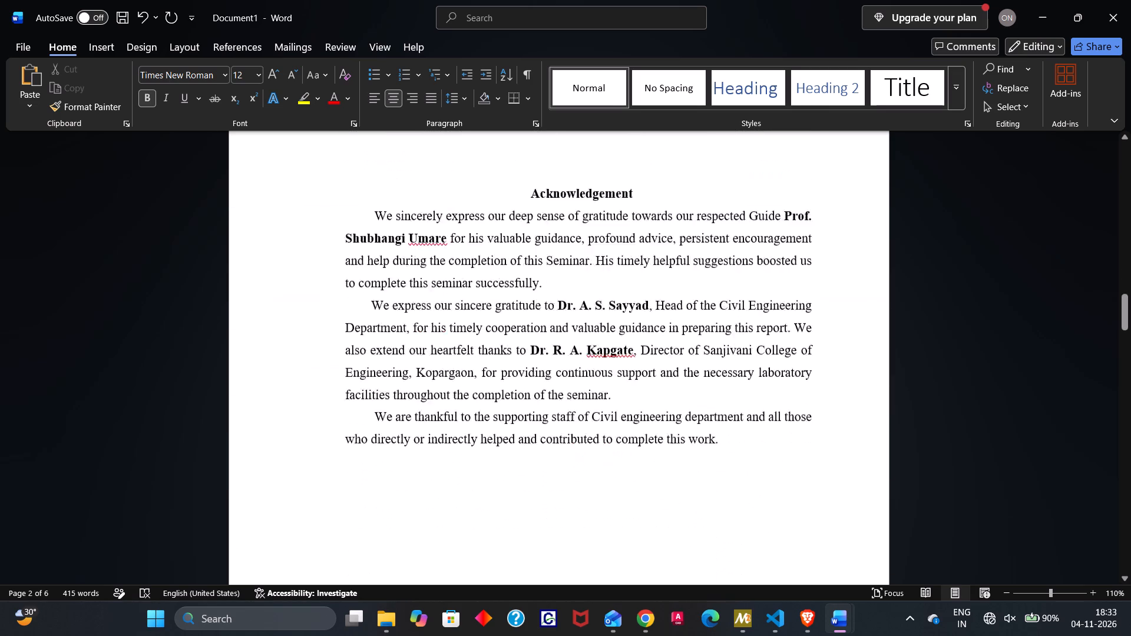
{"action": "scroll", "coordinate": [513, 410], "scroll_direction": "down", "scroll_amount": 3}
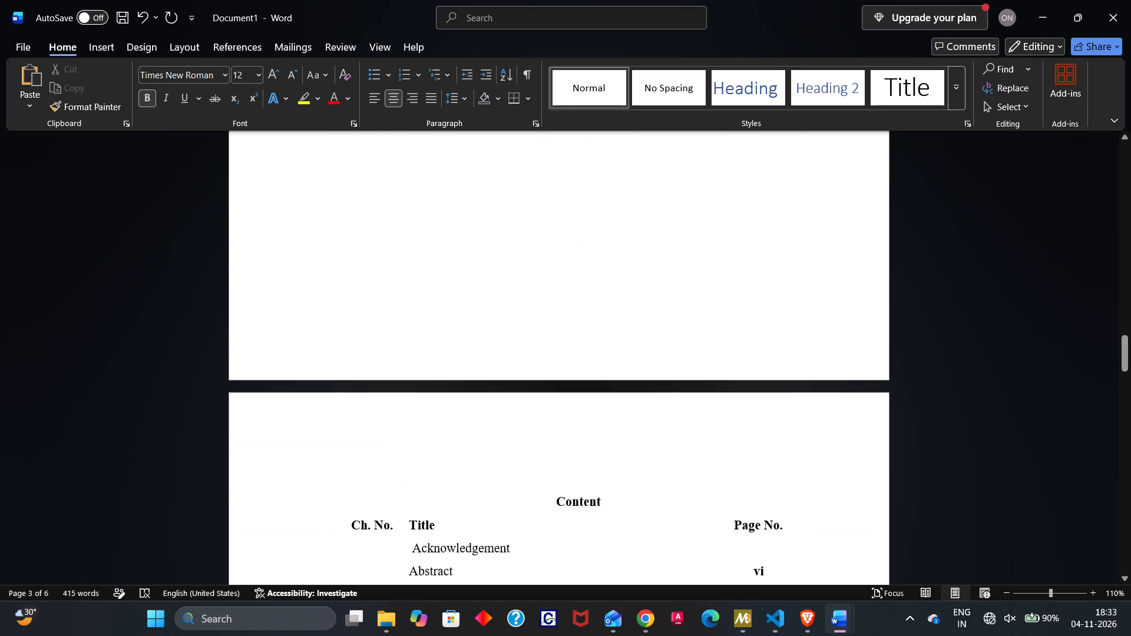
{"action": "scroll", "coordinate": [513, 410], "scroll_direction": "down", "scroll_amount": 4}
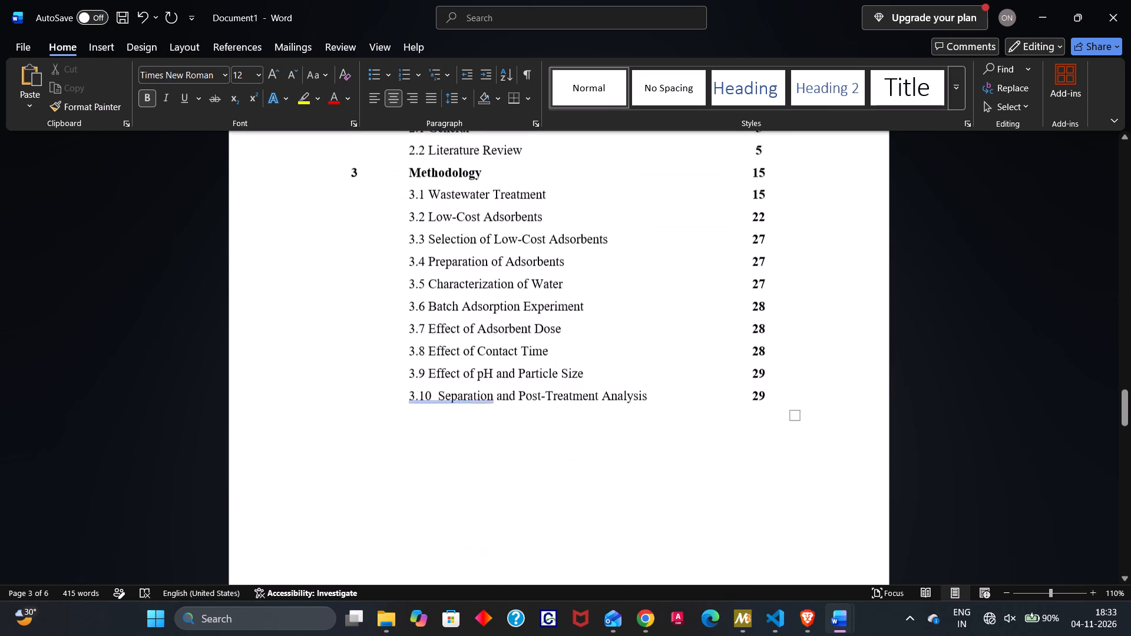
{"action": "scroll", "coordinate": [513, 410], "scroll_direction": "down", "scroll_amount": 4}
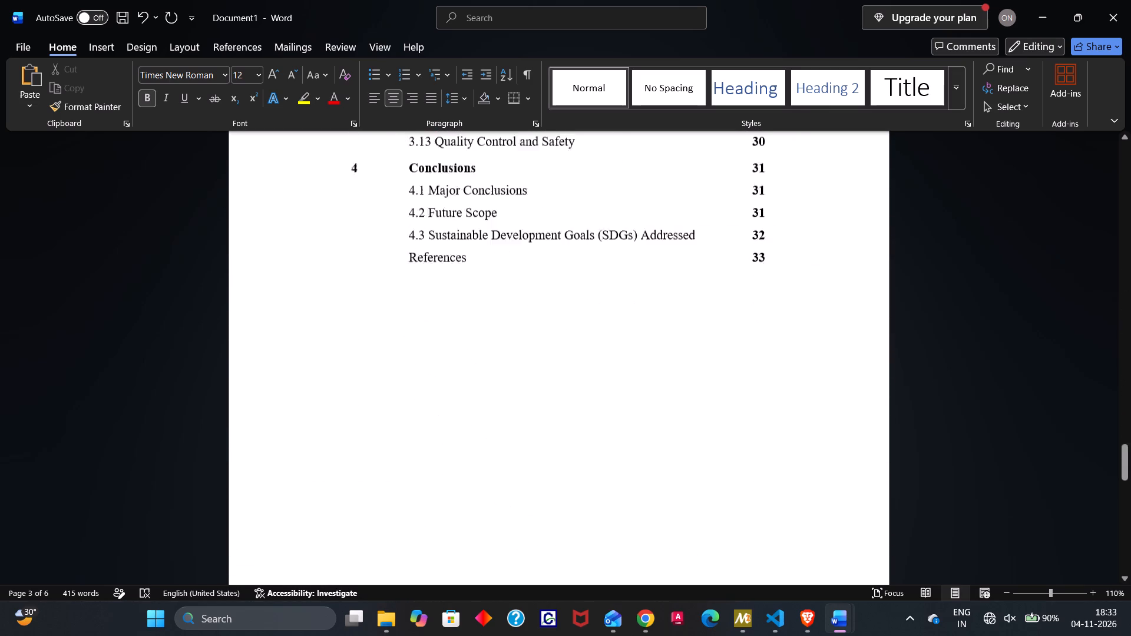
{"action": "scroll", "coordinate": [513, 410], "scroll_direction": "down", "scroll_amount": 7}
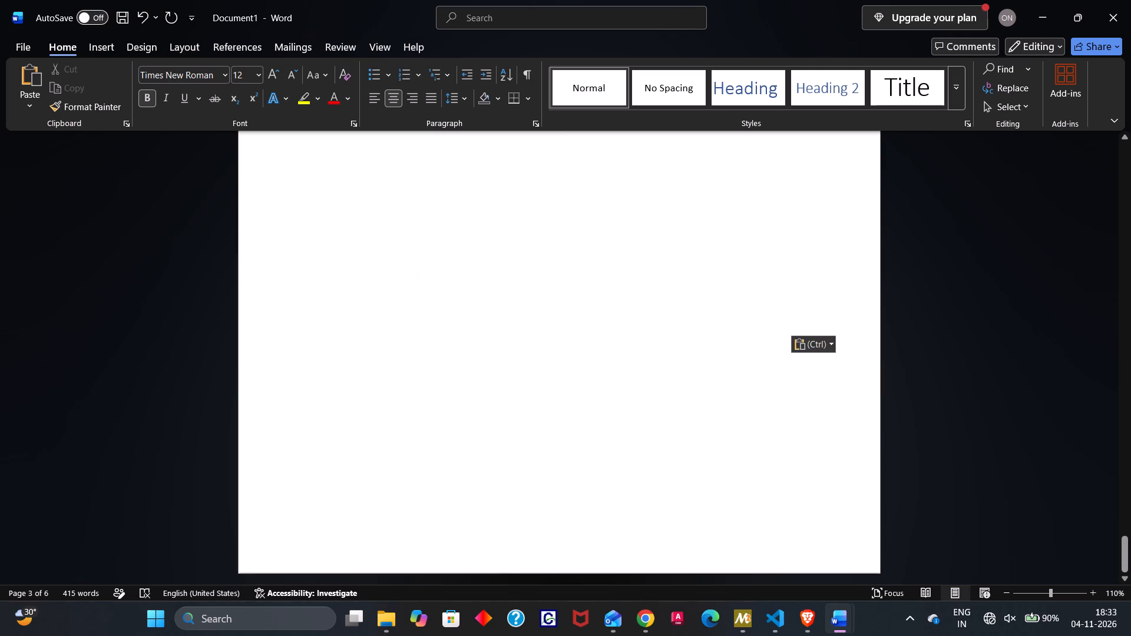
Check the end of the pasted contents table and the pages around it, then return to the cover page.
{"action": "scroll", "coordinate": [513, 410], "scroll_direction": "down", "scroll_amount": 1}
{"action": "scroll", "coordinate": [513, 410], "scroll_direction": "up", "scroll_amount": 4}
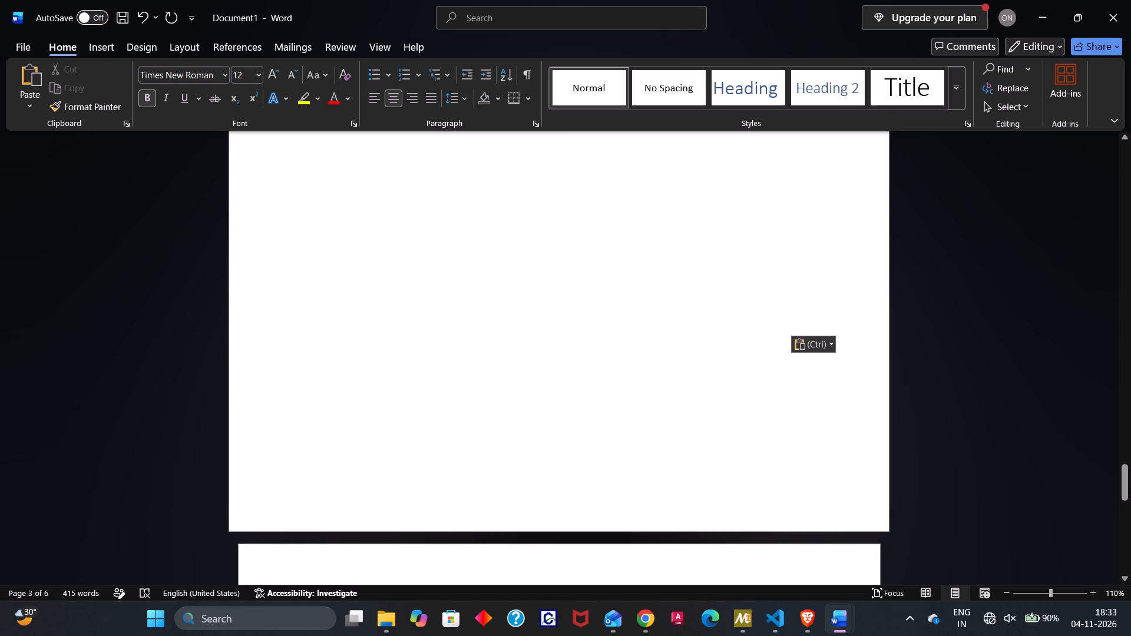
{"action": "scroll", "coordinate": [513, 410], "scroll_direction": "down", "scroll_amount": 1}
{"action": "scroll", "coordinate": [513, 410], "scroll_direction": "up", "scroll_amount": 1}
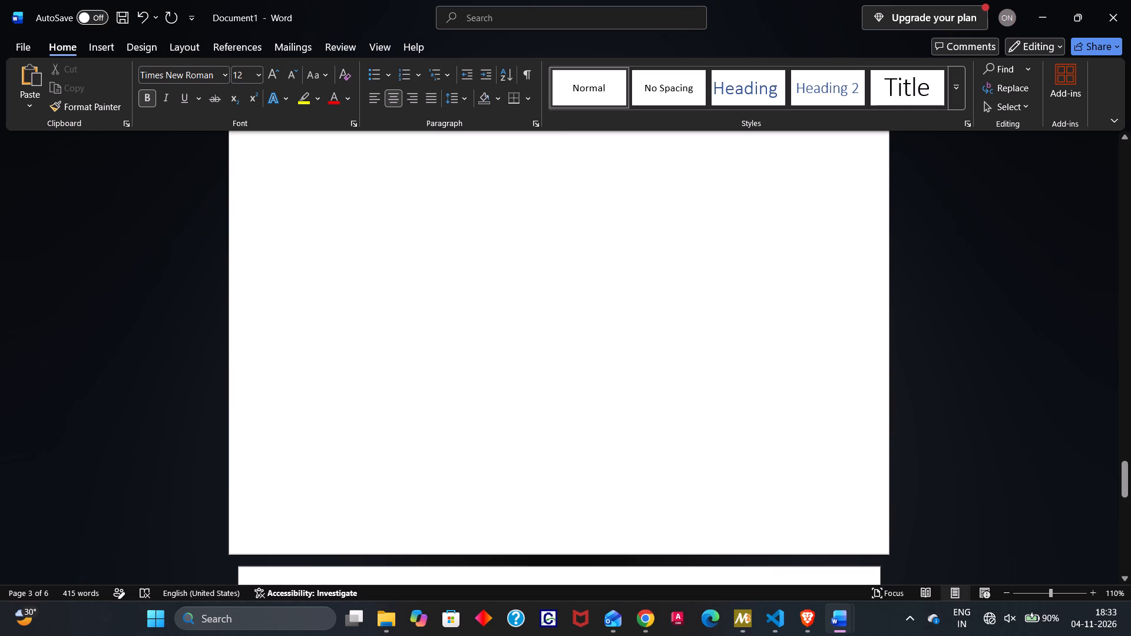
{"action": "scroll", "coordinate": [513, 410], "scroll_direction": "up", "scroll_amount": 2}
{"action": "scroll", "coordinate": [513, 410], "scroll_direction": "down", "scroll_amount": 1}
{"action": "scroll", "coordinate": [513, 410], "scroll_direction": "up", "scroll_amount": 2}
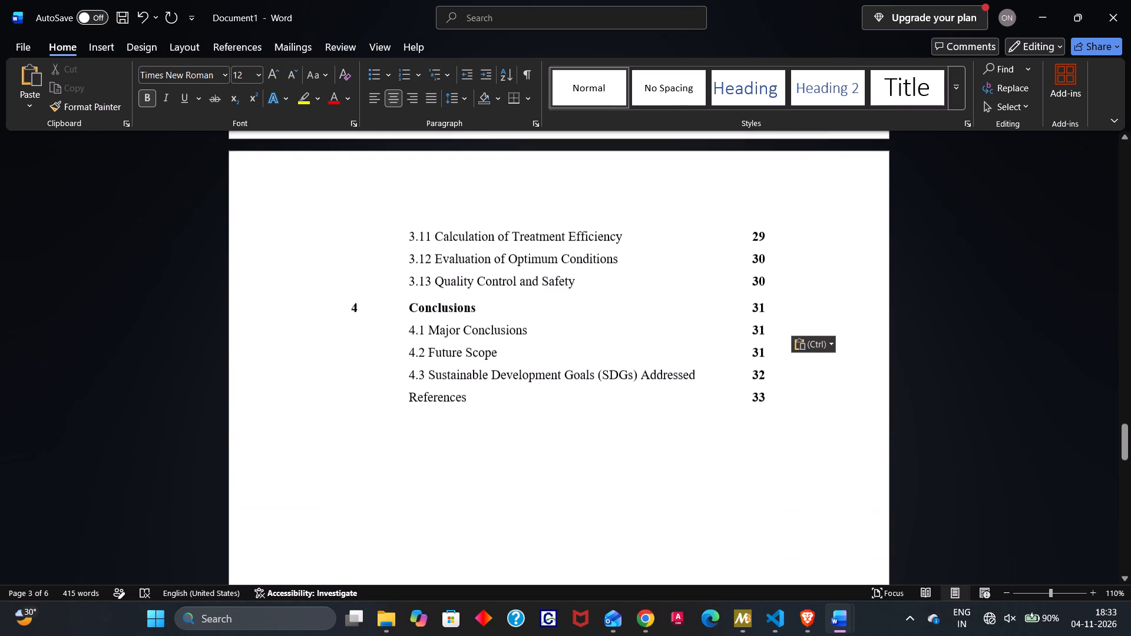
{"action": "scroll", "coordinate": [513, 410], "scroll_direction": "up", "scroll_amount": 1}
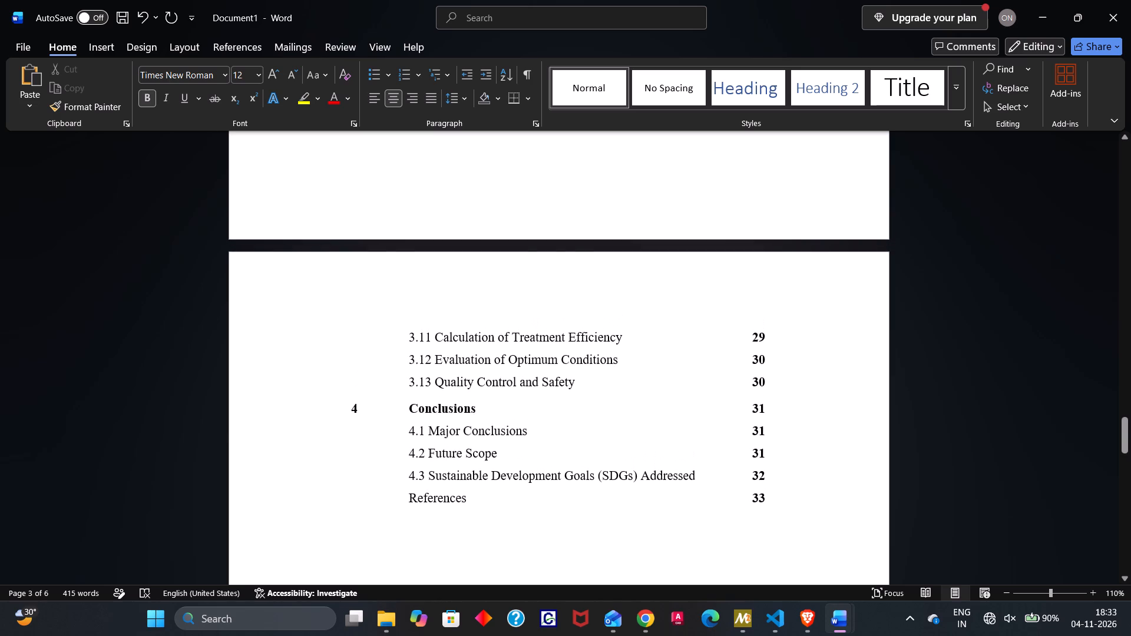
{"action": "scroll", "coordinate": [513, 410], "scroll_direction": "up", "scroll_amount": 2}
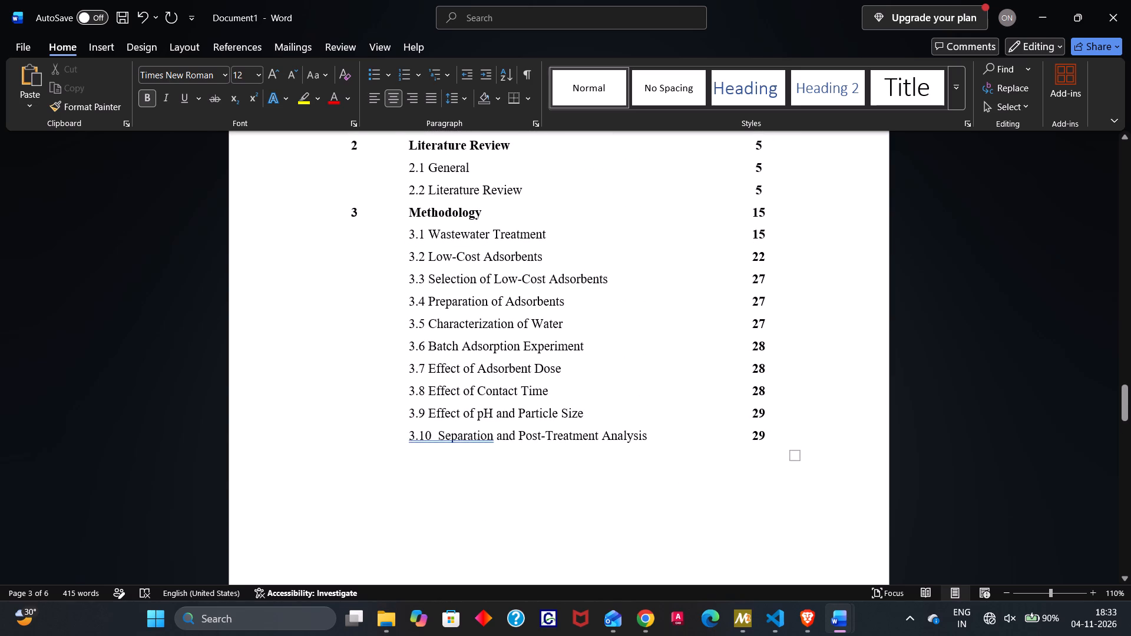
{"action": "scroll", "coordinate": [513, 410], "scroll_direction": "up", "scroll_amount": 7}
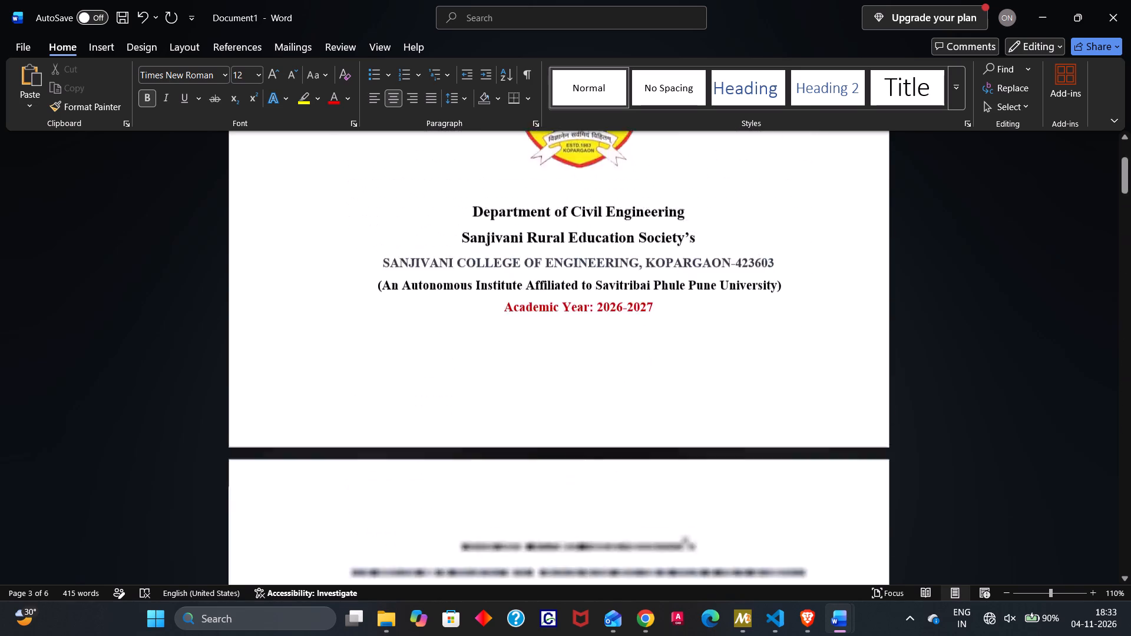
{"action": "scroll", "coordinate": [513, 410], "scroll_direction": "up", "scroll_amount": 7}
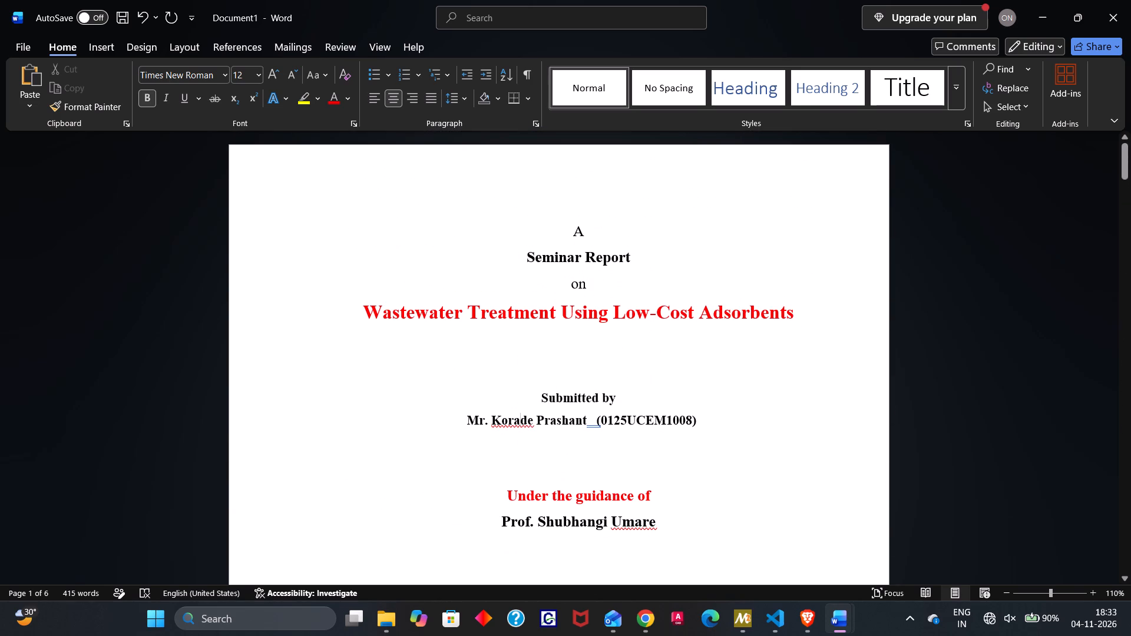
Select the entire pasted front matter, from the cover page to the last page, and set its font to Times New Roman.
{"action": "left_click_drag", "start_coordinate": [521, 226], "coordinate": [714, 611]}
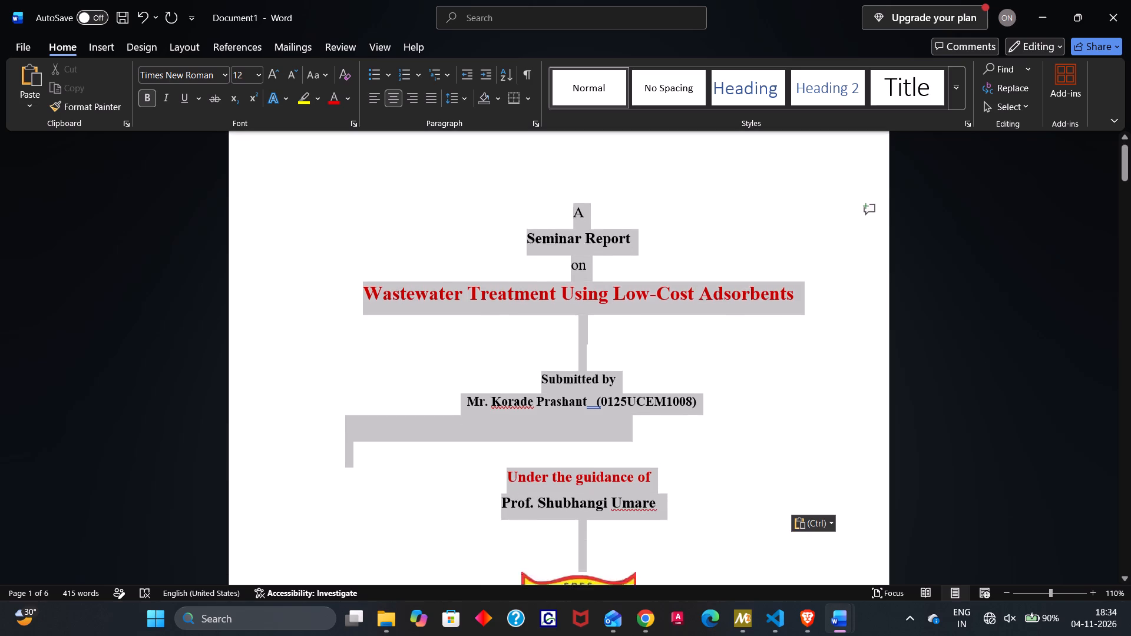
{"action": "left_click_drag", "start_coordinate": [714, 611], "coordinate": [714, 634]}
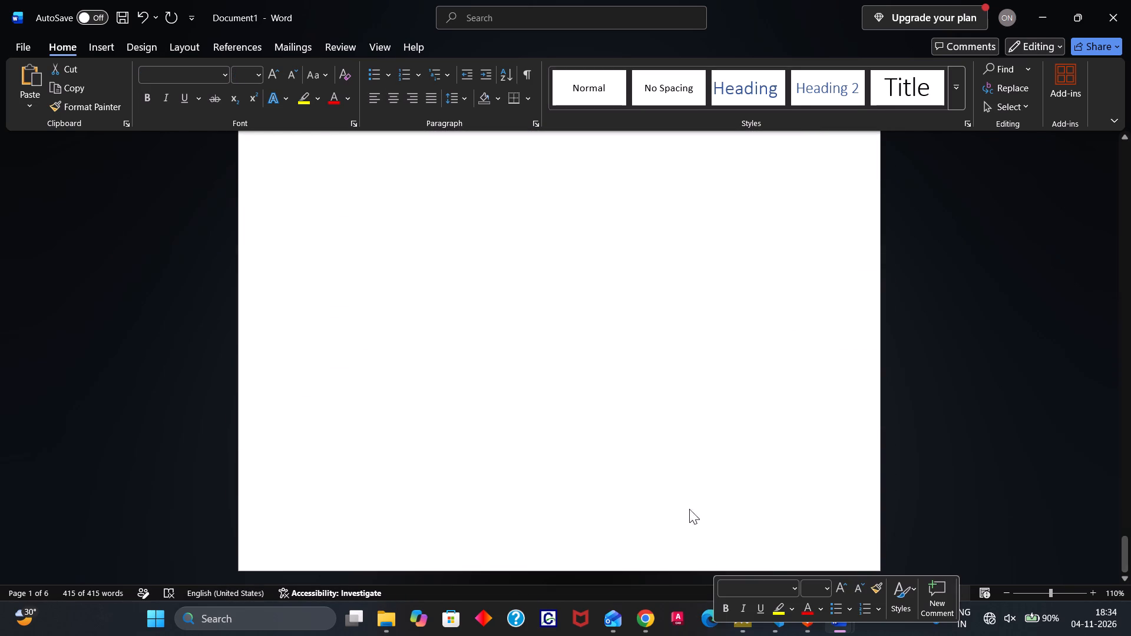
{"action": "left_click", "coordinate": [256, 77]}
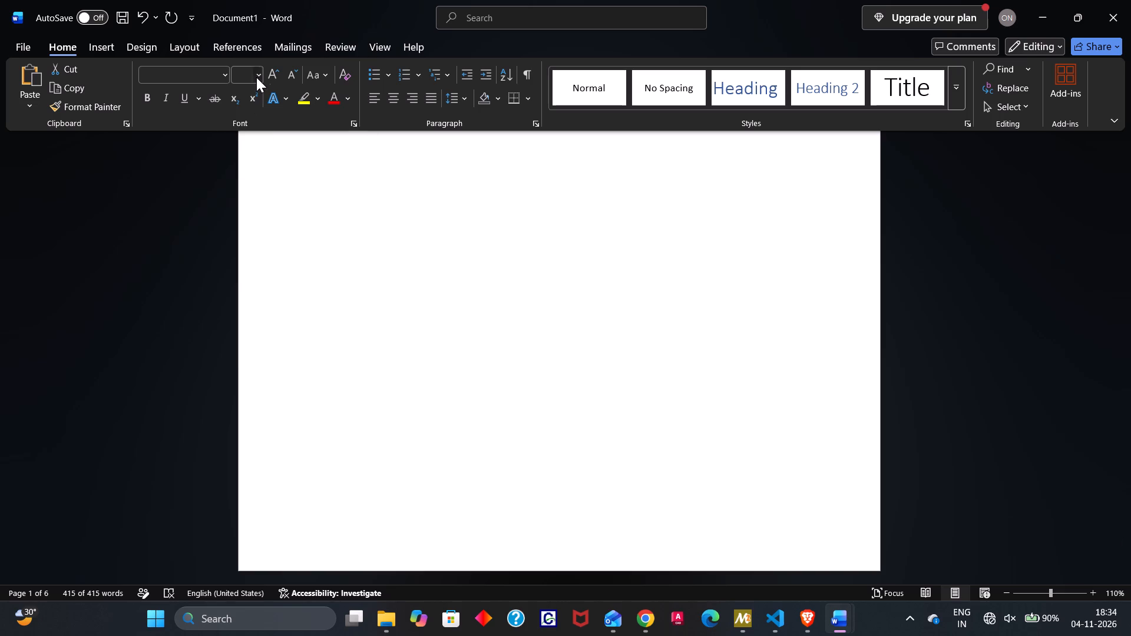
{"action": "left_click", "coordinate": [221, 71]}
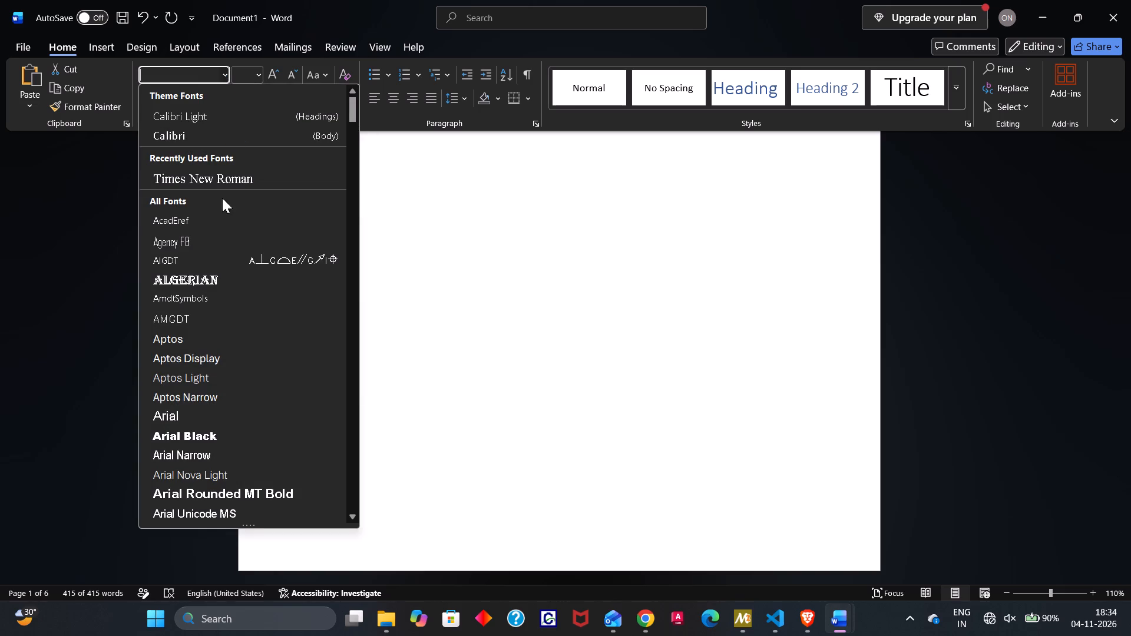
{"action": "left_click", "coordinate": [211, 181]}
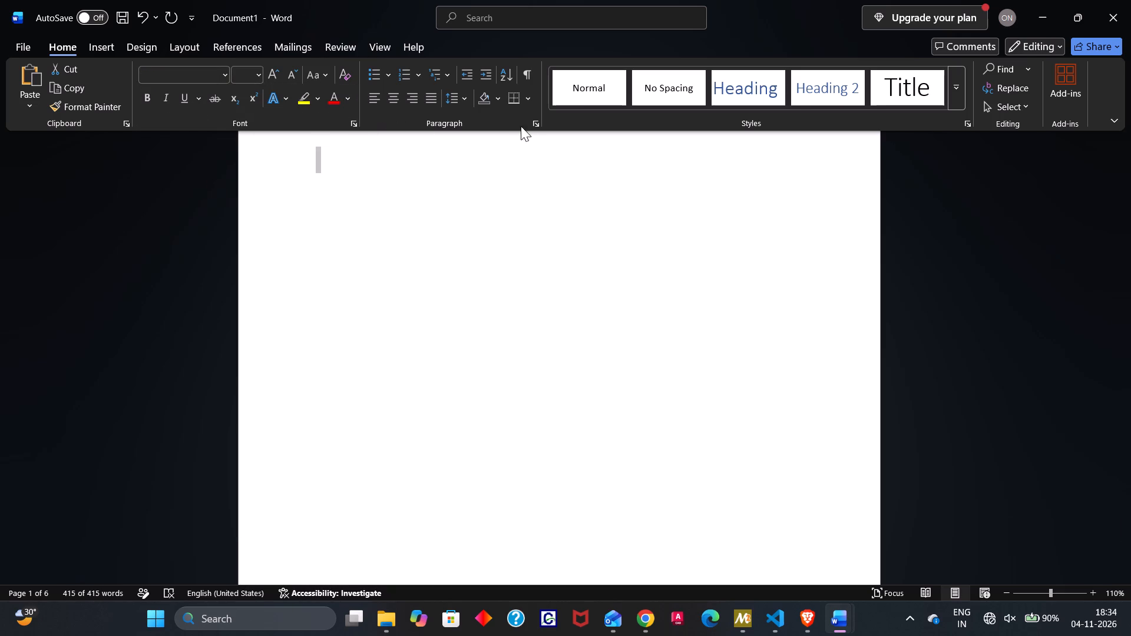
In the selection's paragraph settings, choose Justified alignment, Body Text outline level, and inside and outside indents of 0.
{"action": "left_click", "coordinate": [535, 121]}
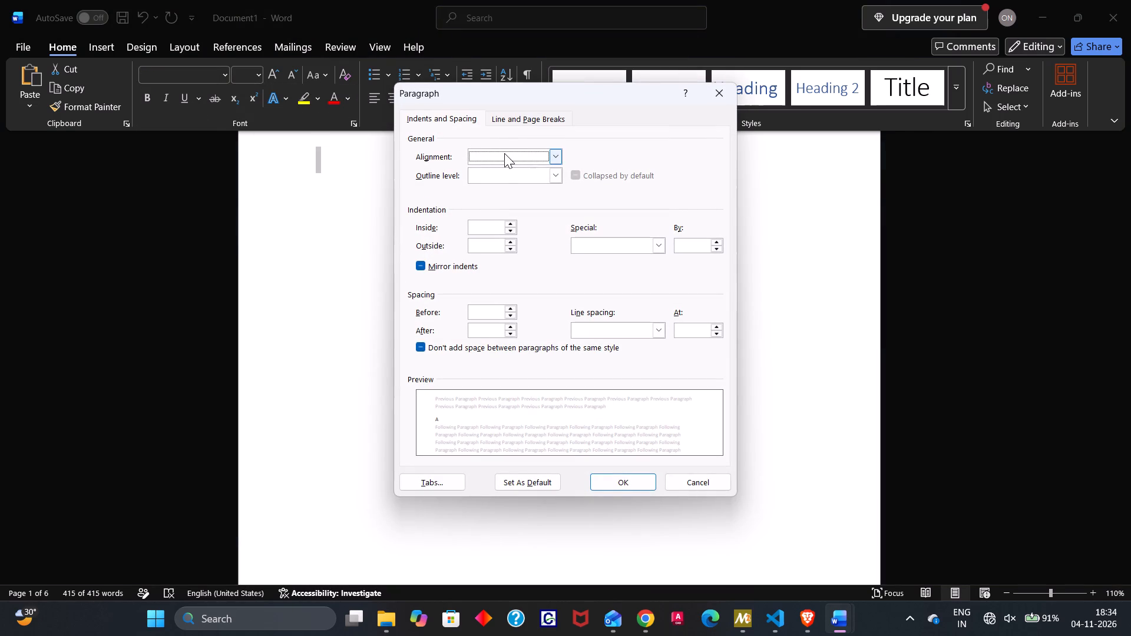
{"action": "left_click", "coordinate": [504, 153]}
{"action": "left_click", "coordinate": [492, 196]}
{"action": "left_click", "coordinate": [555, 171]}
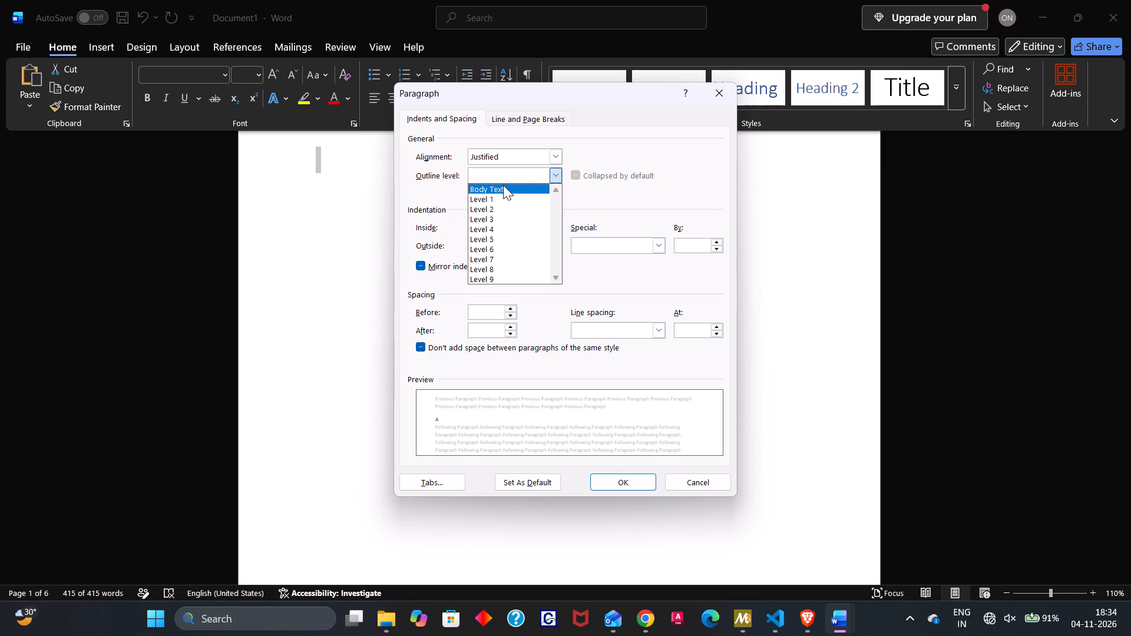
{"action": "left_click", "coordinate": [502, 186]}
{"action": "left_click", "coordinate": [491, 222]}
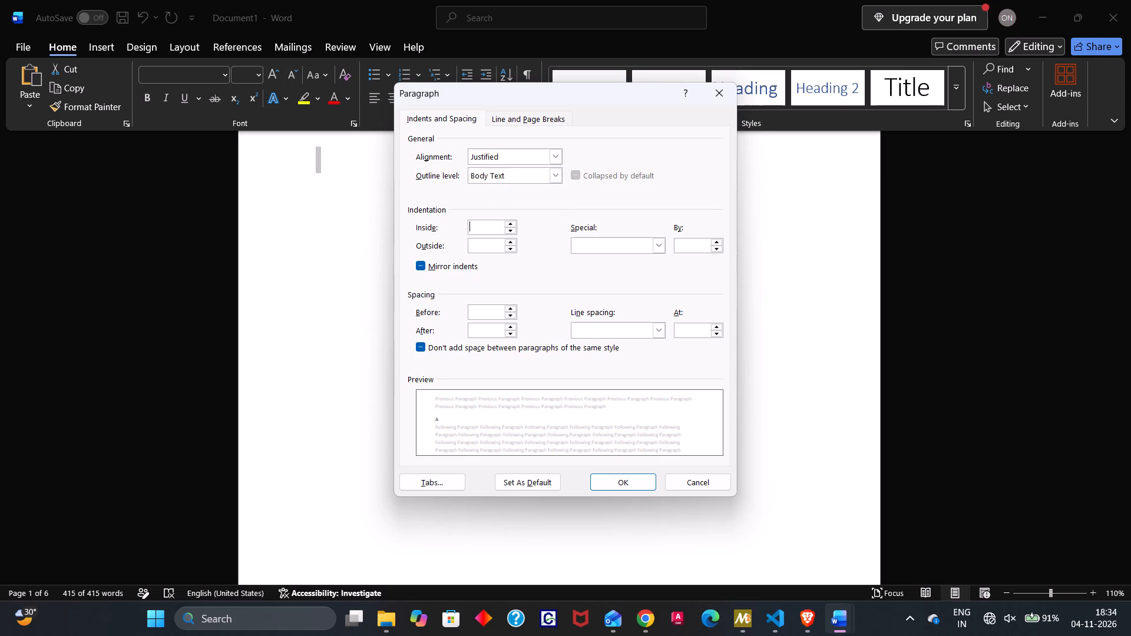
{"action": "key", "text": "0"}
{"action": "left_click", "coordinate": [484, 245]}
{"action": "key", "text": "0"}
Set paragraph spacing before and after to 0, special indentation to none and line spacing to 1.5 lines, and apply the settings.
{"action": "left_click", "coordinate": [488, 312]}
{"action": "key", "text": "0"}
{"action": "left_click", "coordinate": [478, 332]}
{"action": "key", "text": "0"}
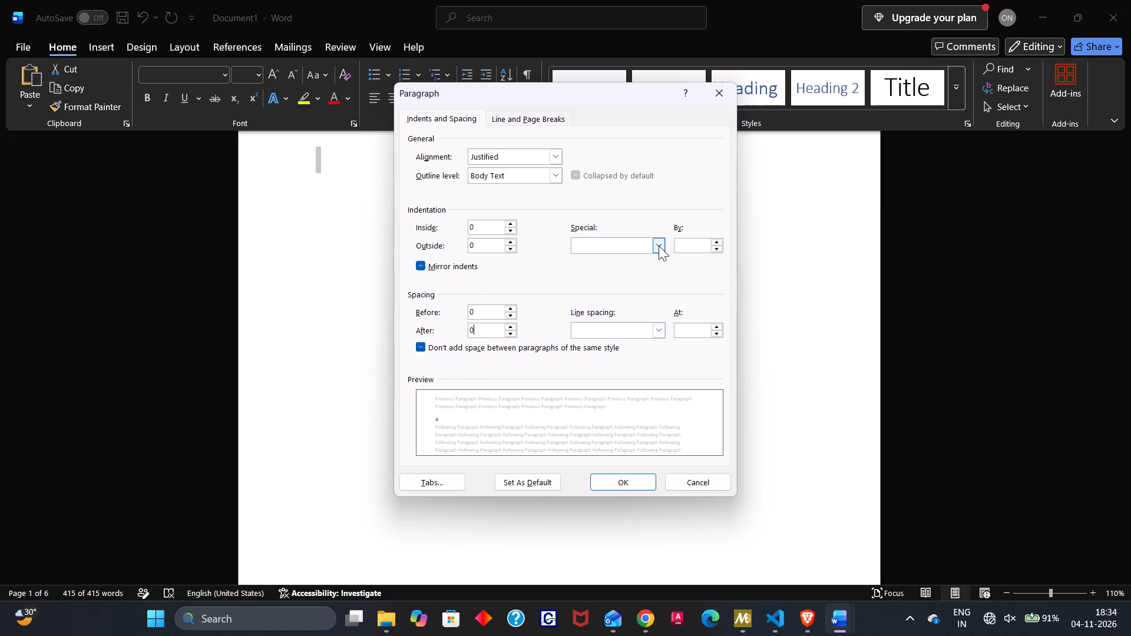
{"action": "left_click", "coordinate": [659, 246]}
{"action": "left_click", "coordinate": [604, 260]}
{"action": "left_click", "coordinate": [630, 327]}
{"action": "left_click", "coordinate": [610, 350]}
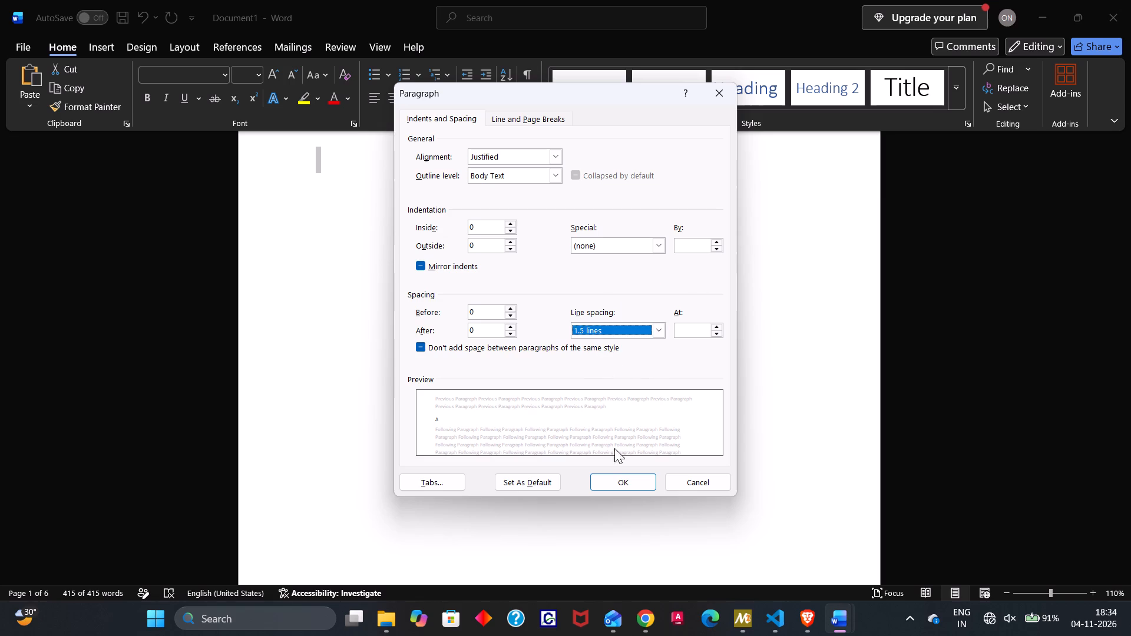
{"action": "left_click", "coordinate": [610, 483]}
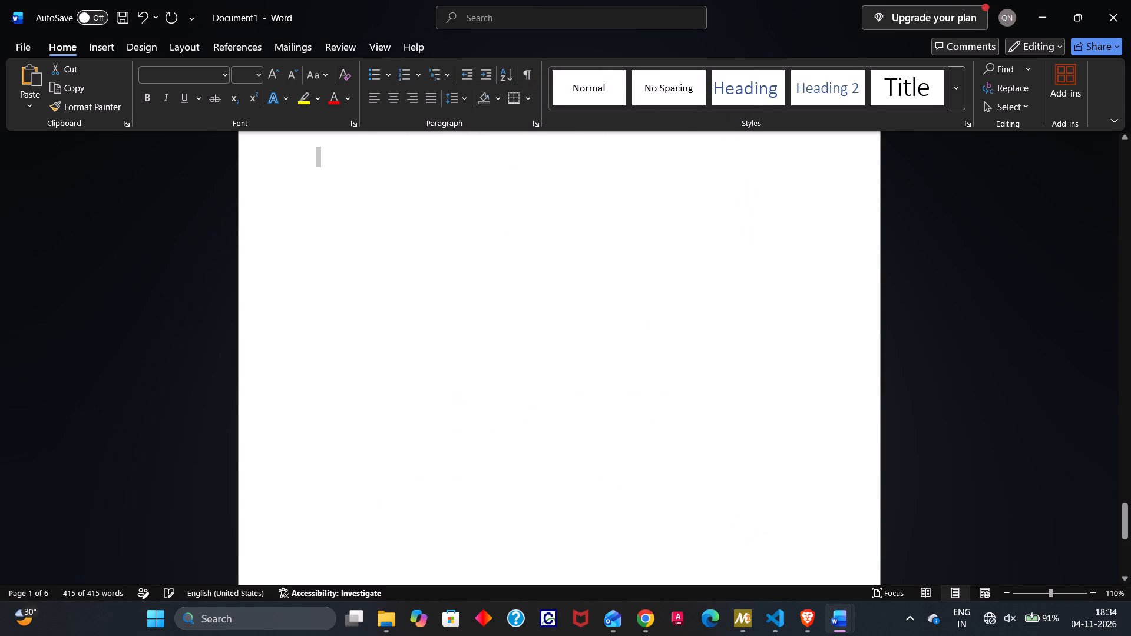
Examine the reformatted pages from the end of the document back through the contents table and acknowledgement to the cover page.
{"action": "scroll", "coordinate": [586, 259], "scroll_direction": "down", "scroll_amount": 4}
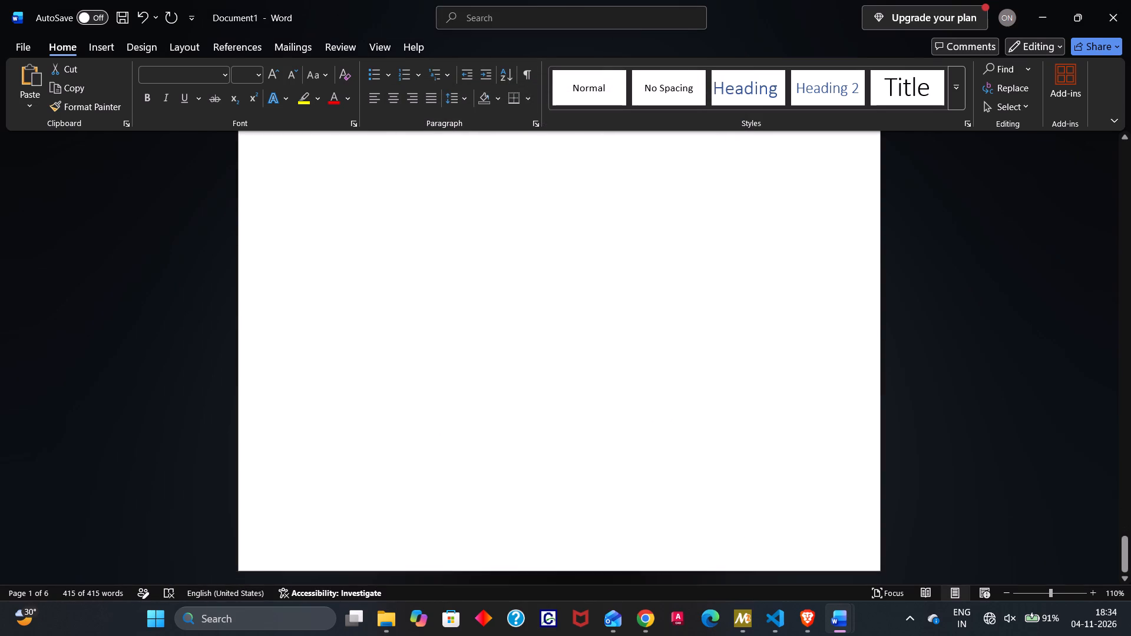
{"action": "scroll", "coordinate": [586, 259], "scroll_direction": "up", "scroll_amount": 6}
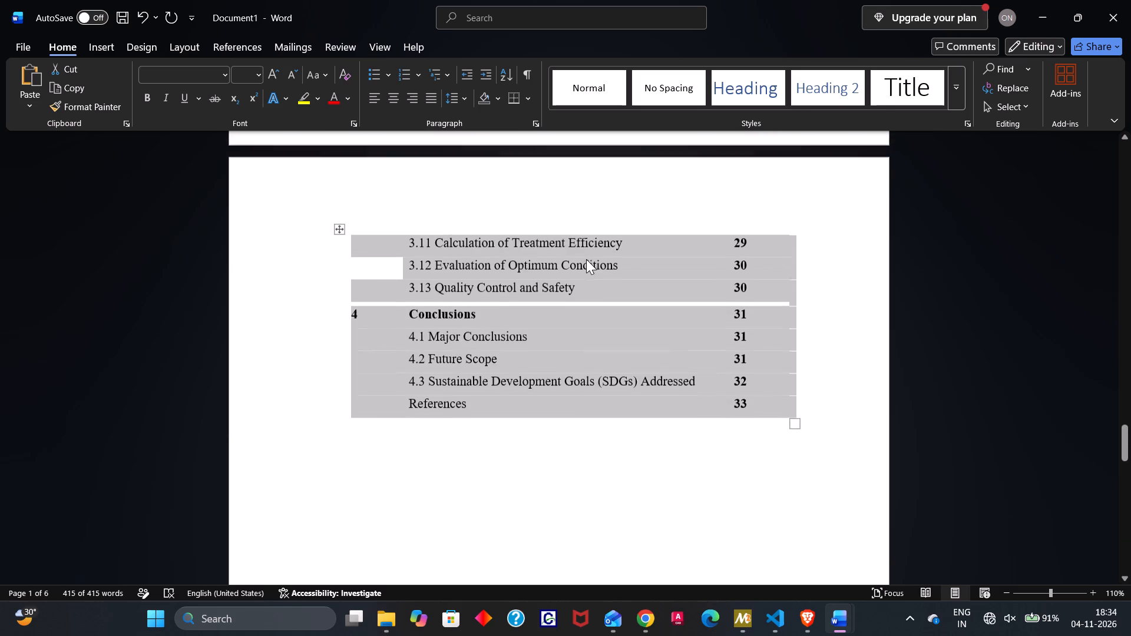
{"action": "scroll", "coordinate": [586, 259], "scroll_direction": "up", "scroll_amount": 1}
{"action": "left_click", "coordinate": [586, 259]}
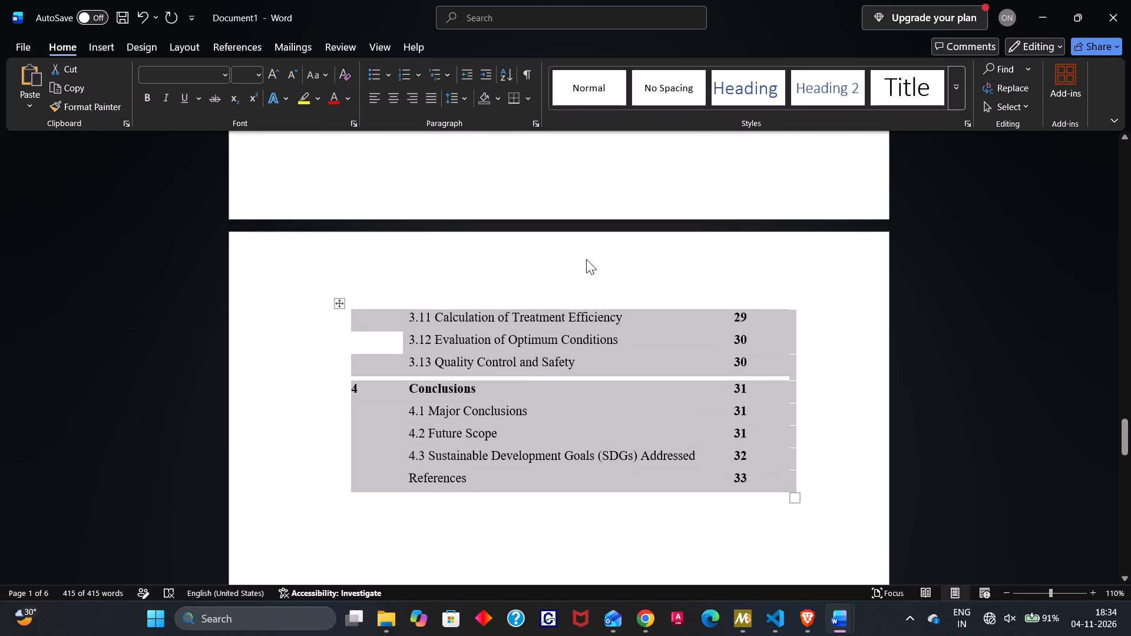
{"action": "scroll", "coordinate": [586, 259], "scroll_direction": "up", "scroll_amount": 2}
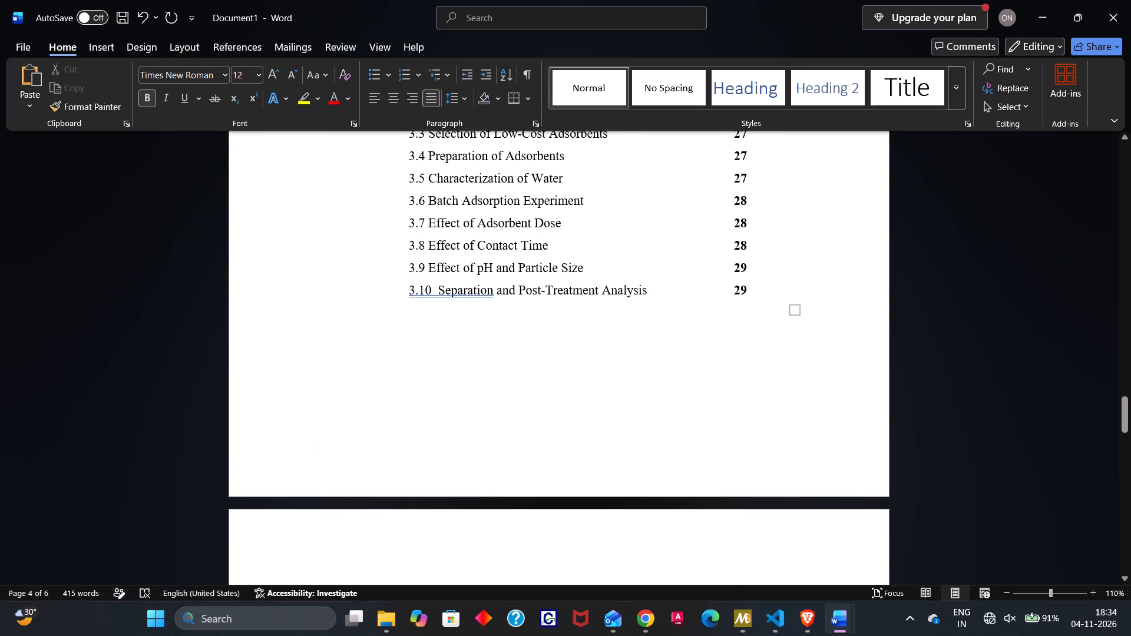
{"action": "scroll", "coordinate": [323, 209], "scroll_direction": "up", "scroll_amount": 6}
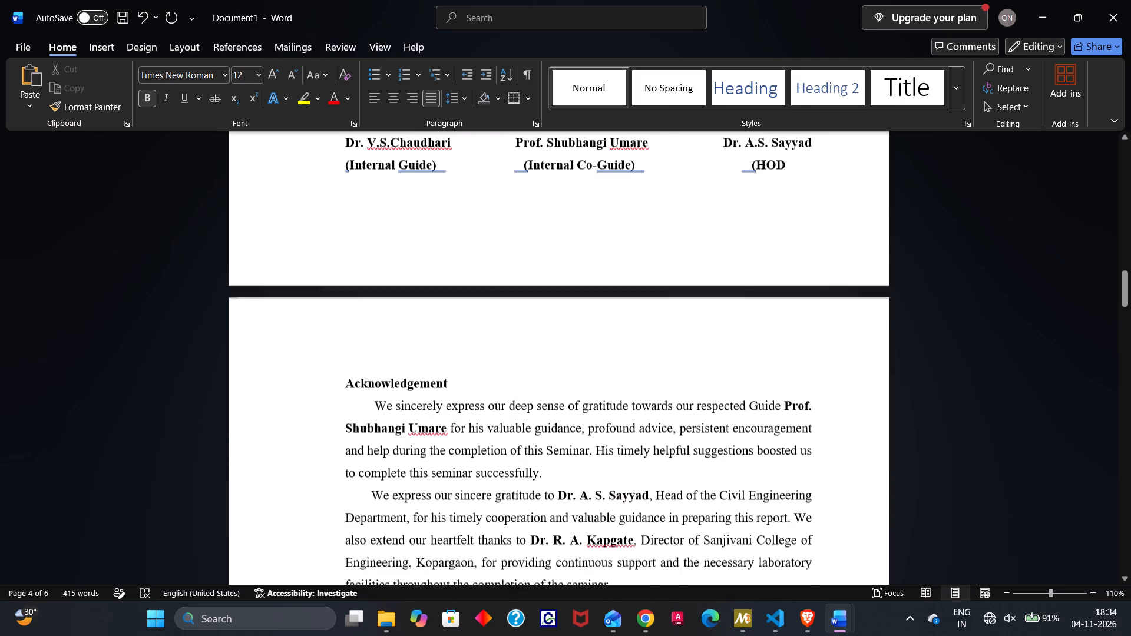
{"action": "scroll", "coordinate": [323, 209], "scroll_direction": "up", "scroll_amount": 15}
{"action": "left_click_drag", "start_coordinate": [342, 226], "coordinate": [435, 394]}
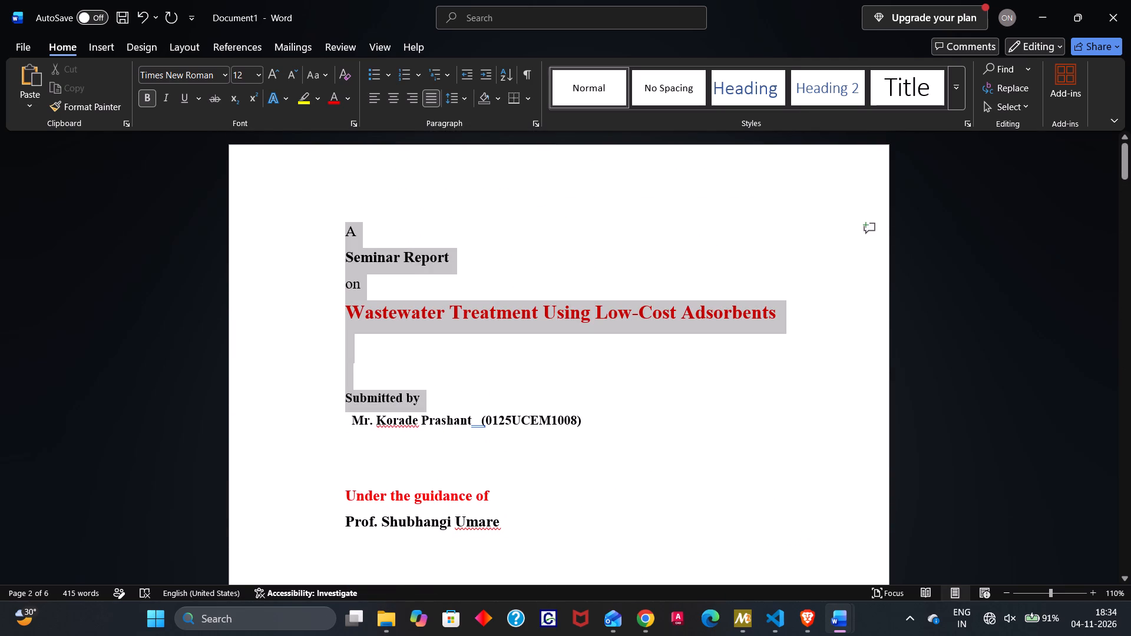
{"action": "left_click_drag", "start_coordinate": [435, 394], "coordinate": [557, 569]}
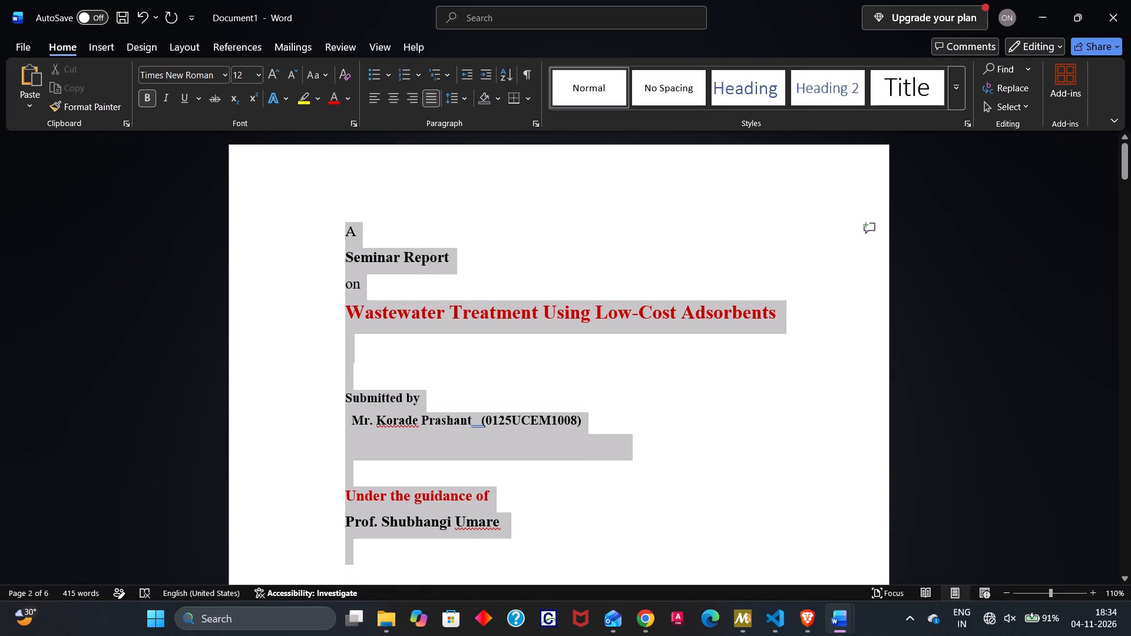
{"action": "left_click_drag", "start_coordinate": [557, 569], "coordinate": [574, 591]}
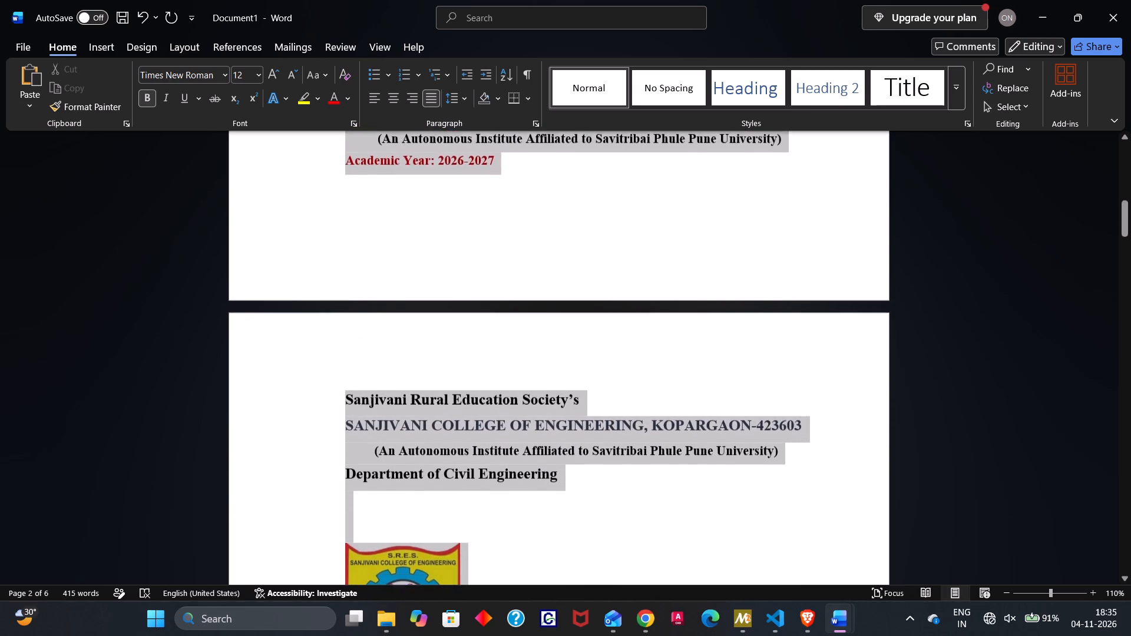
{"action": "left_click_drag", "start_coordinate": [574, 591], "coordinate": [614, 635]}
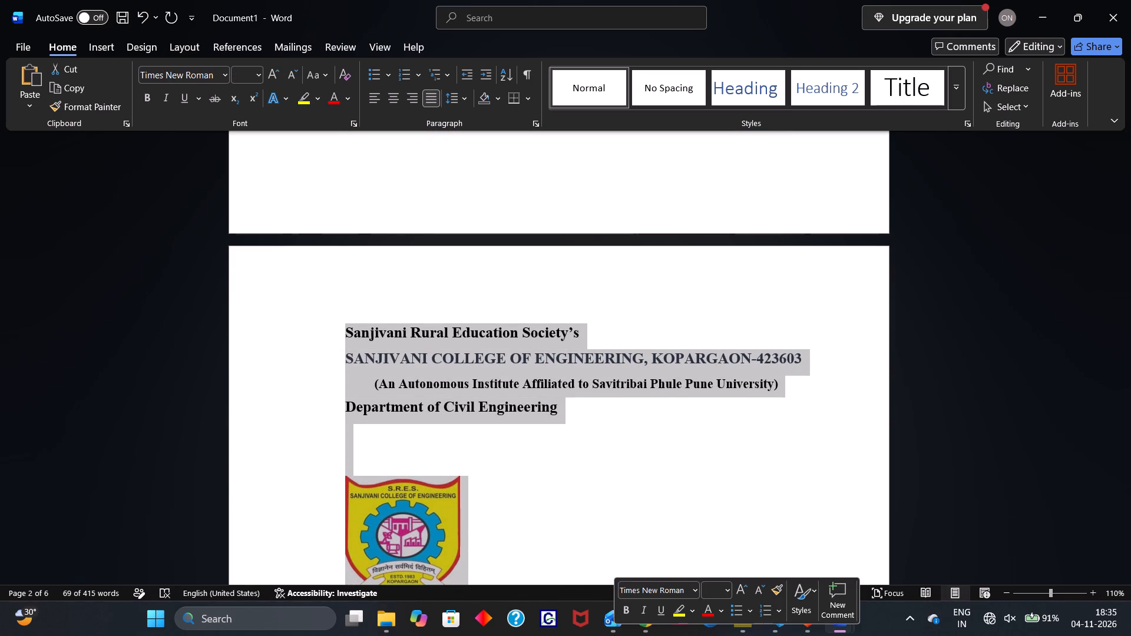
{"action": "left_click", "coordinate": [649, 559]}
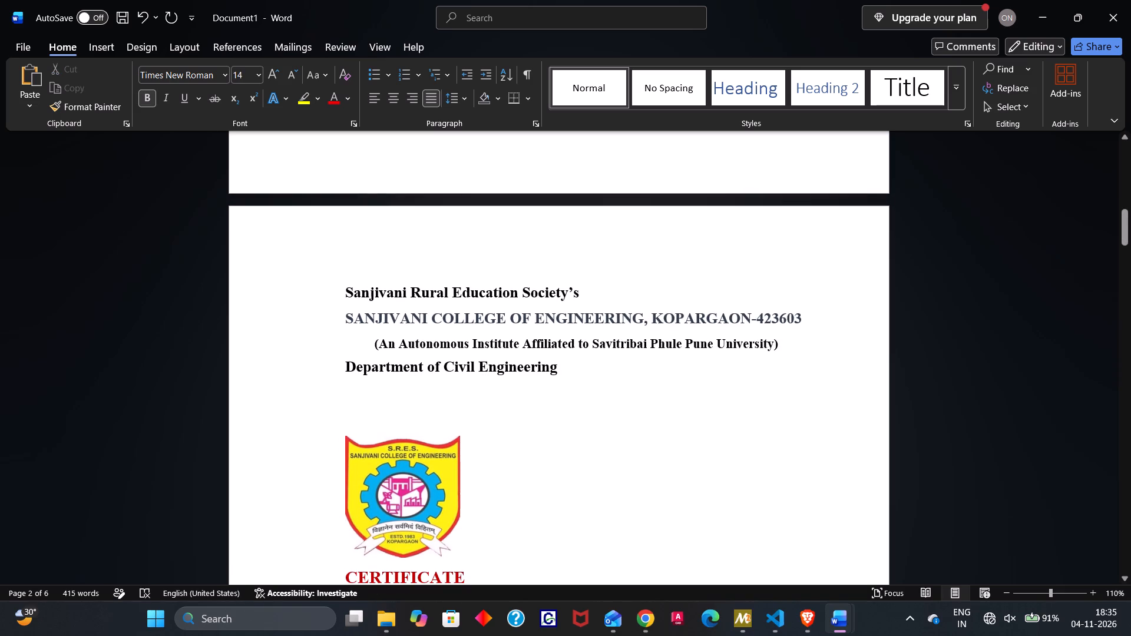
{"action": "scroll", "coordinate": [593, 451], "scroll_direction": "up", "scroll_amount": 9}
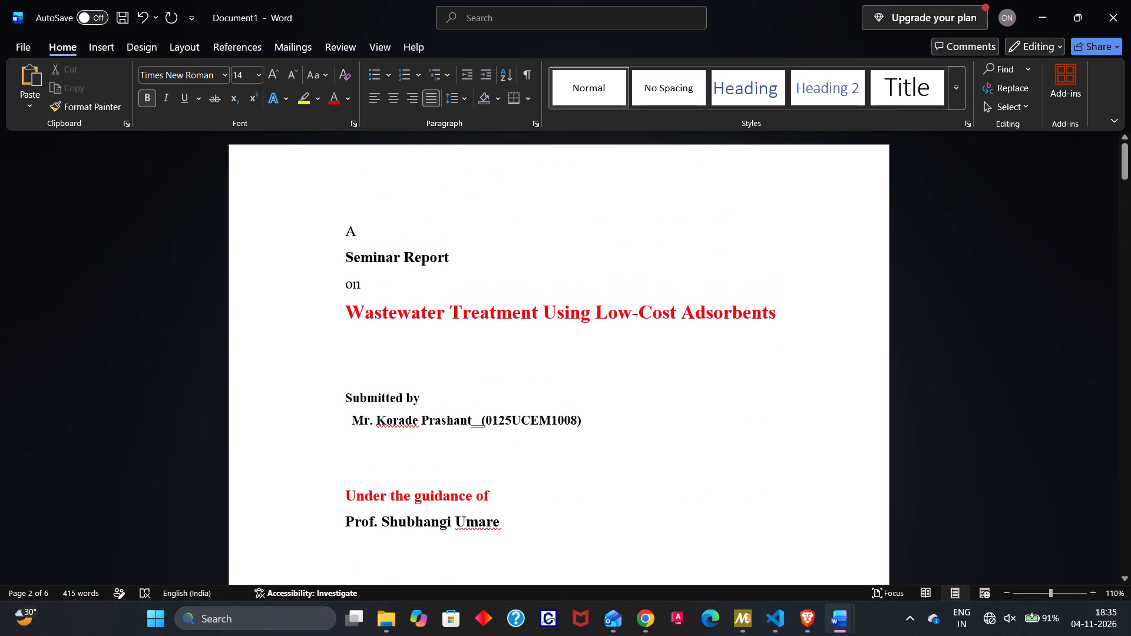
Centre all cover page content, from the opening line "A" through the Academic Year line.
{"action": "left_click", "coordinate": [342, 230]}
{"action": "left_click", "coordinate": [342, 233]}
{"action": "left_click_drag", "start_coordinate": [342, 233], "coordinate": [441, 285]}
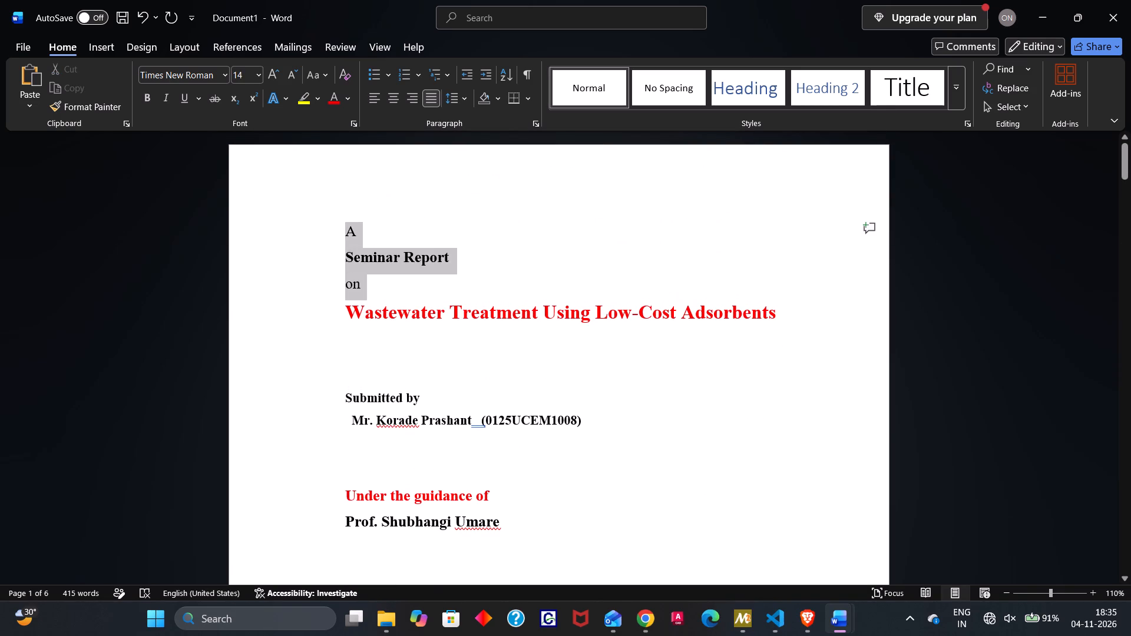
{"action": "left_click_drag", "start_coordinate": [441, 285], "coordinate": [509, 582]}
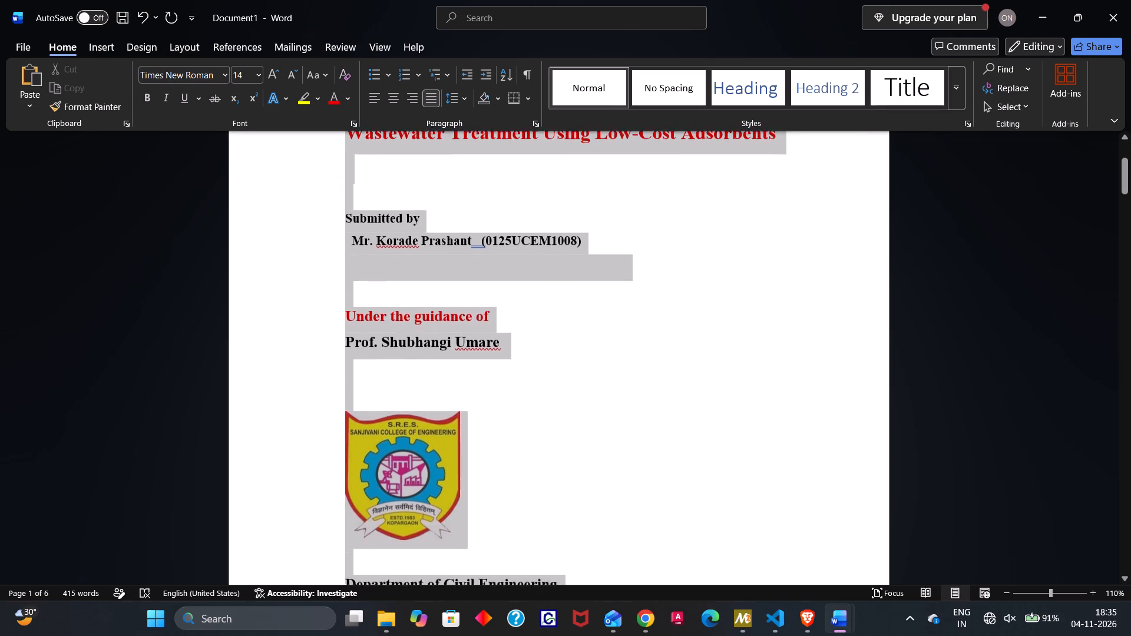
{"action": "left_click_drag", "start_coordinate": [509, 582], "coordinate": [535, 442]}
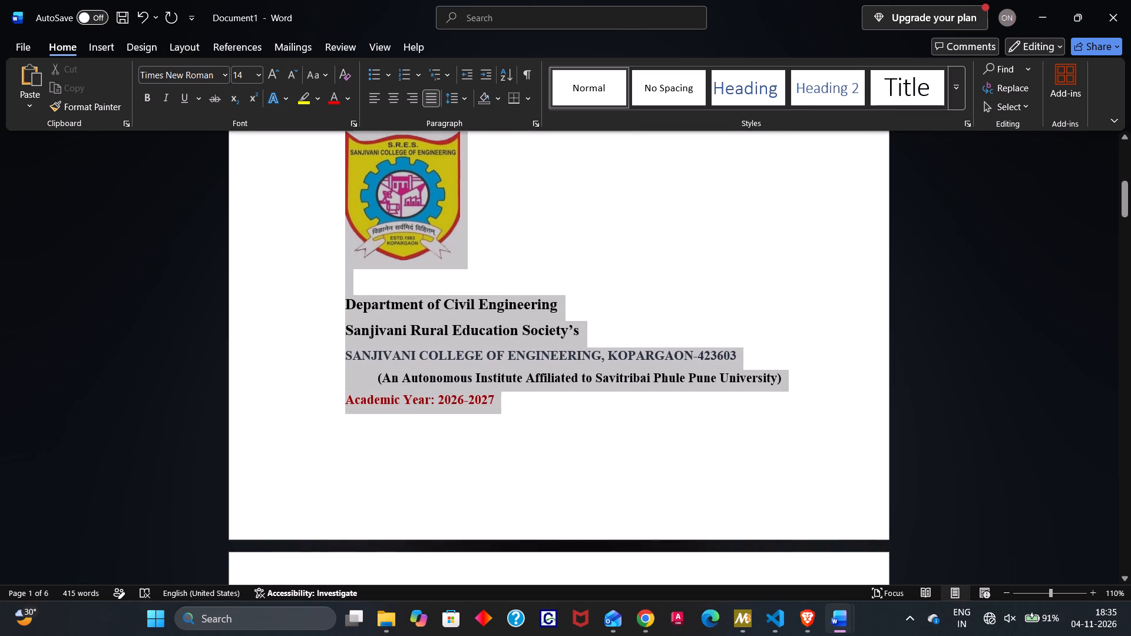
{"action": "left_click_drag", "start_coordinate": [535, 442], "coordinate": [530, 425]}
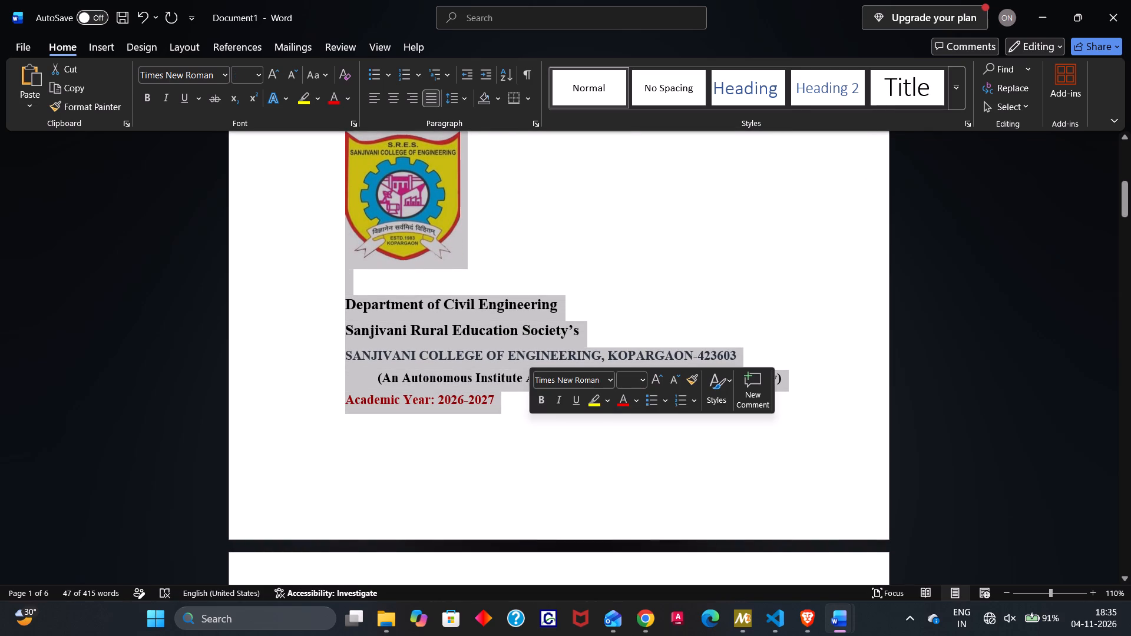
{"action": "left_click", "coordinate": [394, 95]}
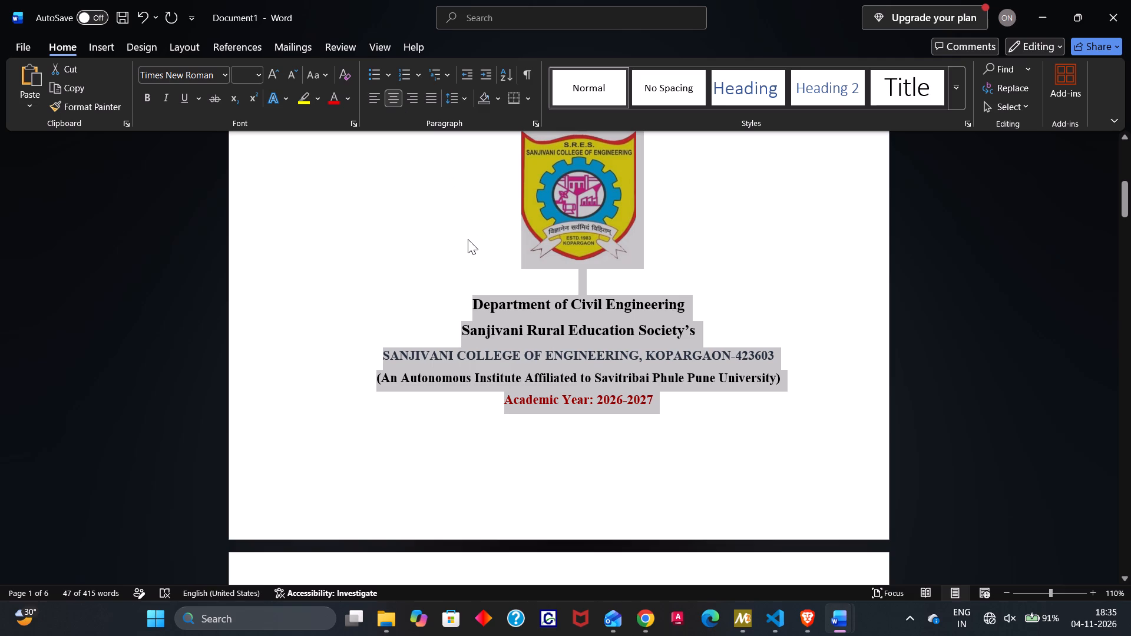
Centre everything from the certificate page's "Sanjivani Rural Education Society's" line through the Acknowledgement heading on the following page.
{"action": "scroll", "coordinate": [468, 239], "scroll_direction": "up", "scroll_amount": 5}
{"action": "scroll", "coordinate": [468, 239], "scroll_direction": "down", "scroll_amount": 1}
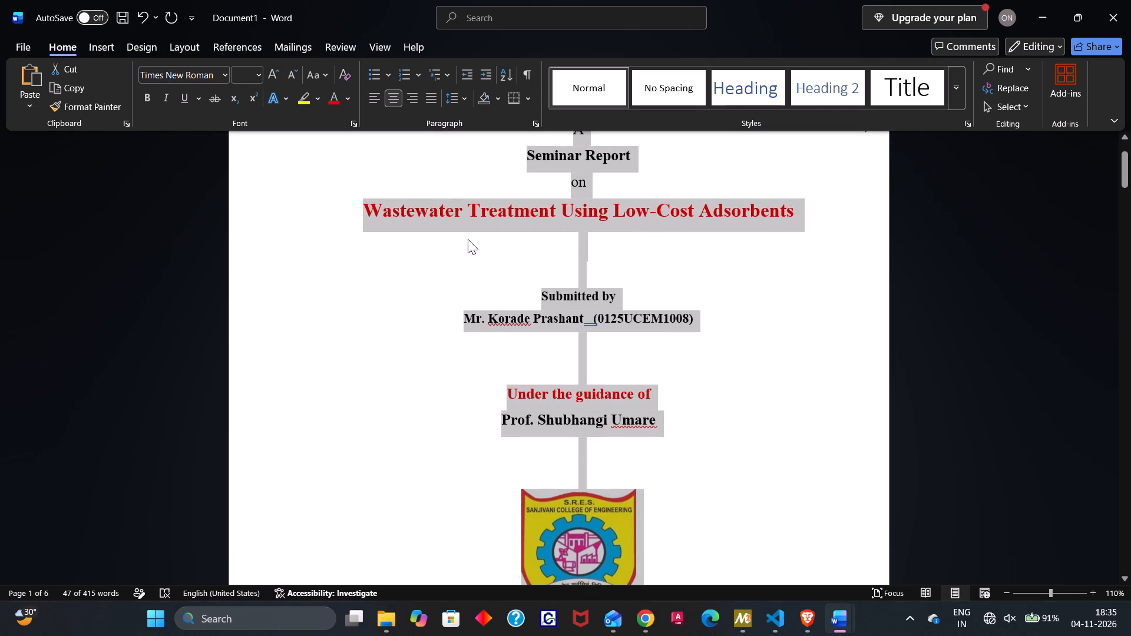
{"action": "scroll", "coordinate": [468, 239], "scroll_direction": "down", "scroll_amount": 5}
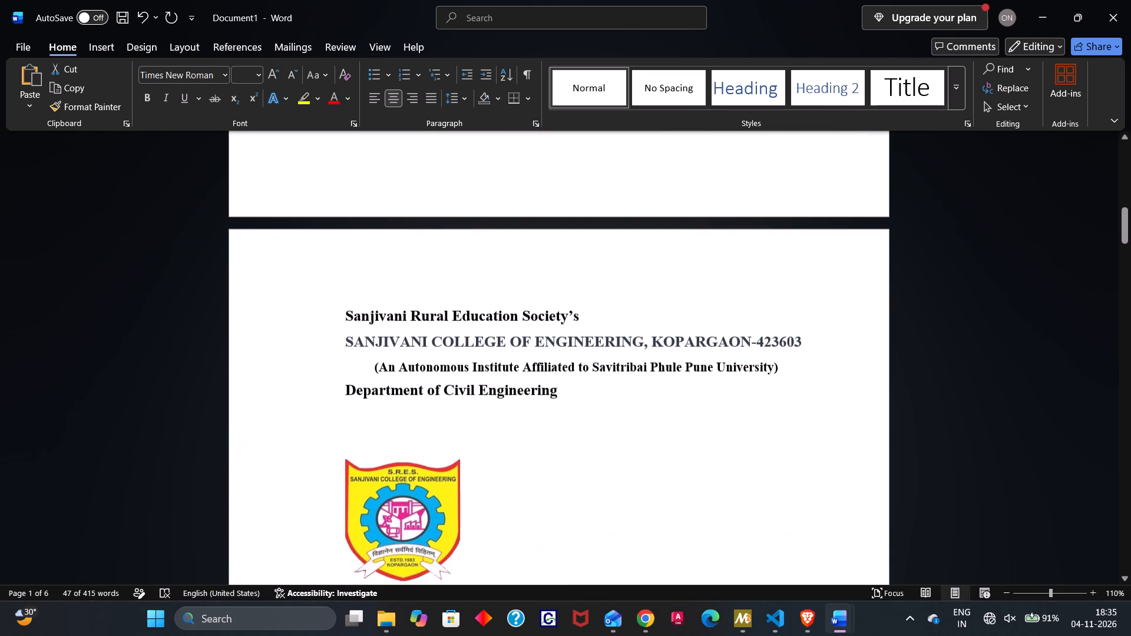
{"action": "left_click", "coordinate": [458, 191]}
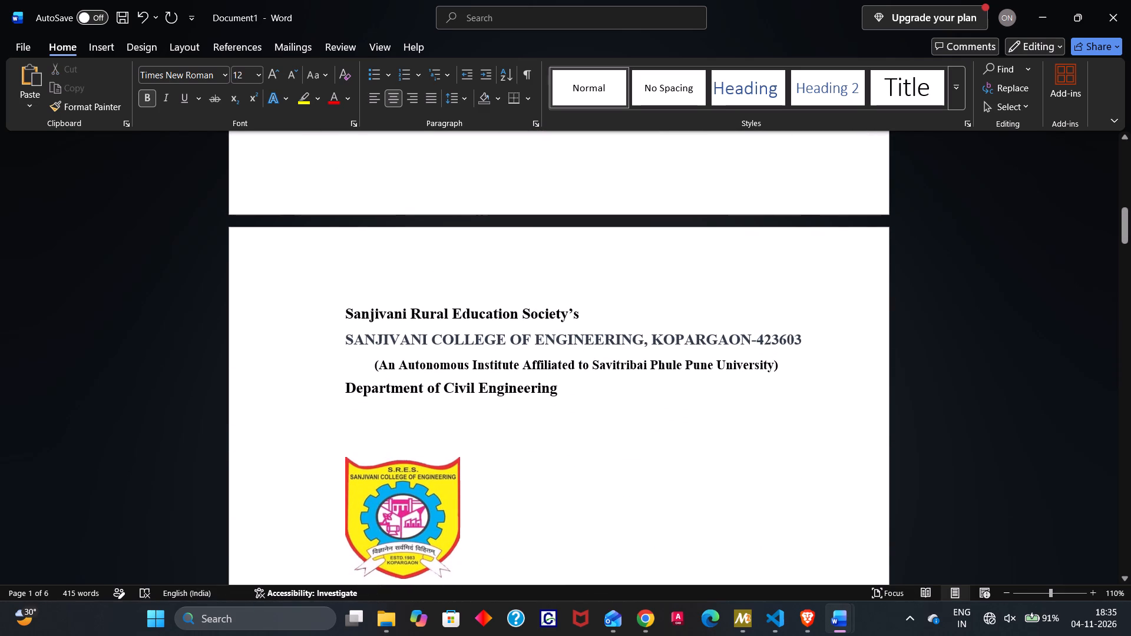
{"action": "scroll", "coordinate": [351, 301], "scroll_direction": "down", "scroll_amount": 1}
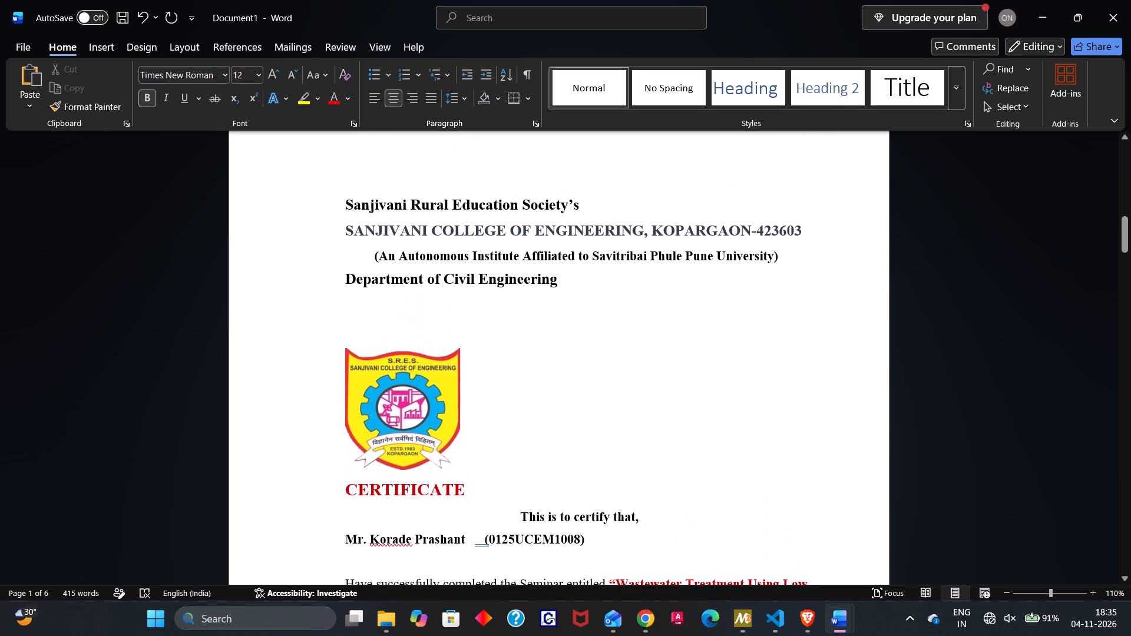
{"action": "left_click_drag", "start_coordinate": [338, 199], "coordinate": [401, 263]}
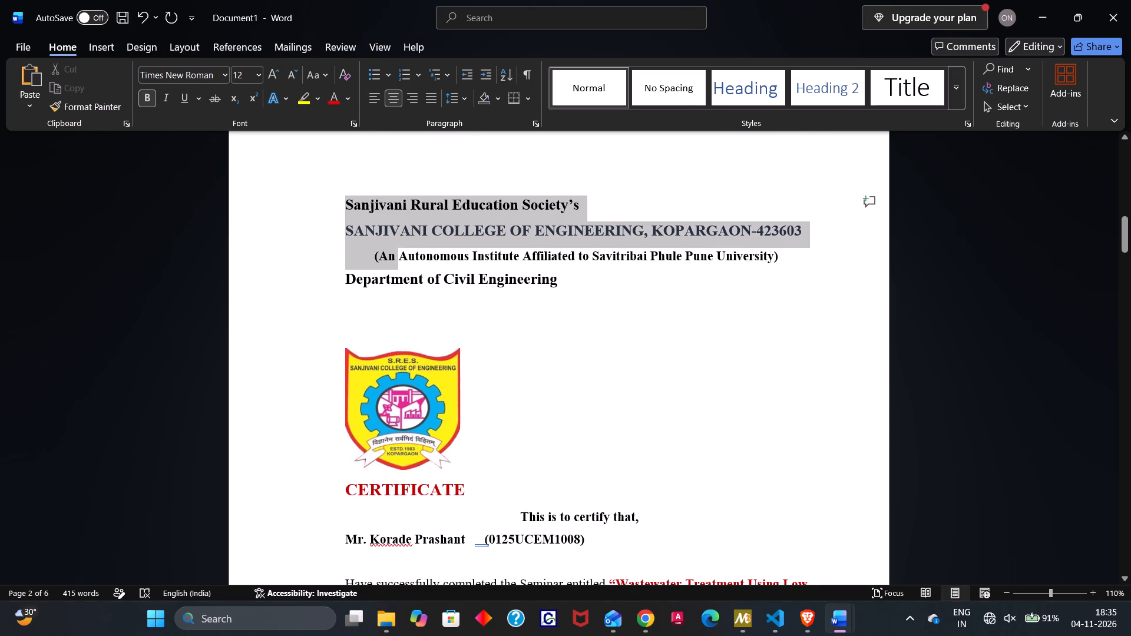
{"action": "left_click_drag", "start_coordinate": [401, 263], "coordinate": [578, 607]}
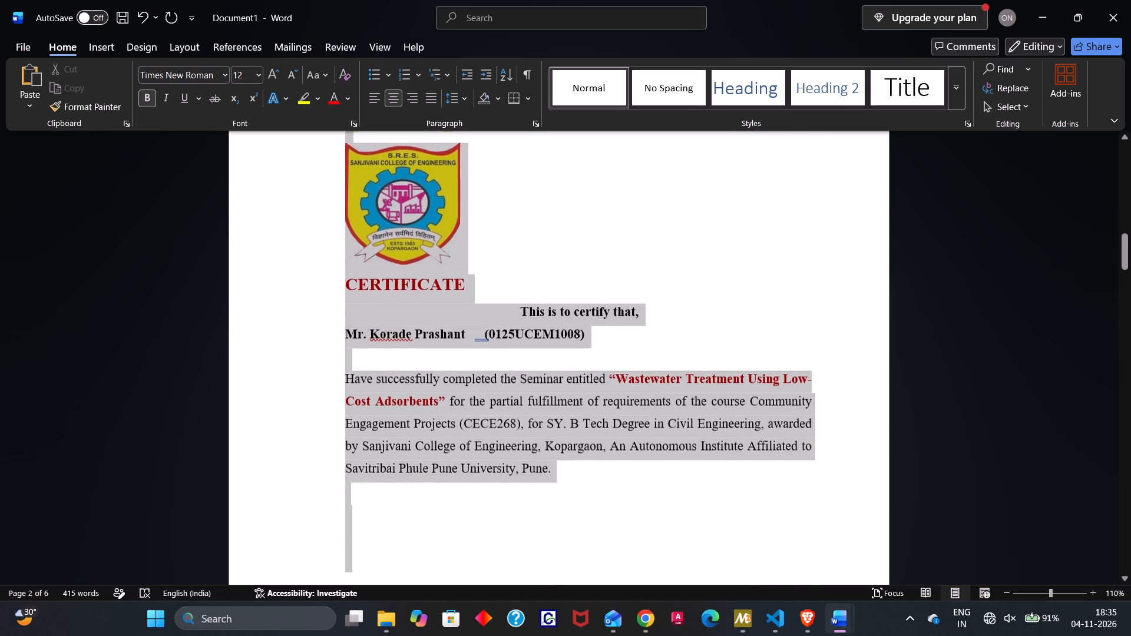
{"action": "left_click_drag", "start_coordinate": [578, 607], "coordinate": [587, 576]}
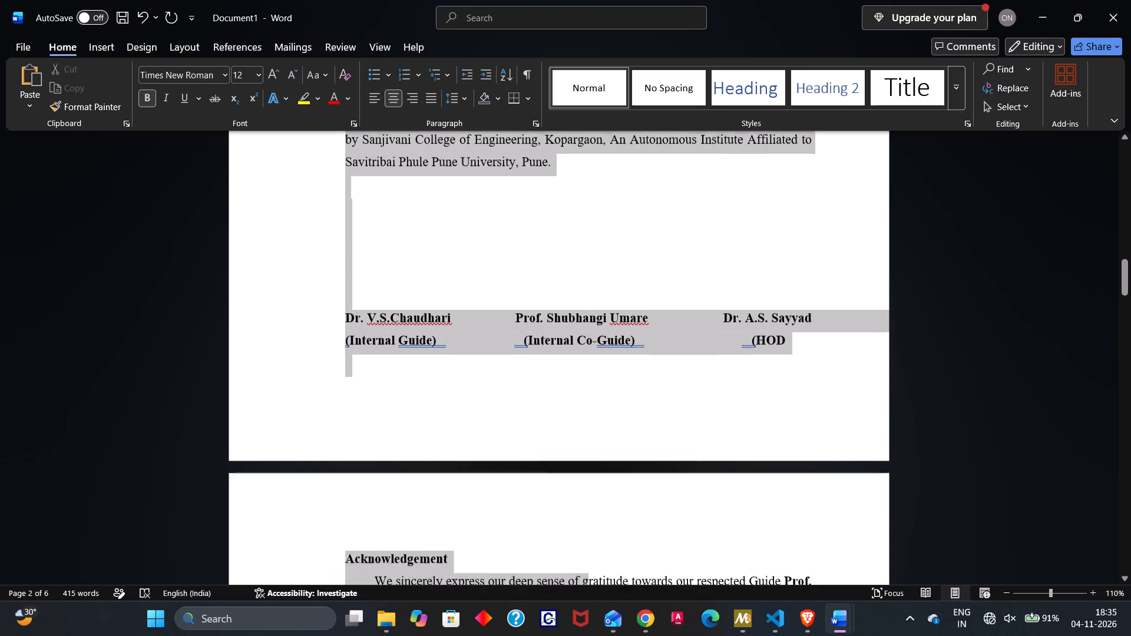
{"action": "left_click_drag", "start_coordinate": [587, 576], "coordinate": [570, 440]}
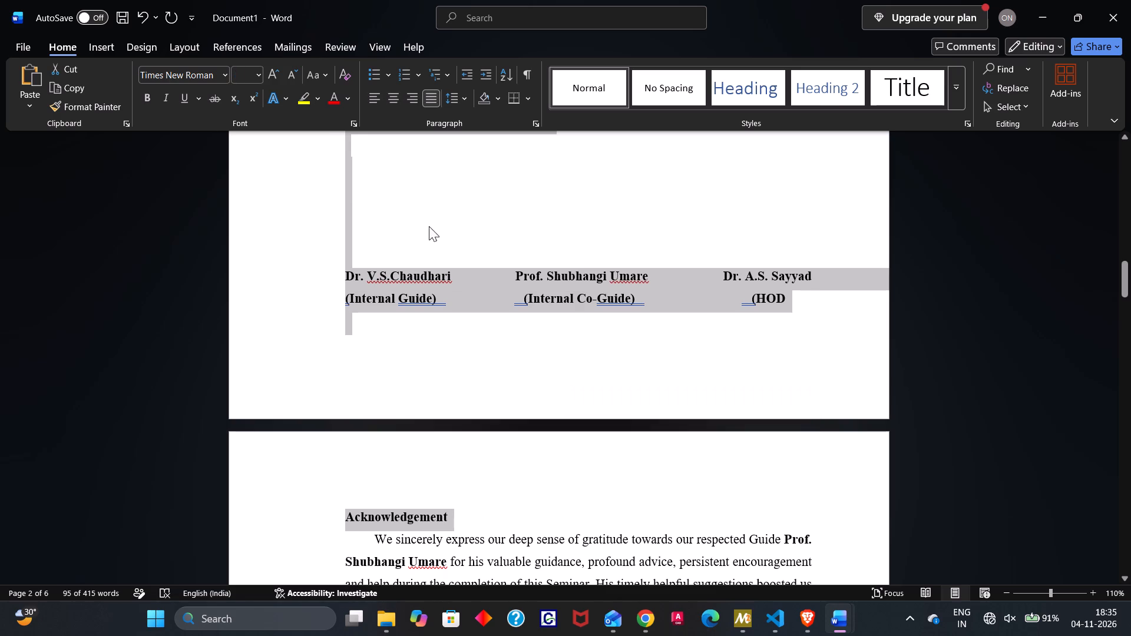
{"action": "left_click", "coordinate": [394, 95]}
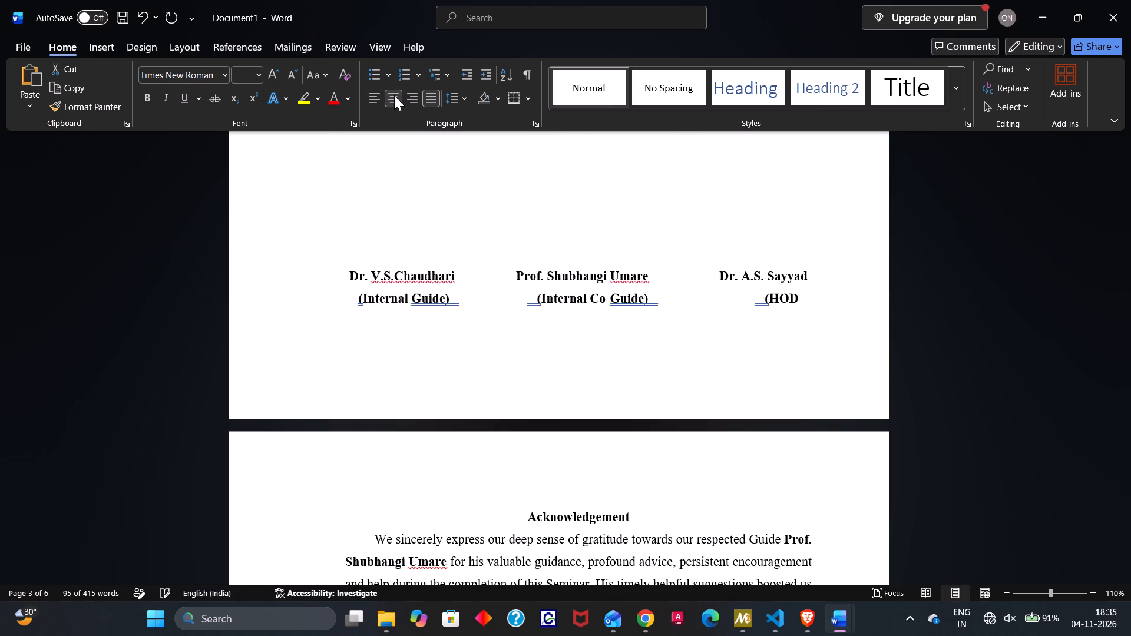
{"action": "left_click", "coordinate": [486, 246]}
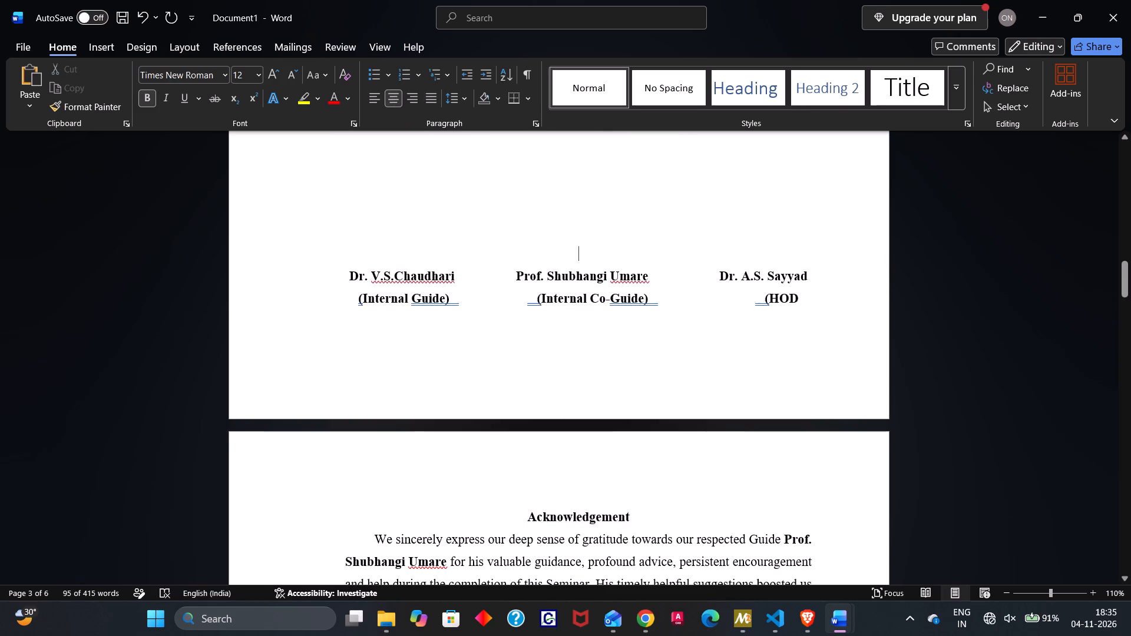
Justify the certificate's body paragraph, from "Have successfully completed the Seminar" through "Savitribai Phule Pune University, Pune.".
{"action": "scroll", "coordinate": [486, 246], "scroll_direction": "up", "scroll_amount": 3}
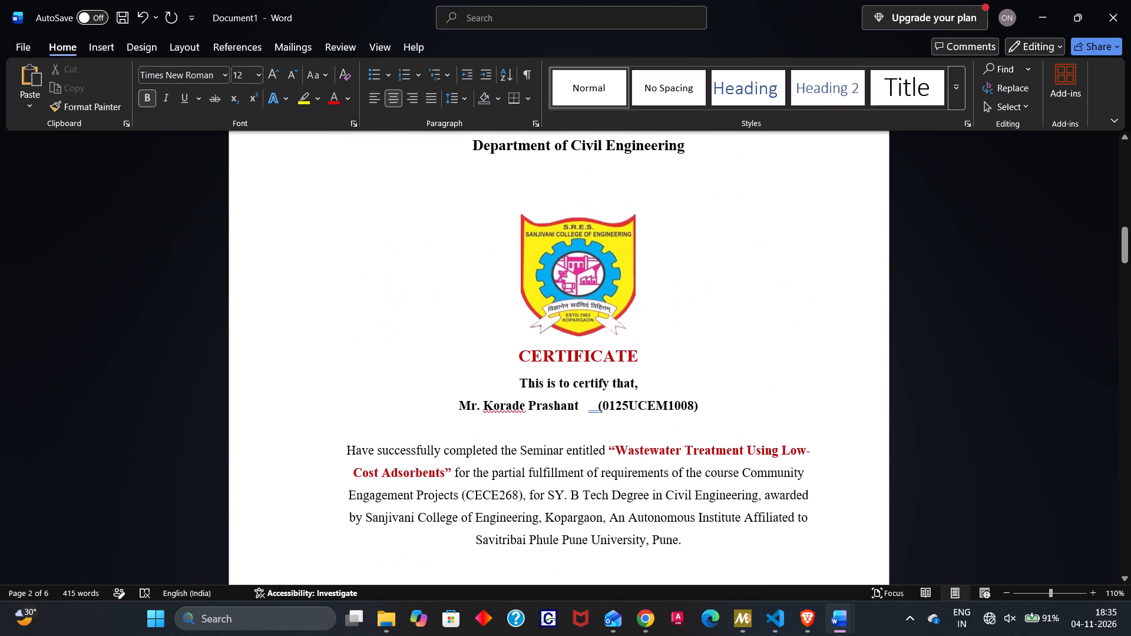
{"action": "scroll", "coordinate": [486, 246], "scroll_direction": "up", "scroll_amount": 2}
{"action": "scroll", "coordinate": [486, 246], "scroll_direction": "down", "scroll_amount": 1}
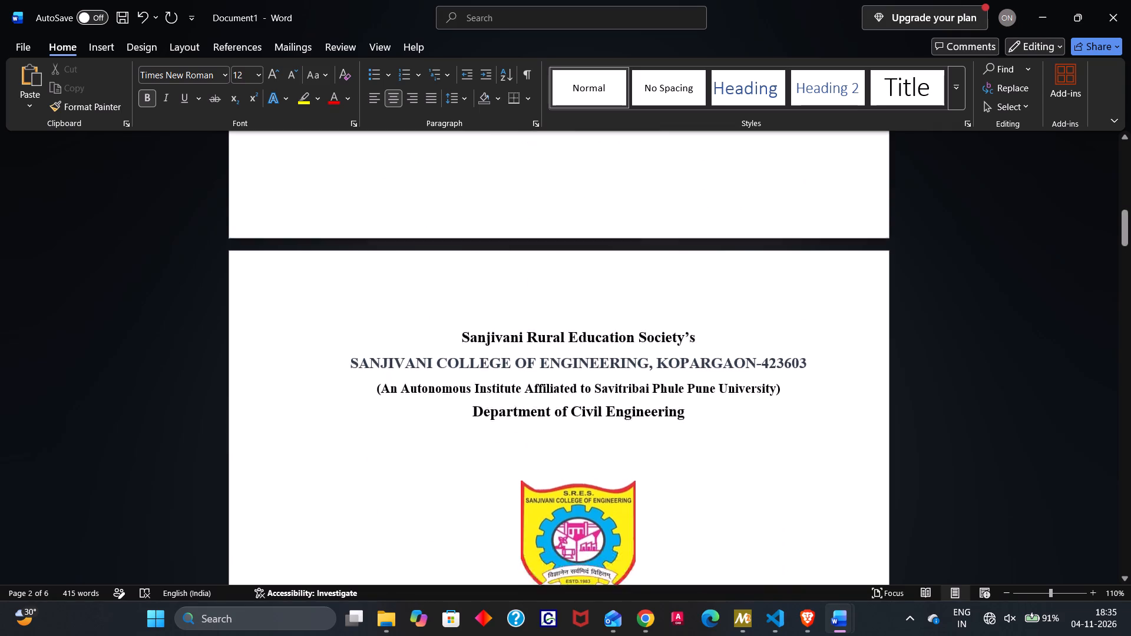
{"action": "scroll", "coordinate": [486, 246], "scroll_direction": "down", "scroll_amount": 2}
{"action": "scroll", "coordinate": [486, 246], "scroll_direction": "up", "scroll_amount": 1}
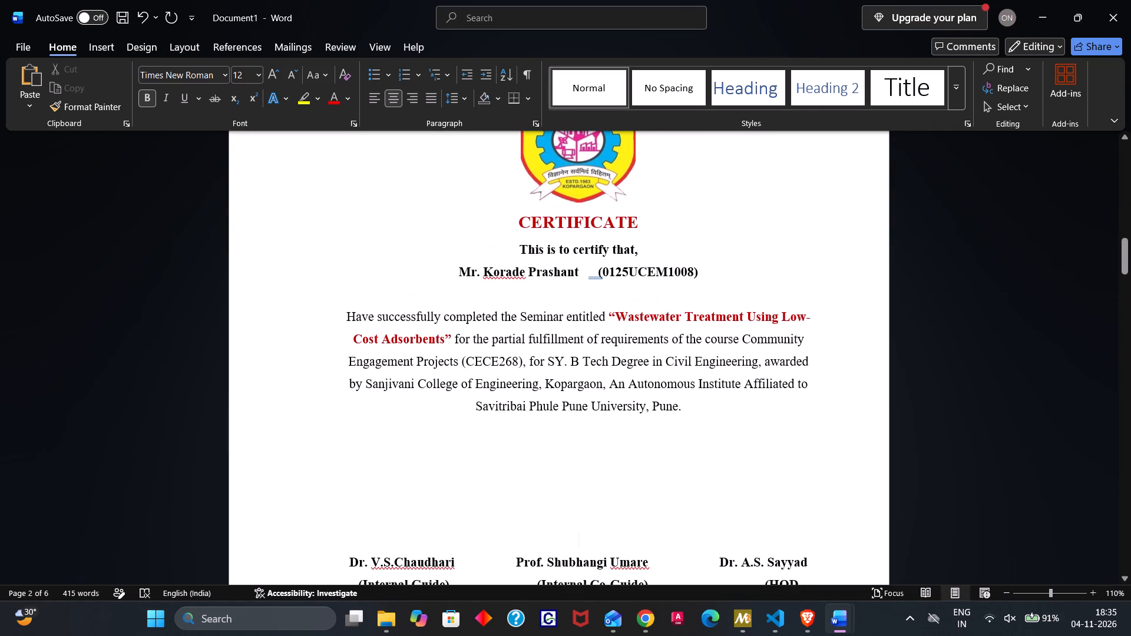
{"action": "left_click_drag", "start_coordinate": [344, 311], "coordinate": [414, 375]}
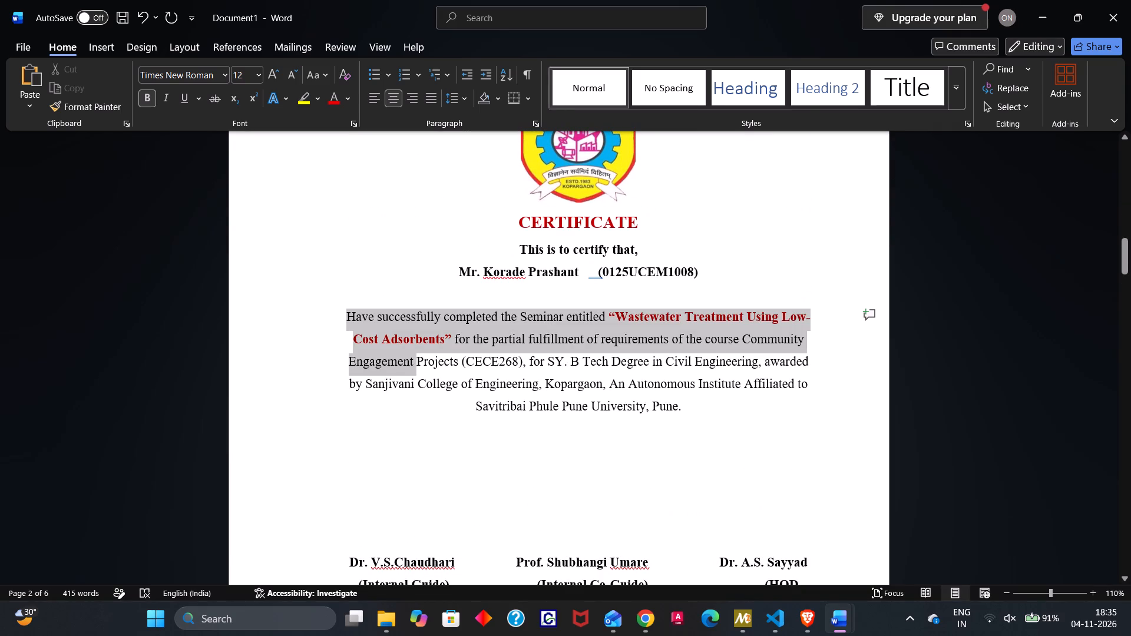
{"action": "left_click_drag", "start_coordinate": [414, 375], "coordinate": [711, 415]}
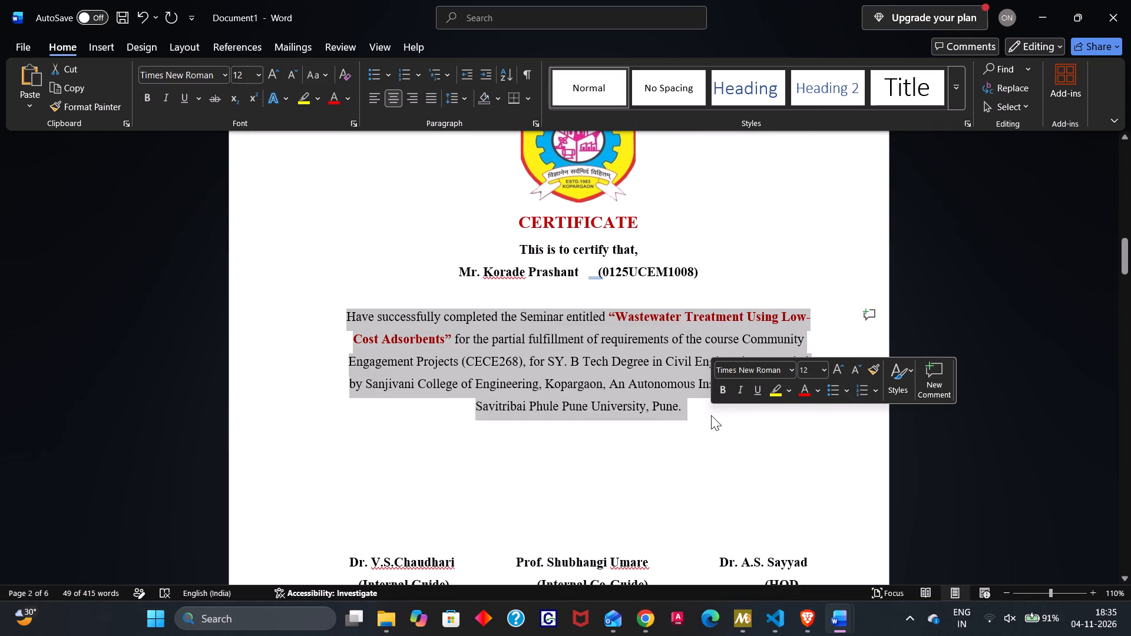
{"action": "left_click", "coordinate": [428, 99]}
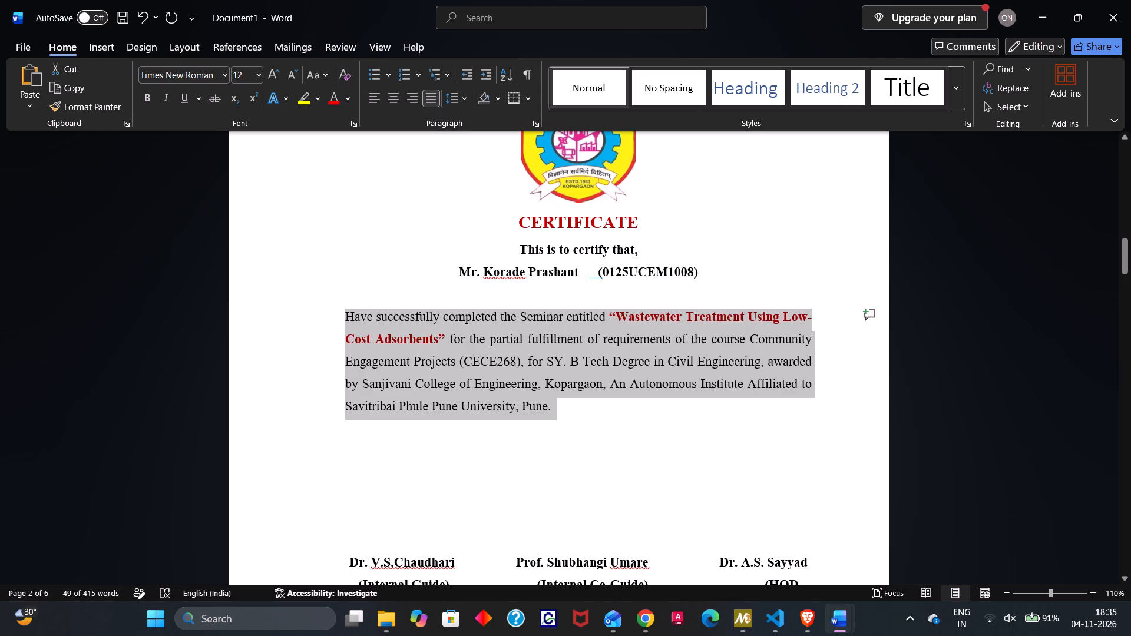
{"action": "left_click", "coordinate": [394, 277]}
Try right alignment on the acknowledgement's "Submitted by," block, including the student name and registration number lines, and settle on centred alignment.
{"action": "scroll", "coordinate": [394, 277], "scroll_direction": "down", "scroll_amount": 1}
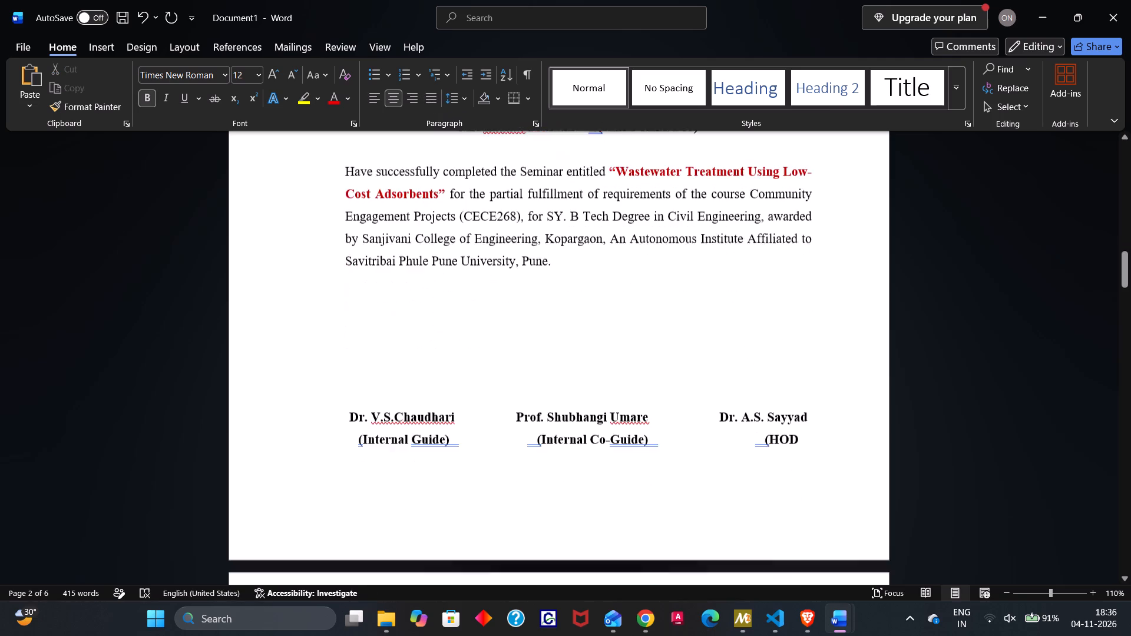
{"action": "scroll", "coordinate": [394, 277], "scroll_direction": "down", "scroll_amount": 2}
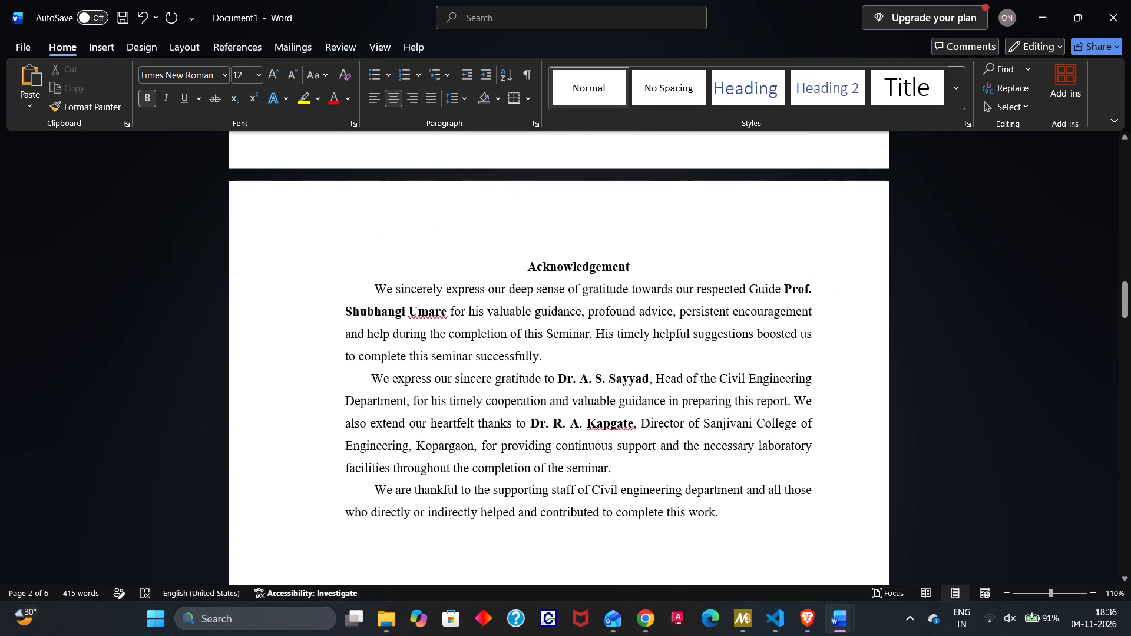
{"action": "scroll", "coordinate": [492, 277], "scroll_direction": "down", "scroll_amount": 1}
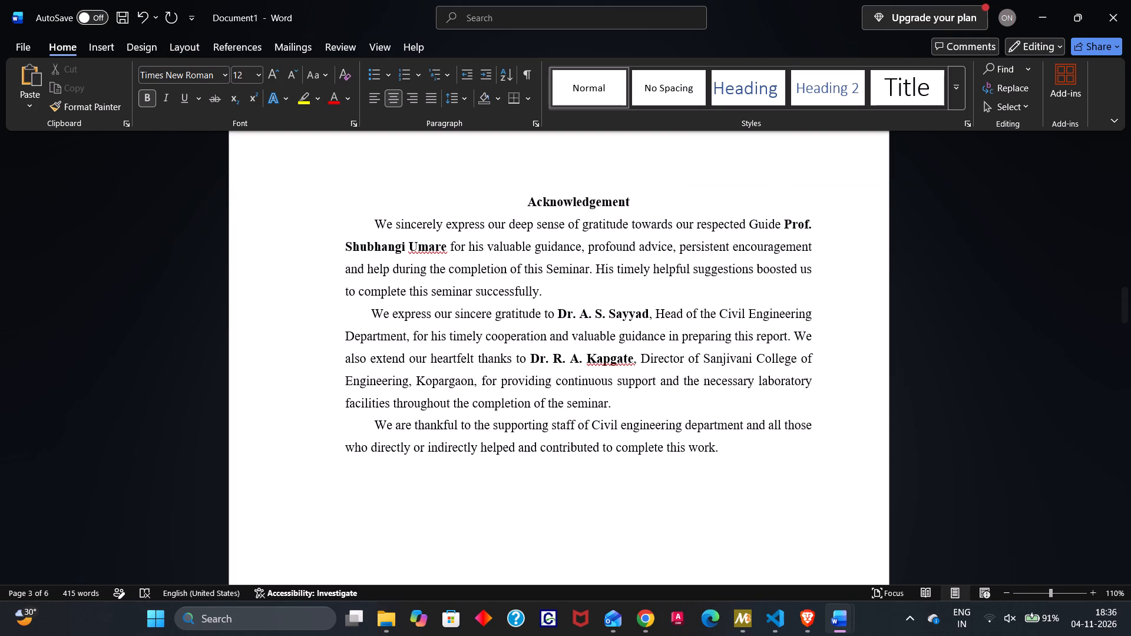
{"action": "scroll", "coordinate": [370, 224], "scroll_direction": "down", "scroll_amount": 1}
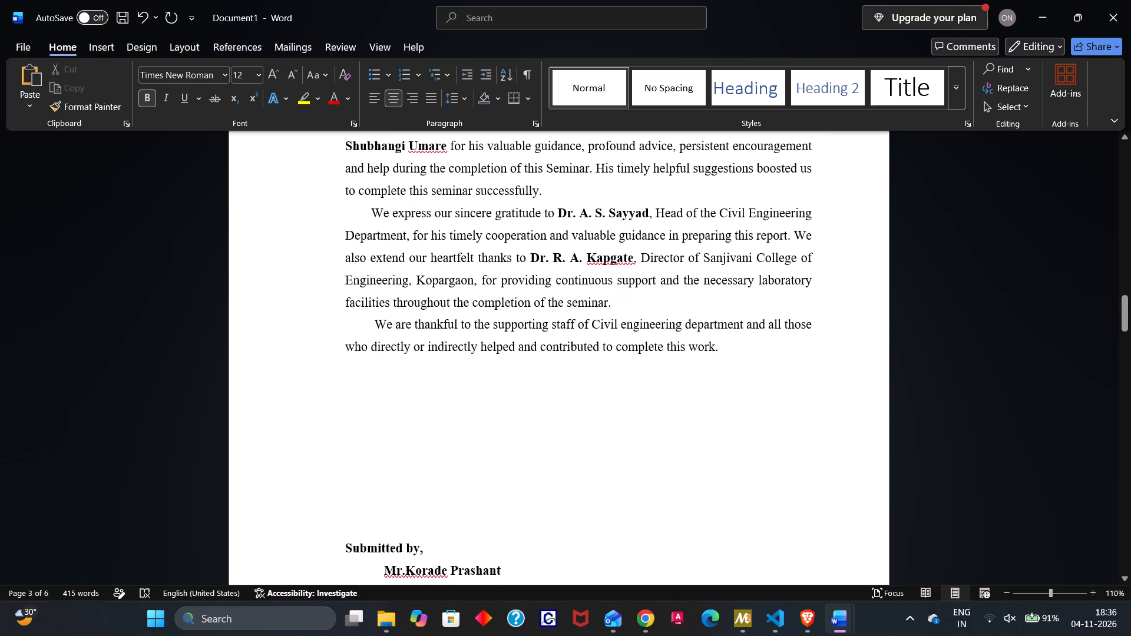
{"action": "scroll", "coordinate": [370, 224], "scroll_direction": "down", "scroll_amount": 1}
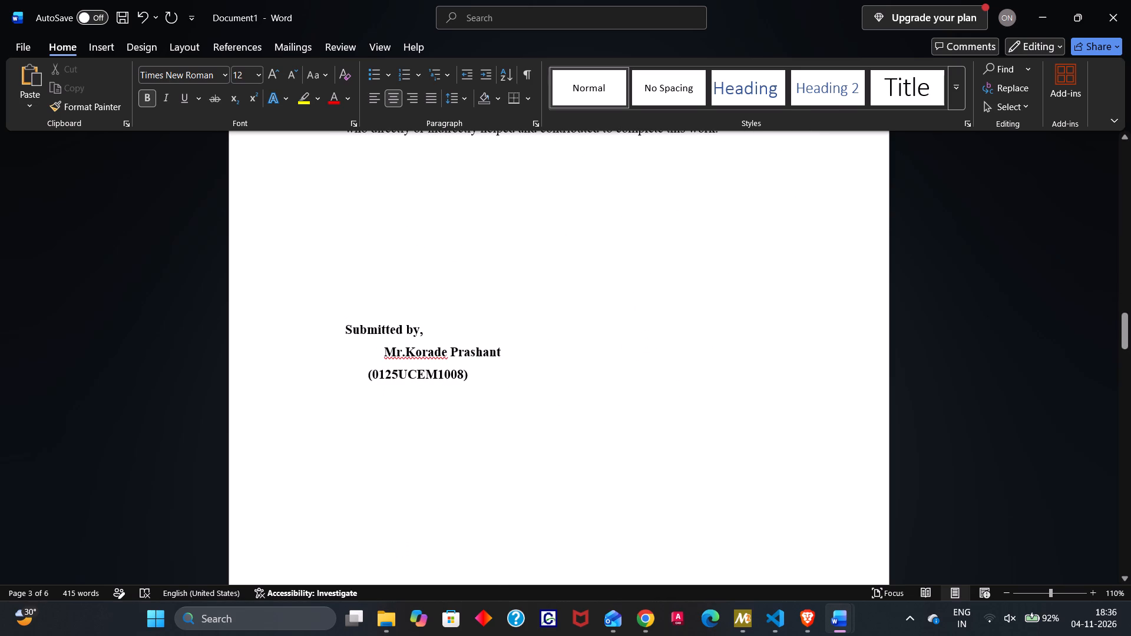
{"action": "left_click_drag", "start_coordinate": [338, 326], "coordinate": [515, 395]}
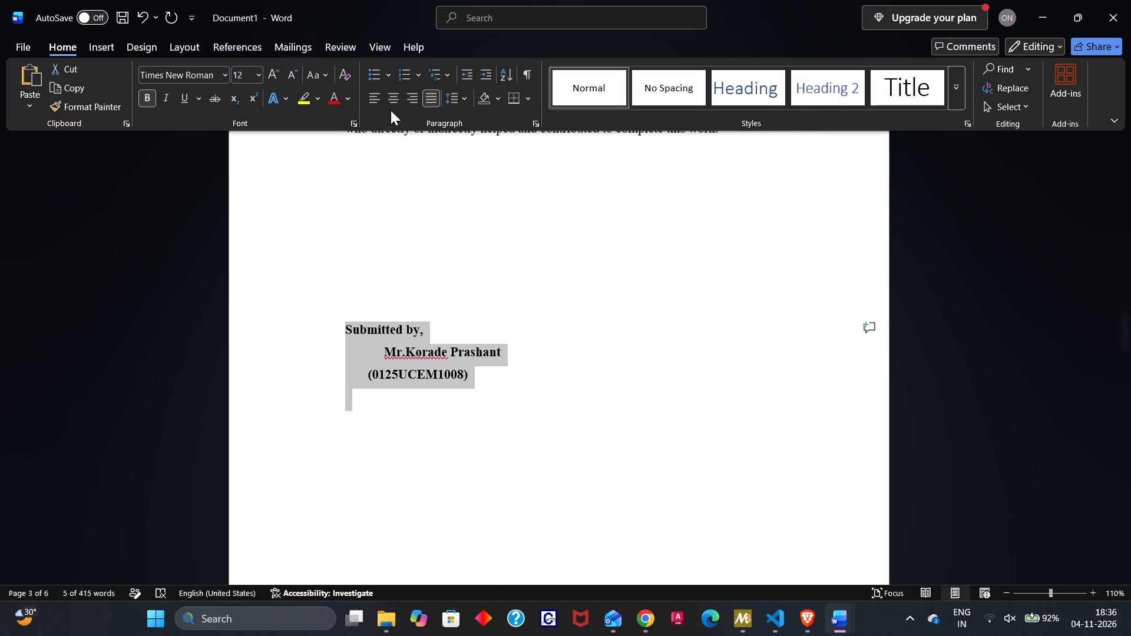
{"action": "left_click", "coordinate": [412, 101]}
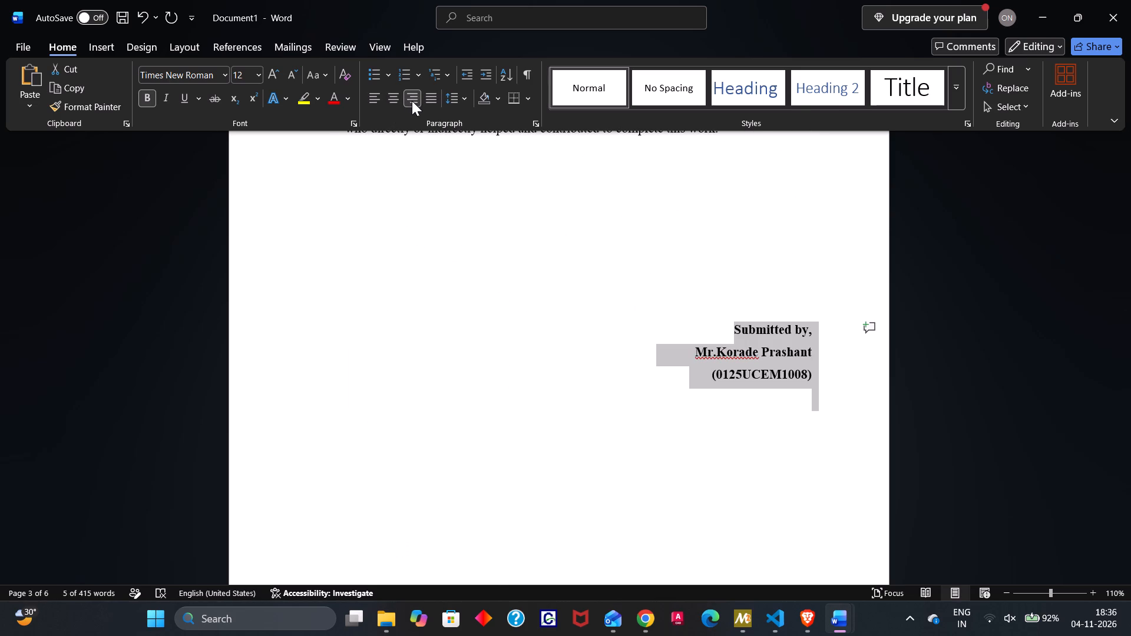
{"action": "left_click", "coordinate": [391, 97]}
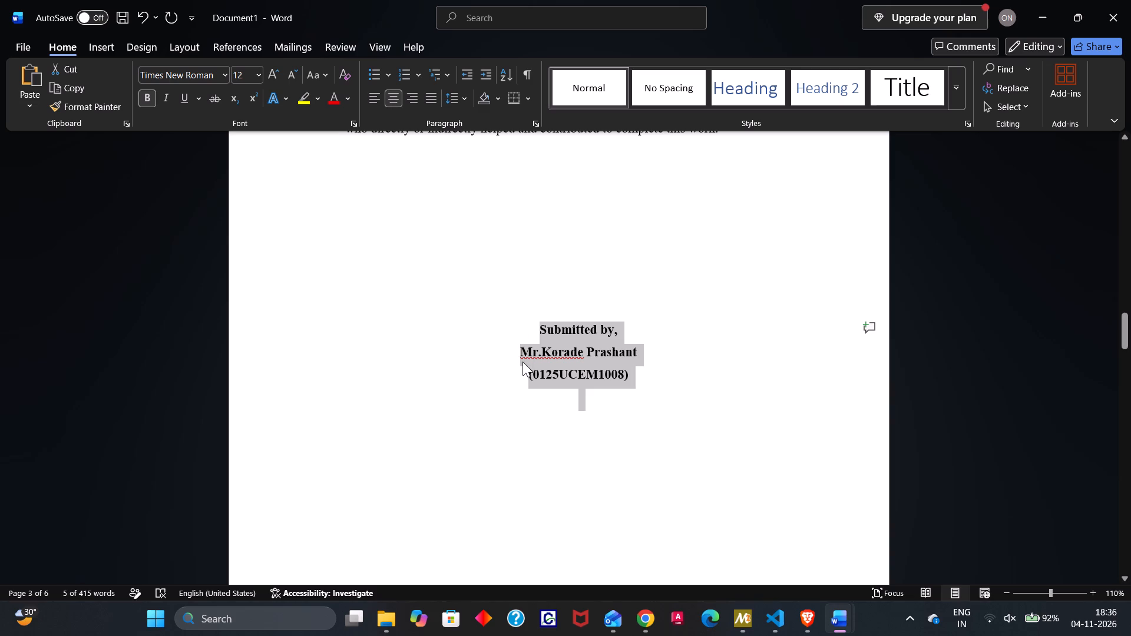
Insert 25 spaces before "Submitted by," on the acknowledgement page to shift that line rightward.
{"action": "left_click", "coordinate": [533, 329]}
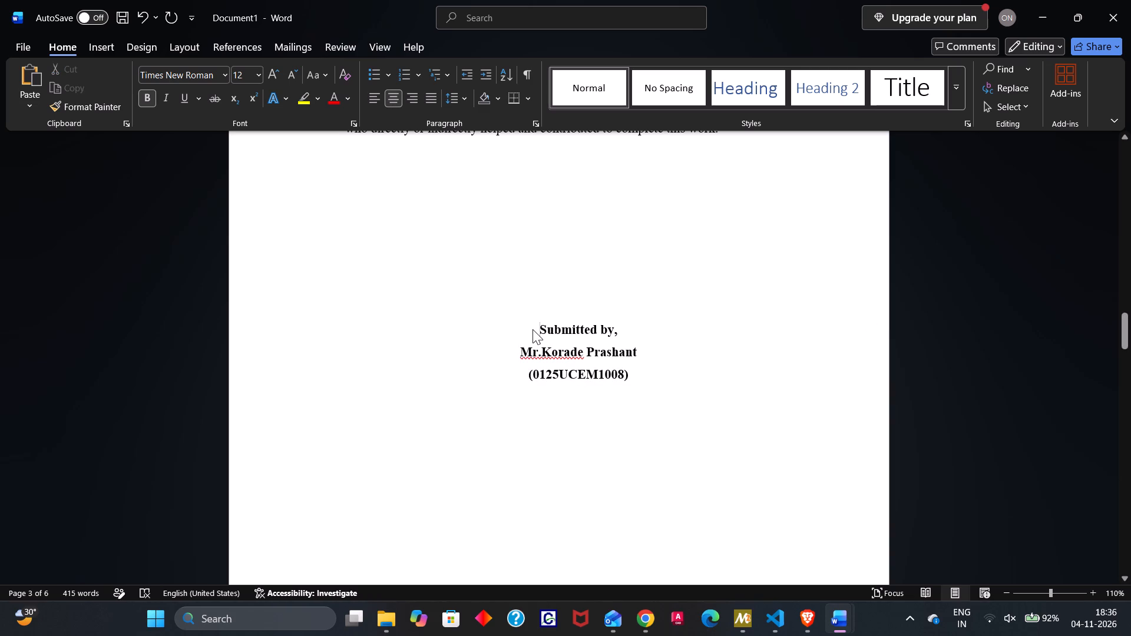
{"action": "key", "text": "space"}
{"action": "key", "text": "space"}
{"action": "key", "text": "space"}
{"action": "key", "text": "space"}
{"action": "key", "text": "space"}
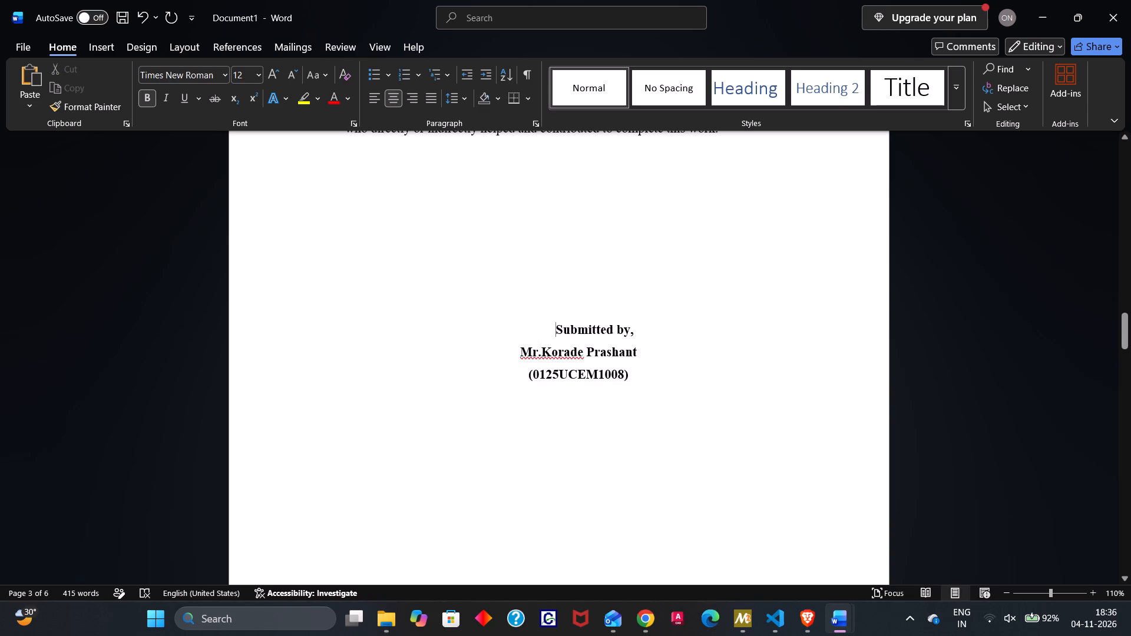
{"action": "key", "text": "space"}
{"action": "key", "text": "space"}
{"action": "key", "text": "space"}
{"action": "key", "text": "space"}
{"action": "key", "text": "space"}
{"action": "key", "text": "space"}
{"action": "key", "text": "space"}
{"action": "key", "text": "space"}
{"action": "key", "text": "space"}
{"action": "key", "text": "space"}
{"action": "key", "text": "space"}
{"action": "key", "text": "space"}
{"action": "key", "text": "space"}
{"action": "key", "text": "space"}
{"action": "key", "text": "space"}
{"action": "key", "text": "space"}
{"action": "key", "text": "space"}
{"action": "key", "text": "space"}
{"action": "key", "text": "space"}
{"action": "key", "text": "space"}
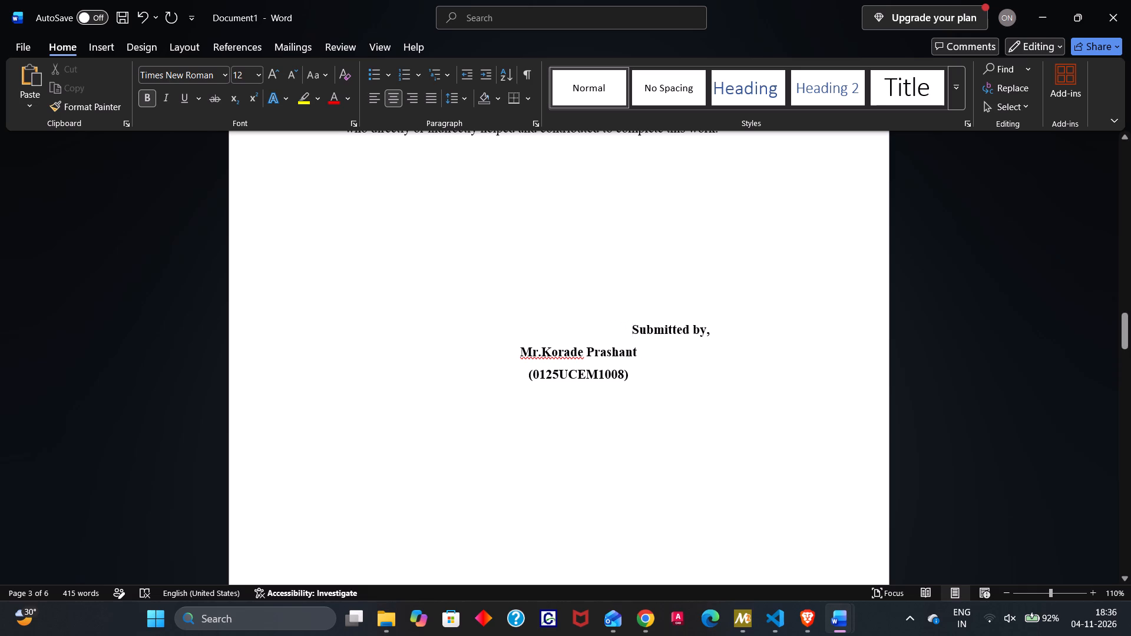
Insert 21 spaces before the student name below "Submitted by," to line it up with that heading.
{"action": "left_click", "coordinate": [518, 351]}
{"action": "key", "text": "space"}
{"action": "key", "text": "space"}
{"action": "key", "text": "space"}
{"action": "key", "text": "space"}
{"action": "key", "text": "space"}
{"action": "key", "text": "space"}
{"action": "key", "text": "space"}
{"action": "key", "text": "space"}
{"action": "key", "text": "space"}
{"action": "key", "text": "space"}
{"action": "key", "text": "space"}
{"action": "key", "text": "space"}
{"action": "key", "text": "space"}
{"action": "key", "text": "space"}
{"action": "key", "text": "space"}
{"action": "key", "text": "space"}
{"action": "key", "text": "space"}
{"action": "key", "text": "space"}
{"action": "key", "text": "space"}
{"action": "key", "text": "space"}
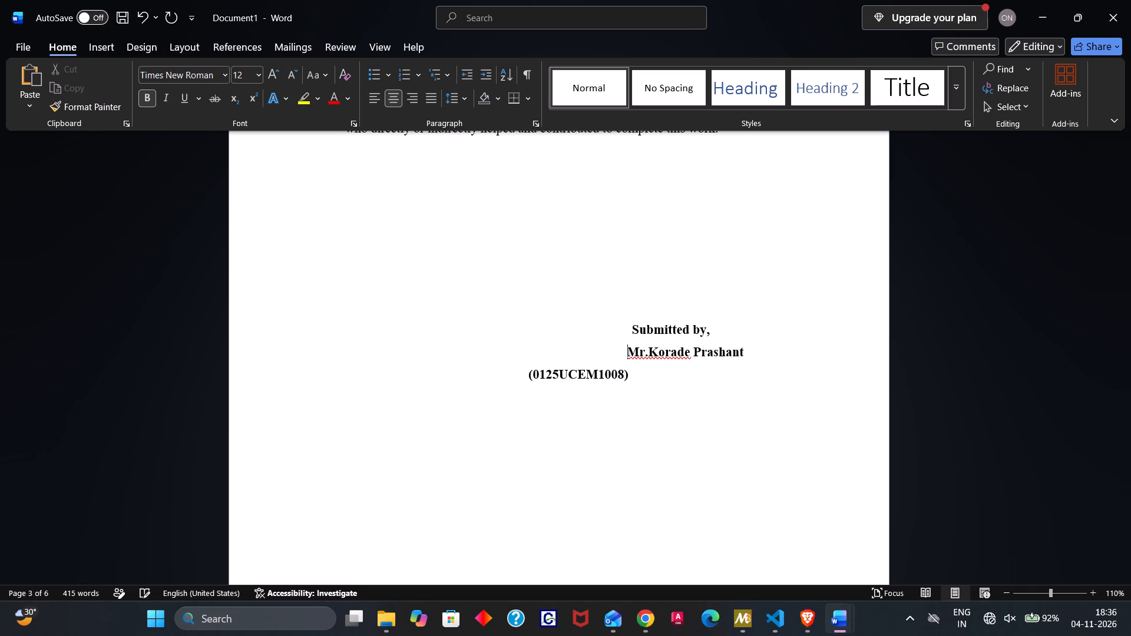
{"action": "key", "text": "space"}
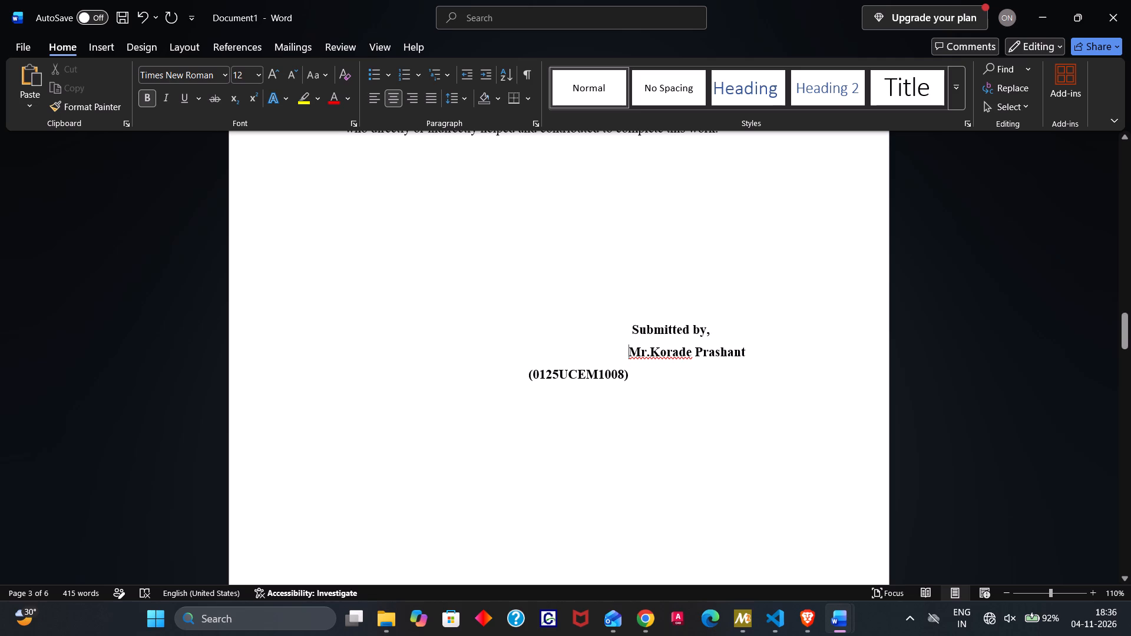
Insert 20 spaces before the student's registration number to line it up under the name.
{"action": "left_click", "coordinate": [518, 378]}
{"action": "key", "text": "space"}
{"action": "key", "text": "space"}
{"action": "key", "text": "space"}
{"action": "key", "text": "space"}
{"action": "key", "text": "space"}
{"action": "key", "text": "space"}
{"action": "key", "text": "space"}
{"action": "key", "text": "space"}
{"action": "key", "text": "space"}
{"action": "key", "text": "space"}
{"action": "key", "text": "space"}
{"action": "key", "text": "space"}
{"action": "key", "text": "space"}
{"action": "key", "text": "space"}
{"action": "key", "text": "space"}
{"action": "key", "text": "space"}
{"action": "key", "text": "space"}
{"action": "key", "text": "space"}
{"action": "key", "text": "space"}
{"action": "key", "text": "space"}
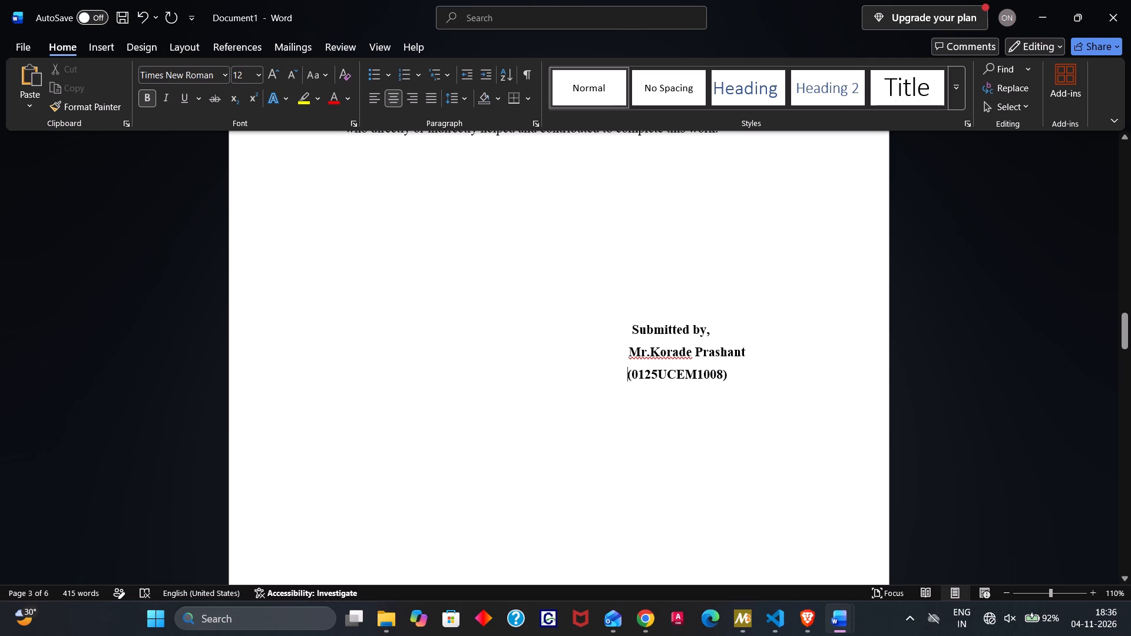
In the contents table, remove the "v" from the Abstract entry's page number, leaving "i".
{"action": "scroll", "coordinate": [497, 342], "scroll_direction": "down", "scroll_amount": 3}
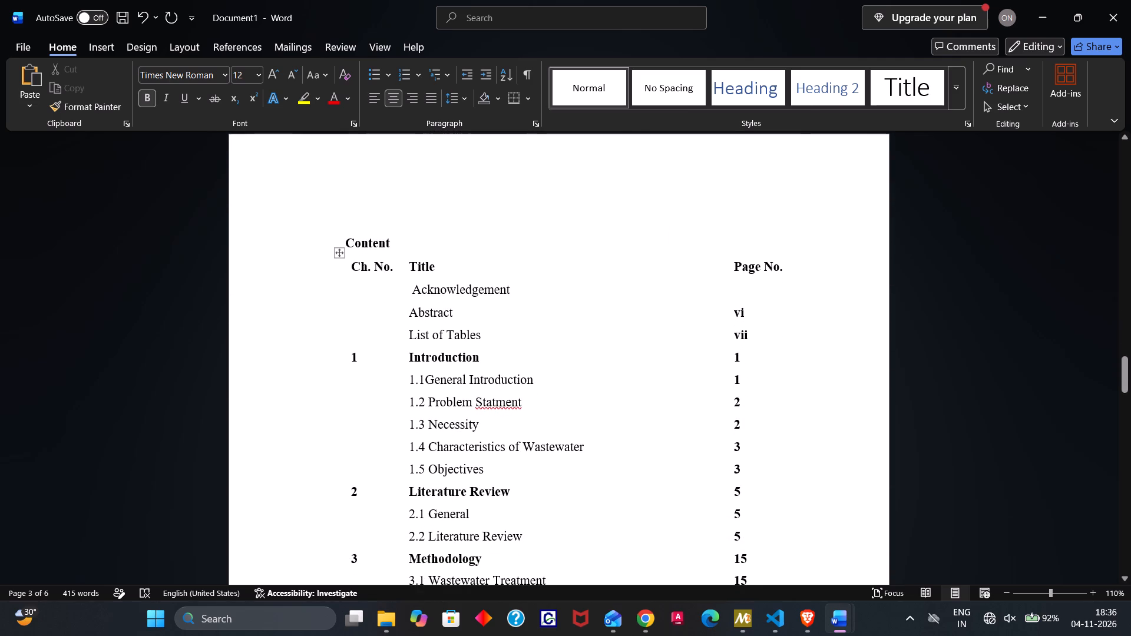
{"action": "scroll", "coordinate": [497, 342], "scroll_direction": "down", "scroll_amount": 1}
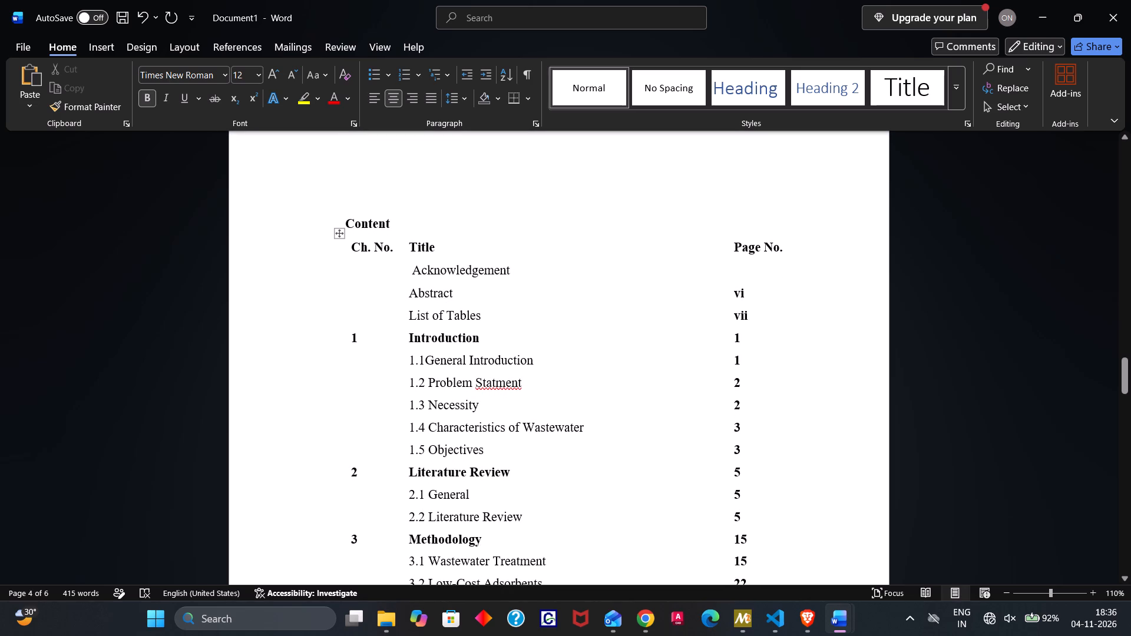
{"action": "left_click", "coordinate": [739, 292]}
{"action": "key", "text": "BackSpace"}
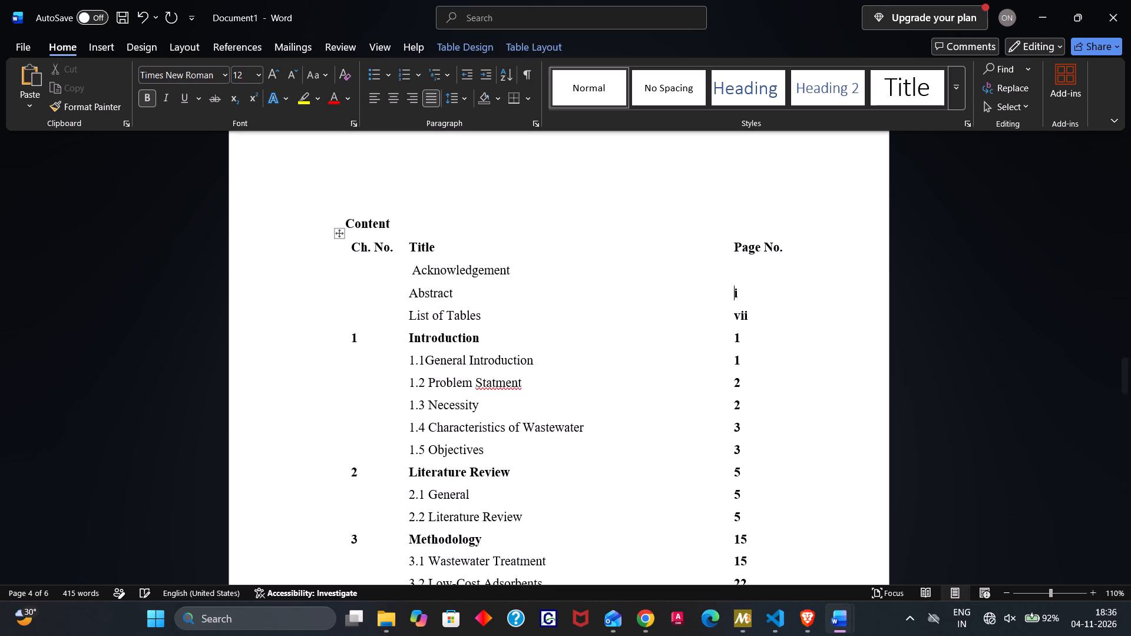
Change the List of Tables page number in the contents table to ii.
{"action": "key", "text": "Down"}
{"action": "key", "text": "Right"}
{"action": "key", "text": "BackSpace"}
{"action": "scroll", "coordinate": [739, 292], "scroll_direction": "down", "scroll_amount": 1}
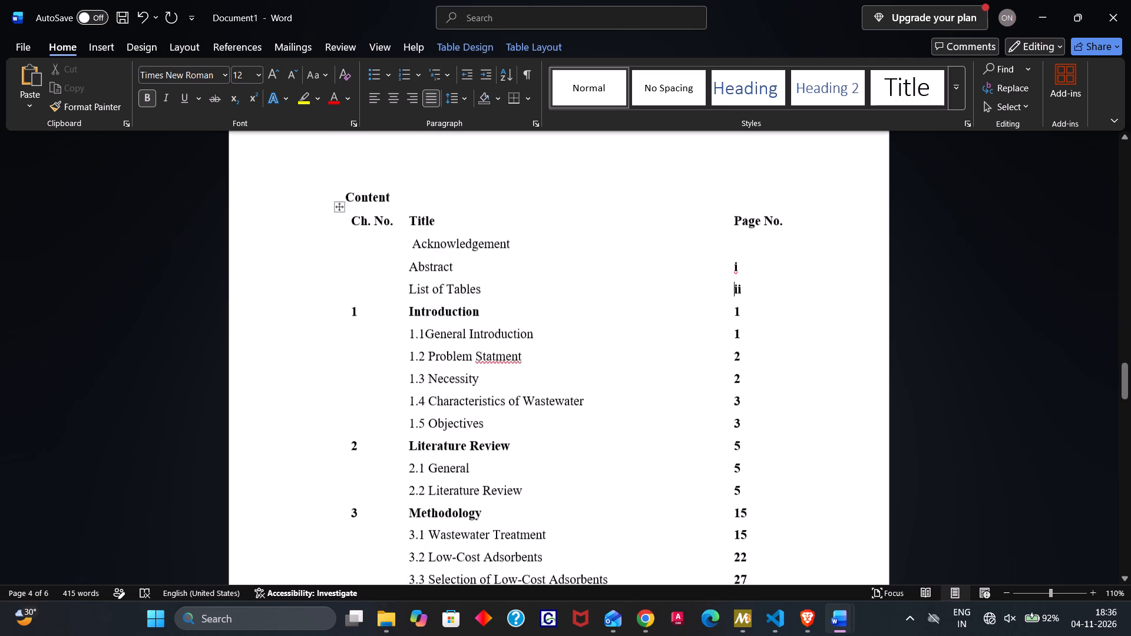
Examine the contents table through to the end of the document, and return to the cover page.
{"action": "scroll", "coordinate": [739, 292], "scroll_direction": "down", "scroll_amount": 2}
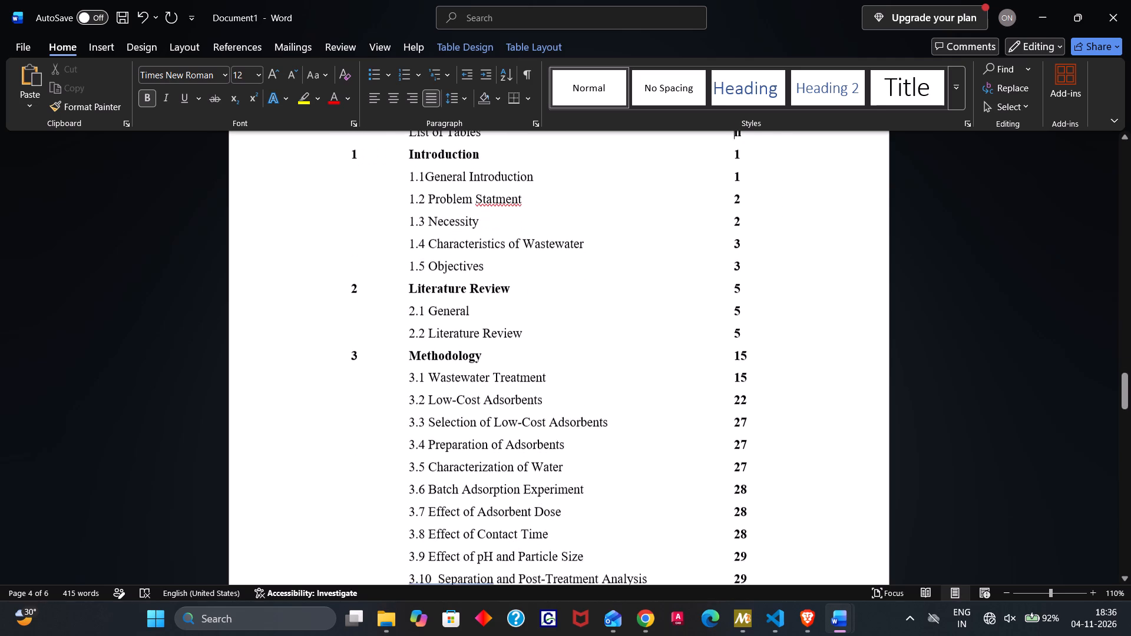
{"action": "scroll", "coordinate": [739, 292], "scroll_direction": "down", "scroll_amount": 1}
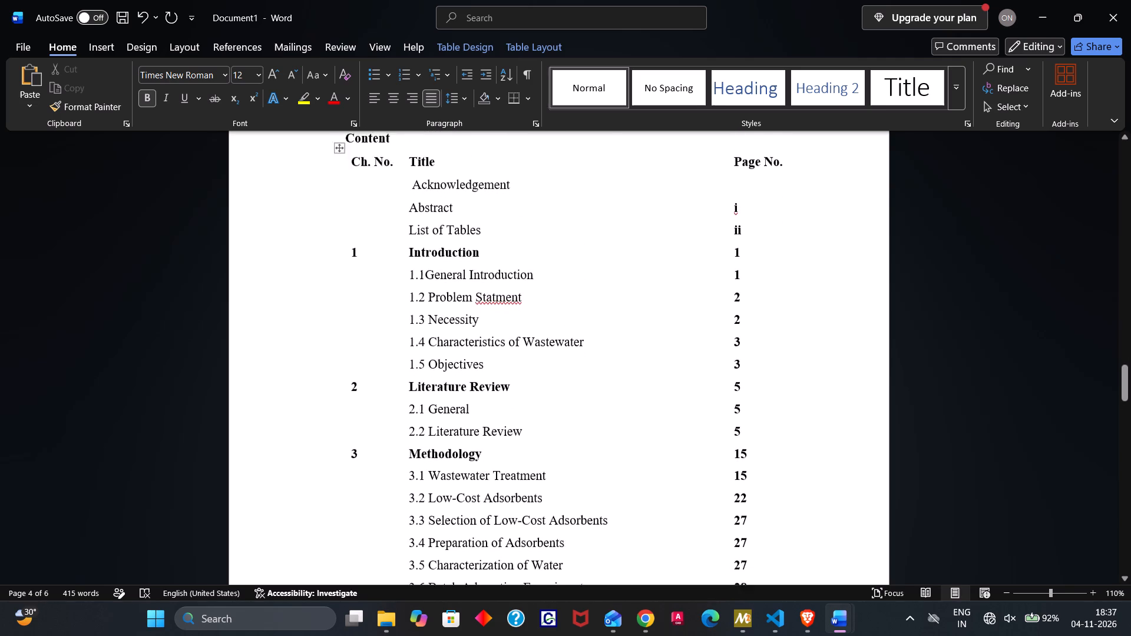
{"action": "scroll", "coordinate": [739, 292], "scroll_direction": "down", "scroll_amount": 4}
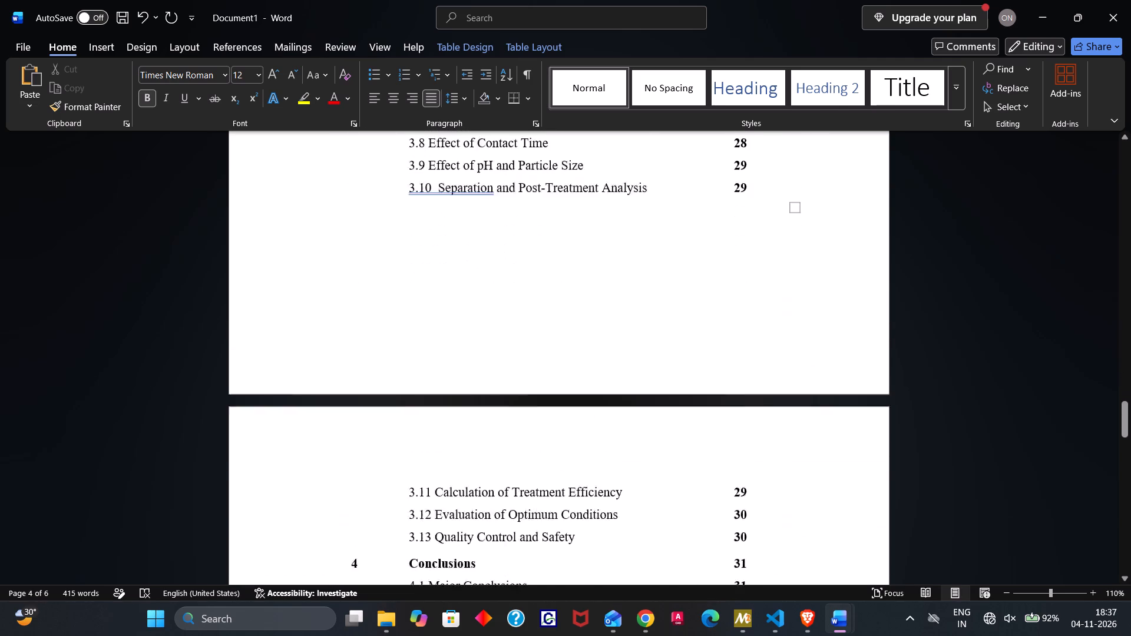
{"action": "scroll", "coordinate": [739, 292], "scroll_direction": "down", "scroll_amount": 5}
{"action": "scroll", "coordinate": [739, 292], "scroll_direction": "up", "scroll_amount": 8}
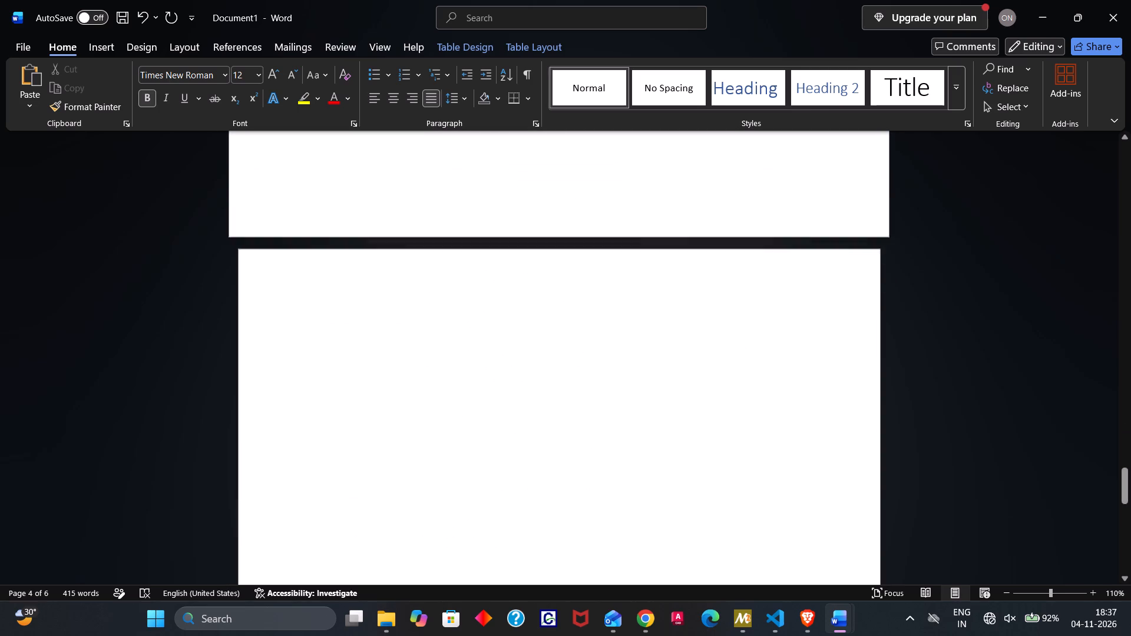
{"action": "scroll", "coordinate": [739, 292], "scroll_direction": "up", "scroll_amount": 4}
{"action": "scroll", "coordinate": [697, 194], "scroll_direction": "up", "scroll_amount": 5}
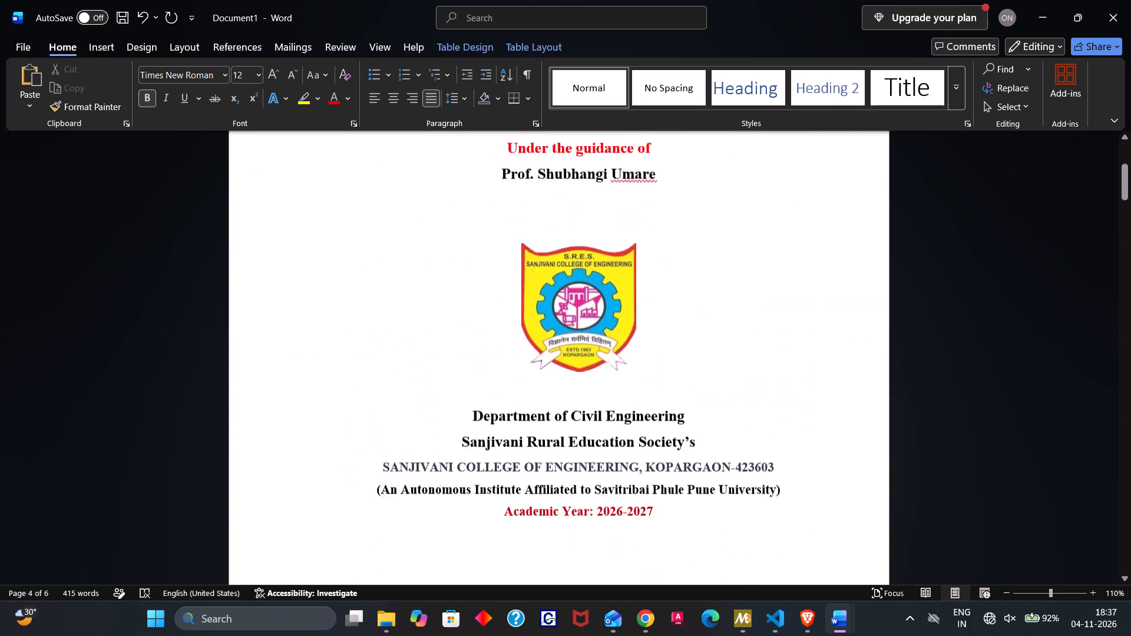
{"action": "scroll", "coordinate": [697, 194], "scroll_direction": "up", "scroll_amount": 10}
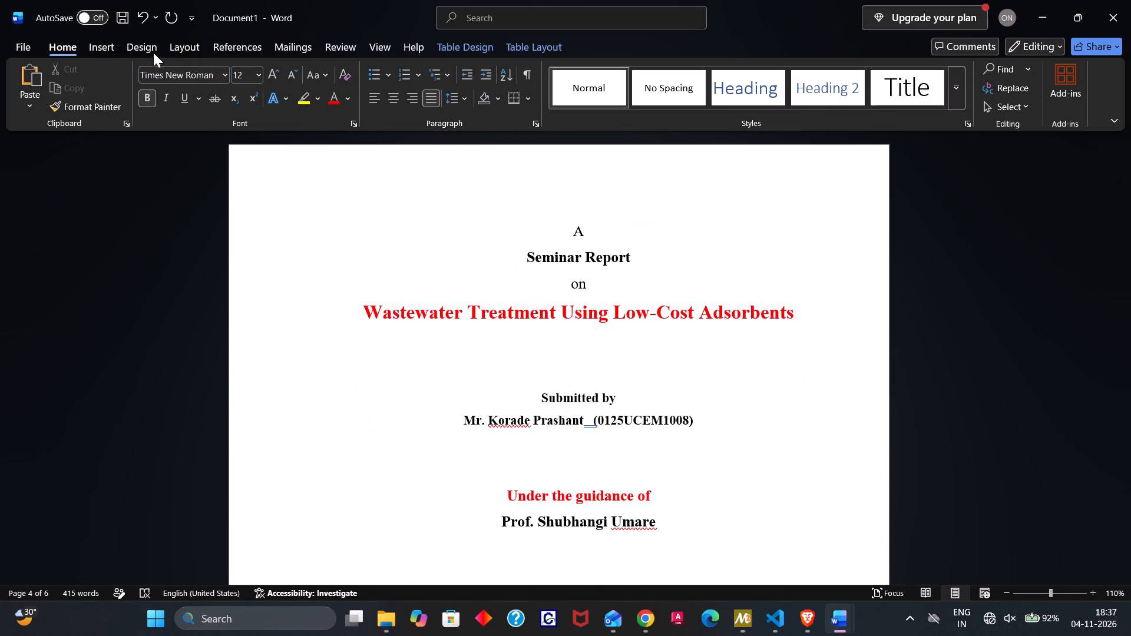
Set the left indent to 1.5 cm and the right indent to 1 cm for the List of Tables page number paragraph.
{"action": "left_click", "coordinate": [118, 43]}
{"action": "left_click", "coordinate": [127, 42]}
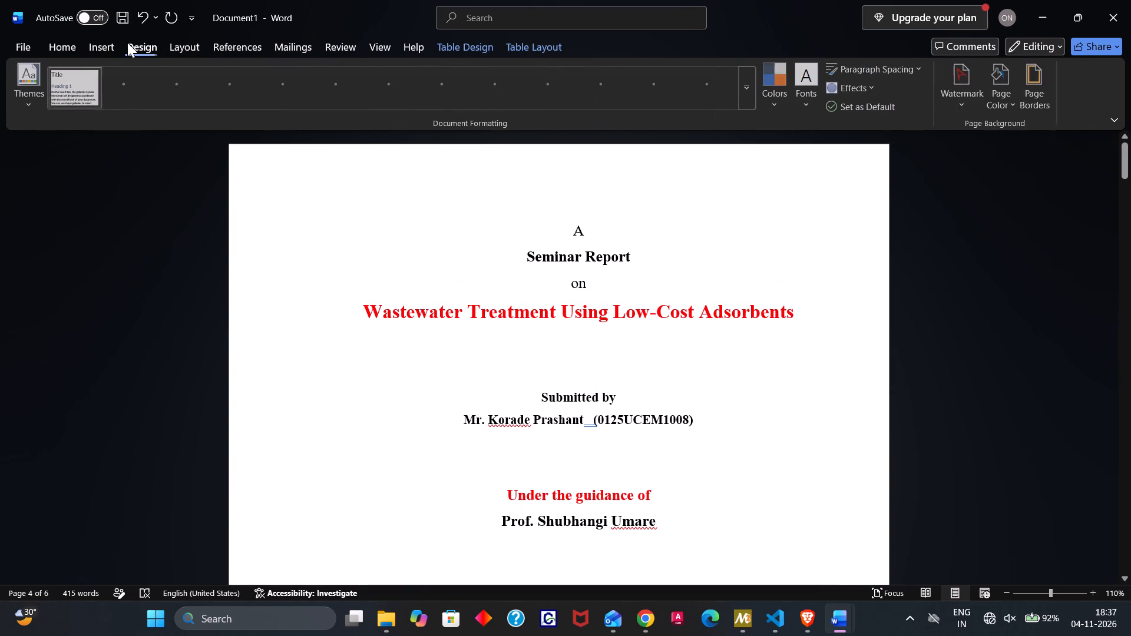
{"action": "left_click", "coordinate": [206, 54]}
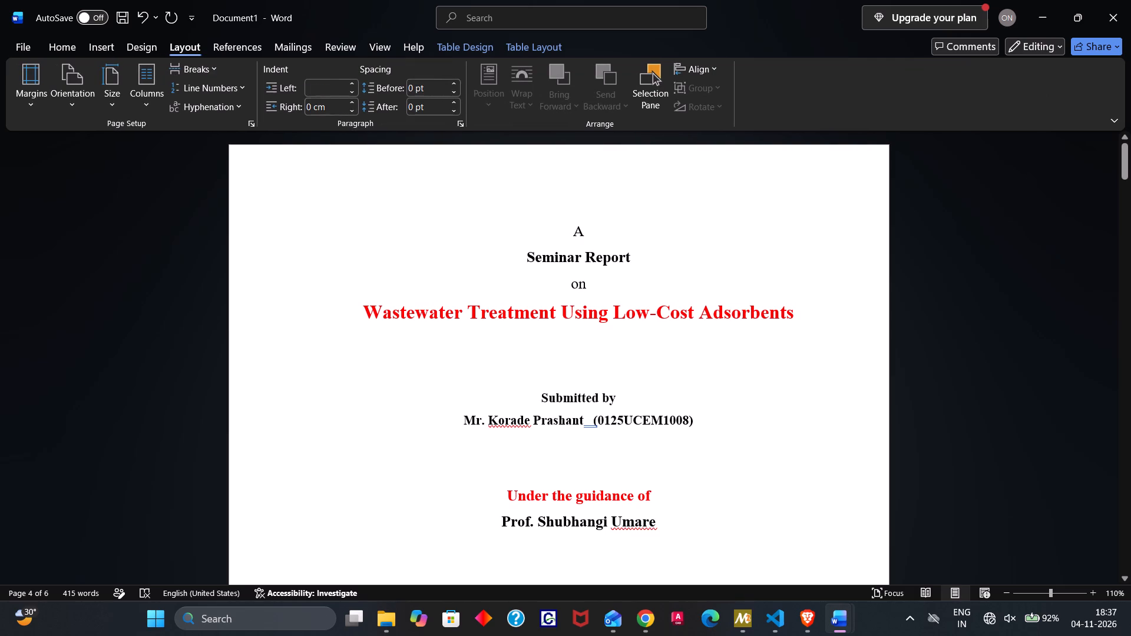
{"action": "left_click", "coordinate": [333, 89]}
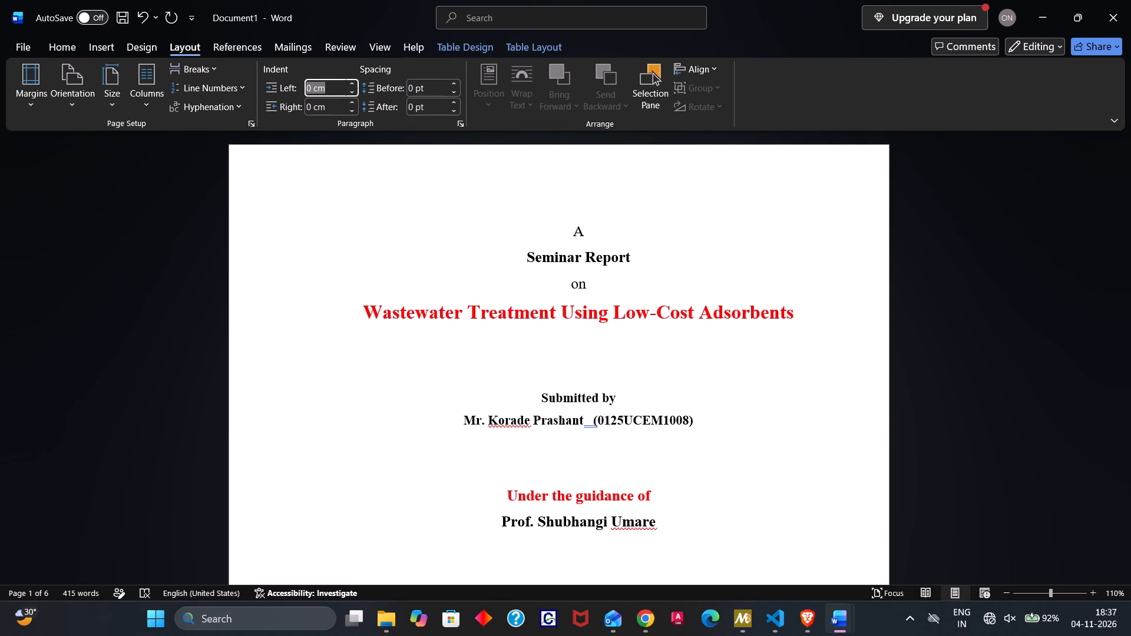
{"action": "key", "text": "BackSpace"}
{"action": "type", "text": "1.5"}
{"action": "left_click", "coordinate": [328, 108]}
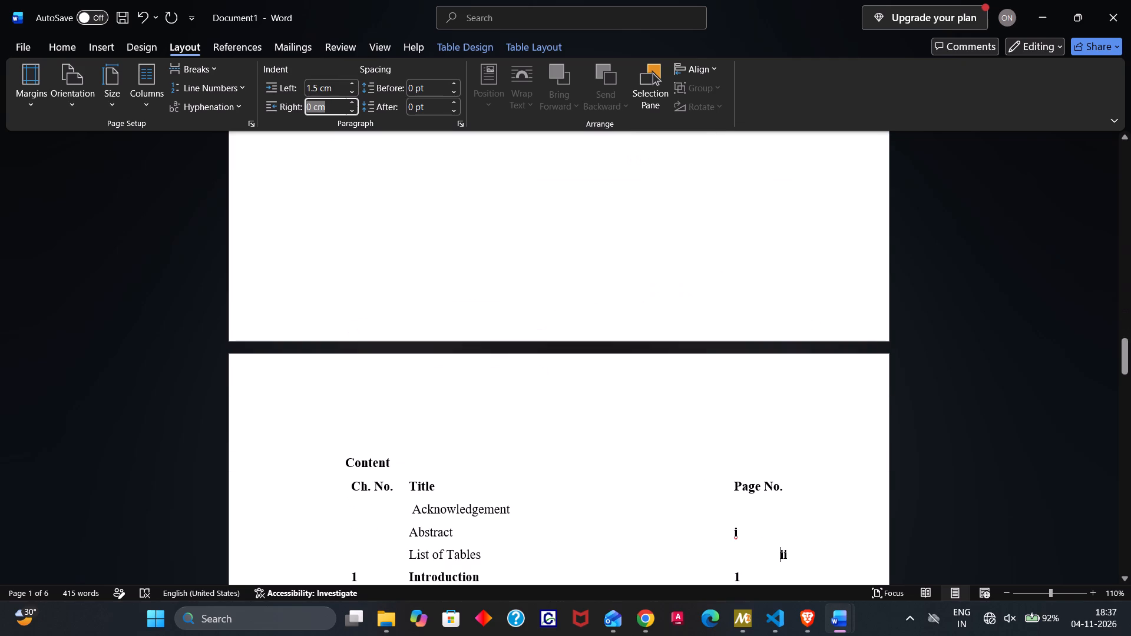
{"action": "key", "text": "BackSpace"}
{"action": "key", "text": "1"}
Set the spacing before and after the List of Tables page number paragraph to 1 pt each.
{"action": "left_click", "coordinate": [425, 88]}
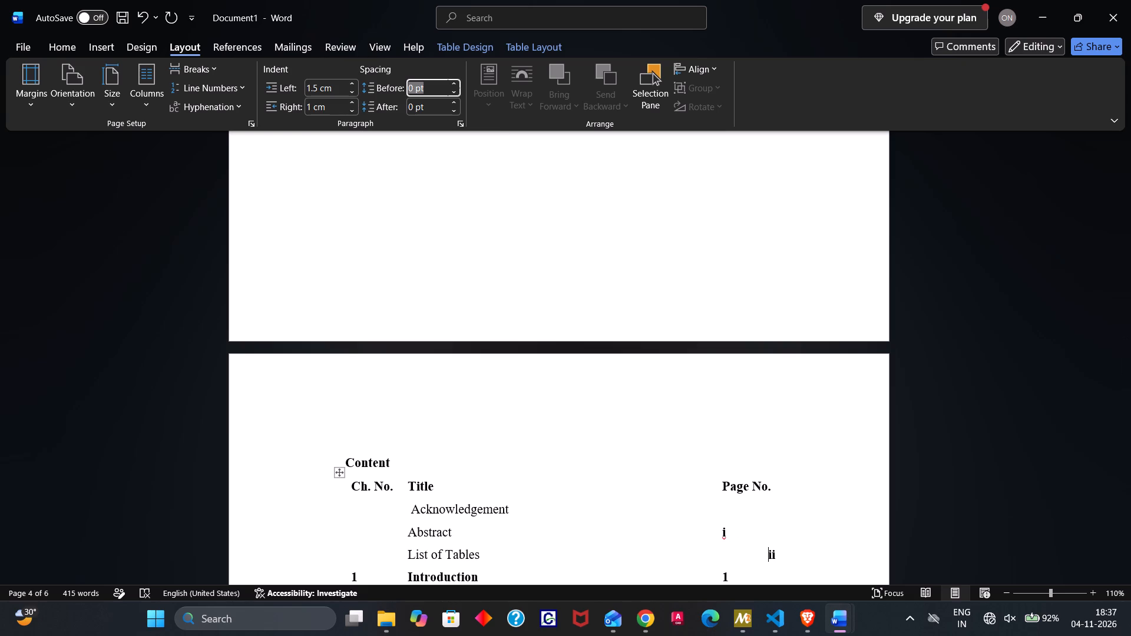
{"action": "key", "text": "BackSpace"}
{"action": "key", "text": "1"}
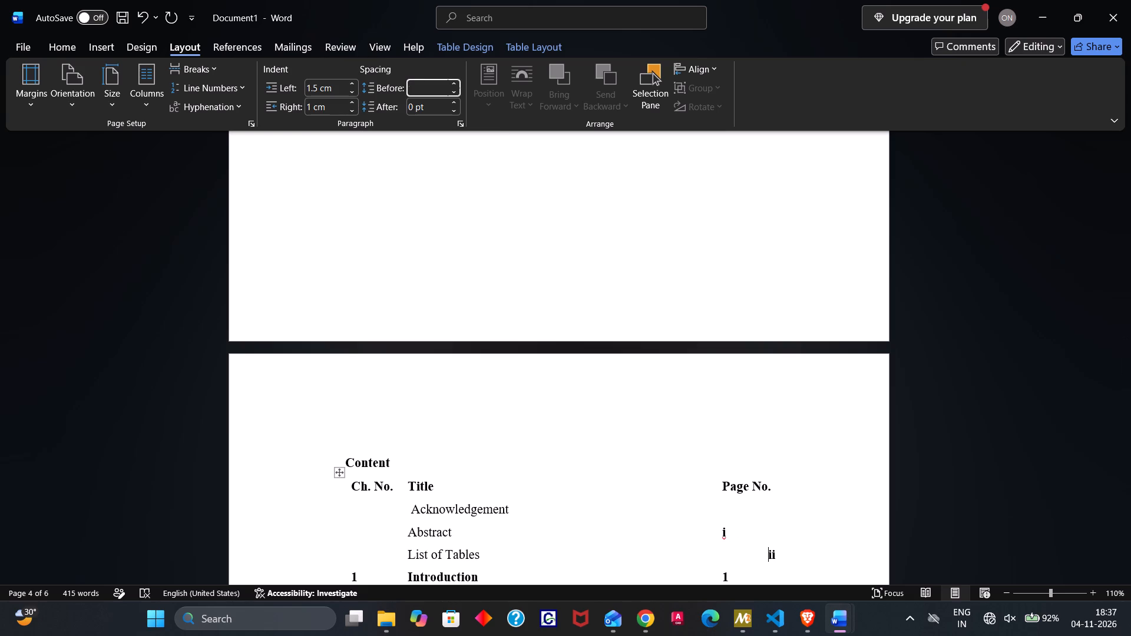
{"action": "left_click", "coordinate": [429, 100]}
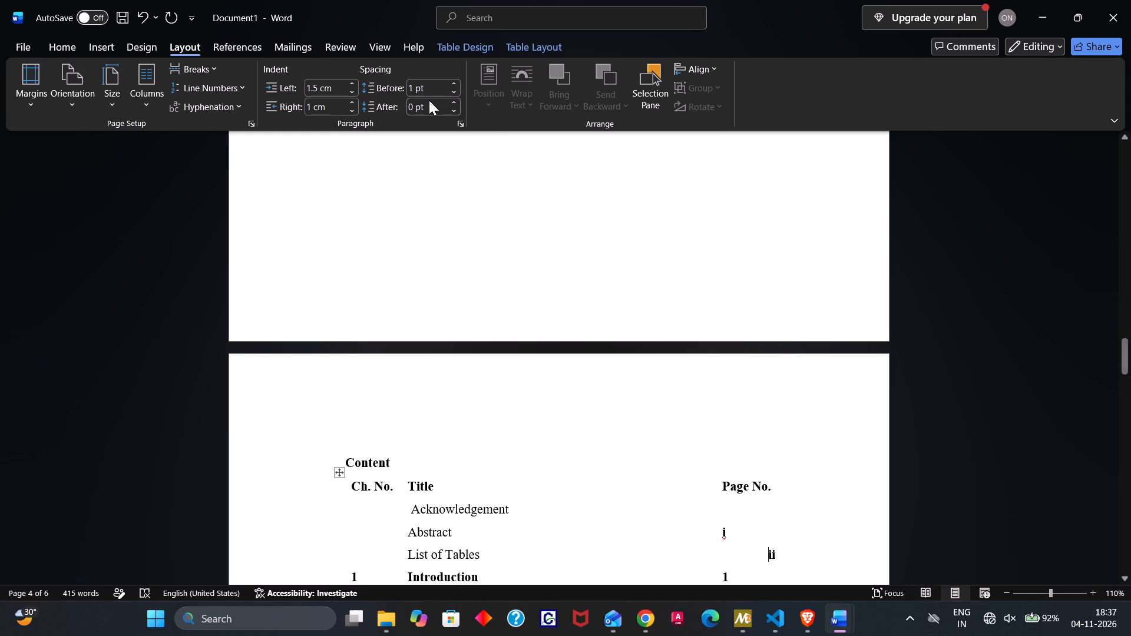
{"action": "left_click", "coordinate": [429, 100]}
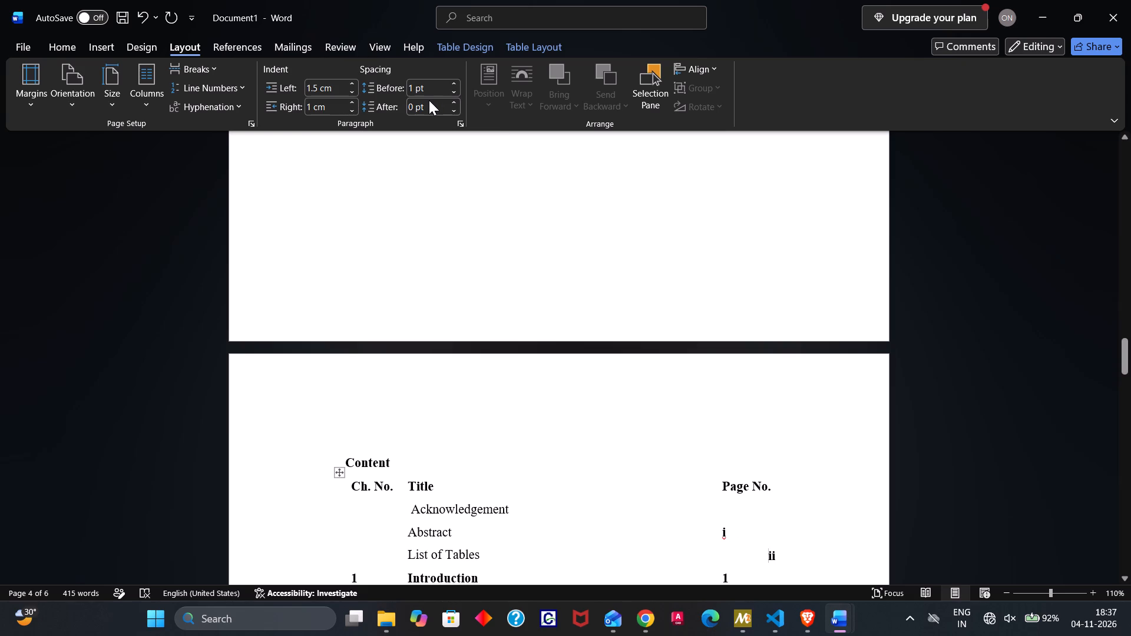
{"action": "left_click", "coordinate": [428, 101]}
{"action": "key", "text": "BackSpace"}
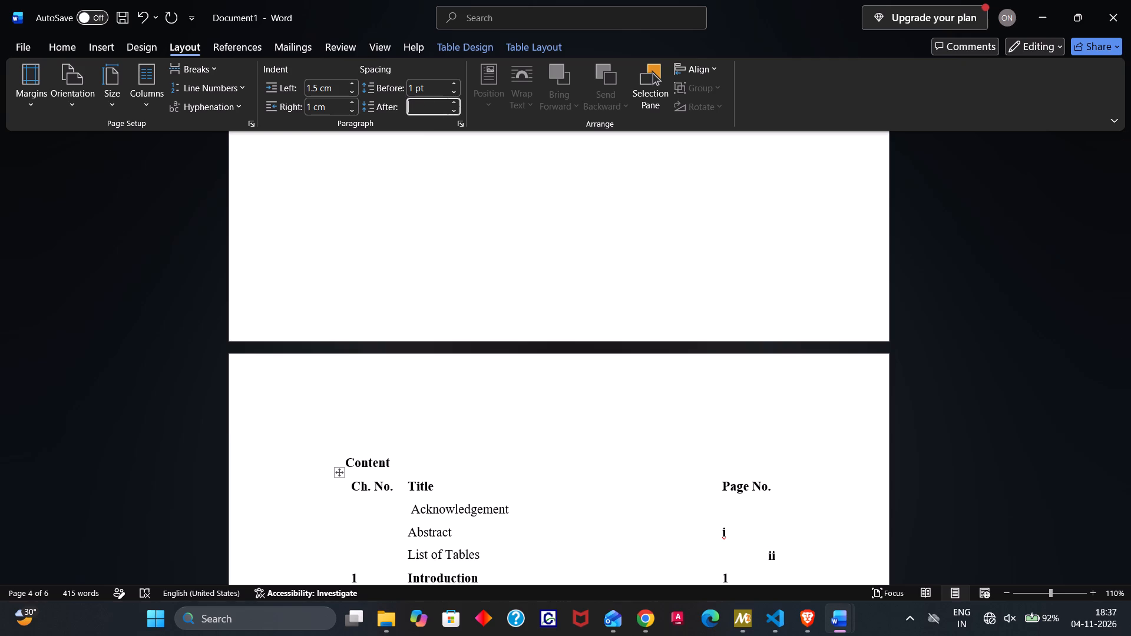
{"action": "key", "text": "1"}
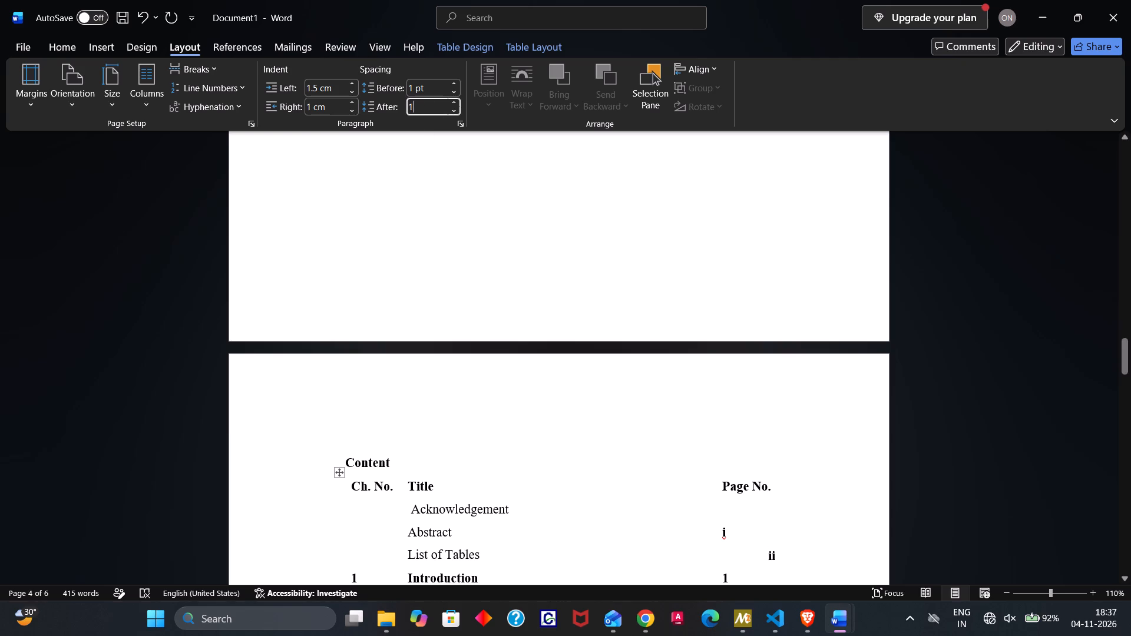
{"action": "left_click", "coordinate": [432, 165]}
Check the layout of the acknowledgement, certificate and cover pages, and the contents table down to its page break.
{"action": "scroll", "coordinate": [432, 165], "scroll_direction": "up", "scroll_amount": 3}
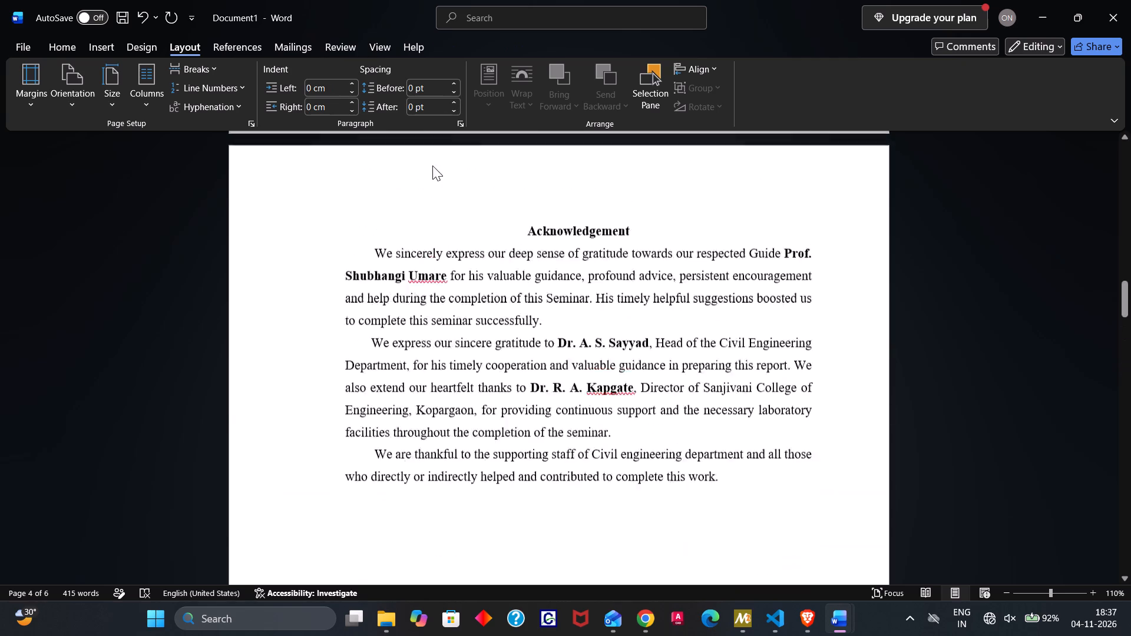
{"action": "scroll", "coordinate": [432, 165], "scroll_direction": "up", "scroll_amount": 5}
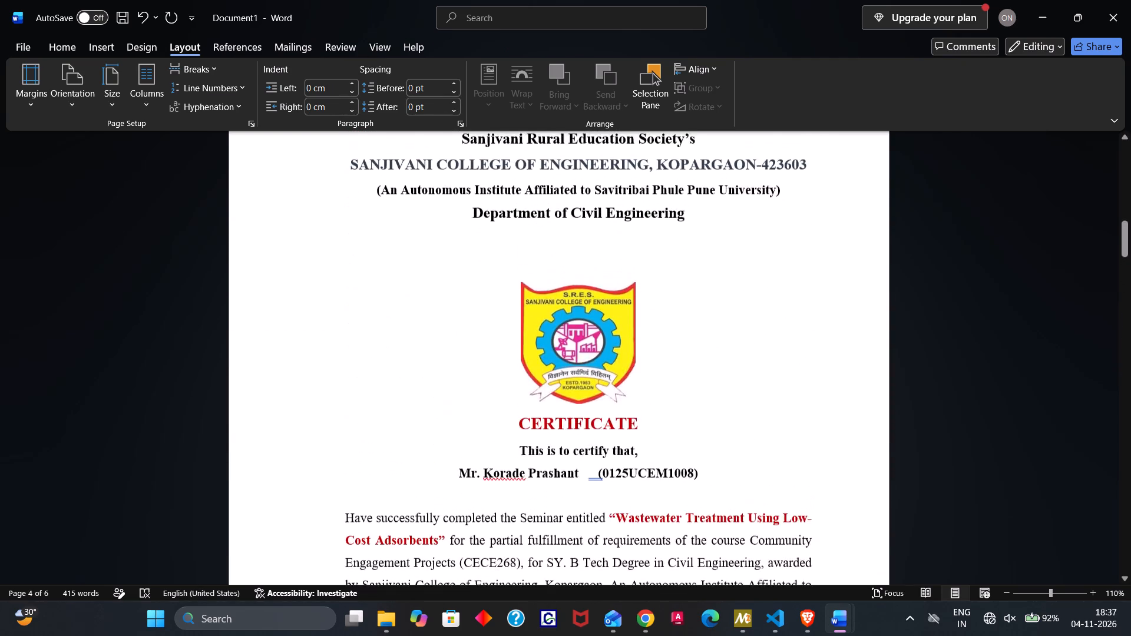
{"action": "scroll", "coordinate": [432, 165], "scroll_direction": "up", "scroll_amount": 7}
{"action": "scroll", "coordinate": [432, 165], "scroll_direction": "down", "scroll_amount": 3}
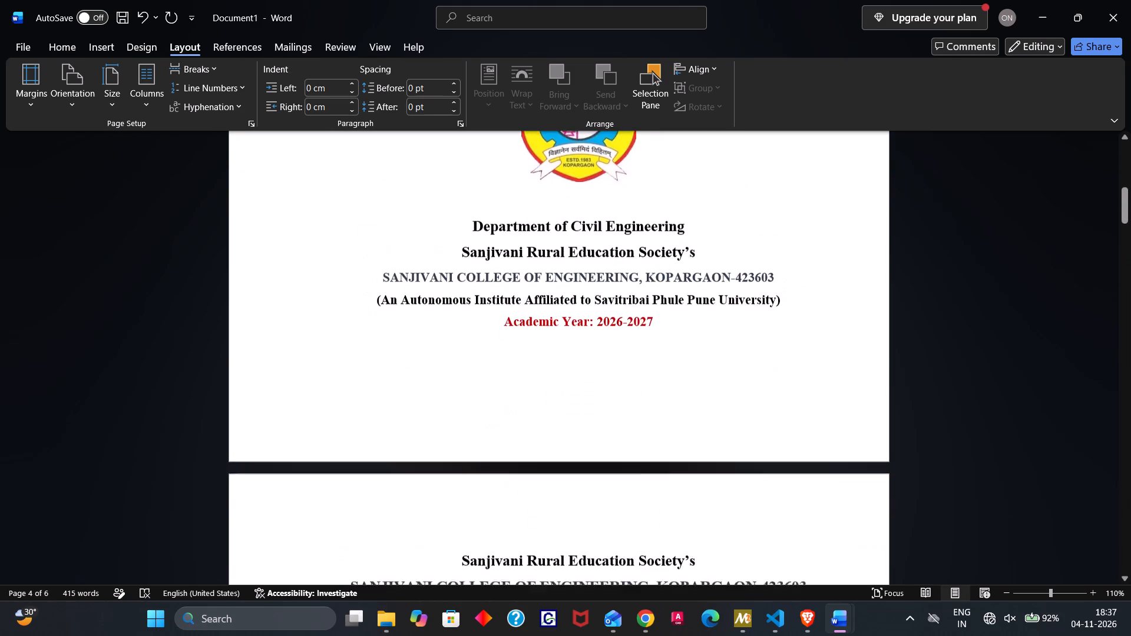
{"action": "scroll", "coordinate": [432, 165], "scroll_direction": "down", "scroll_amount": 6}
{"action": "scroll", "coordinate": [432, 165], "scroll_direction": "up", "scroll_amount": 1}
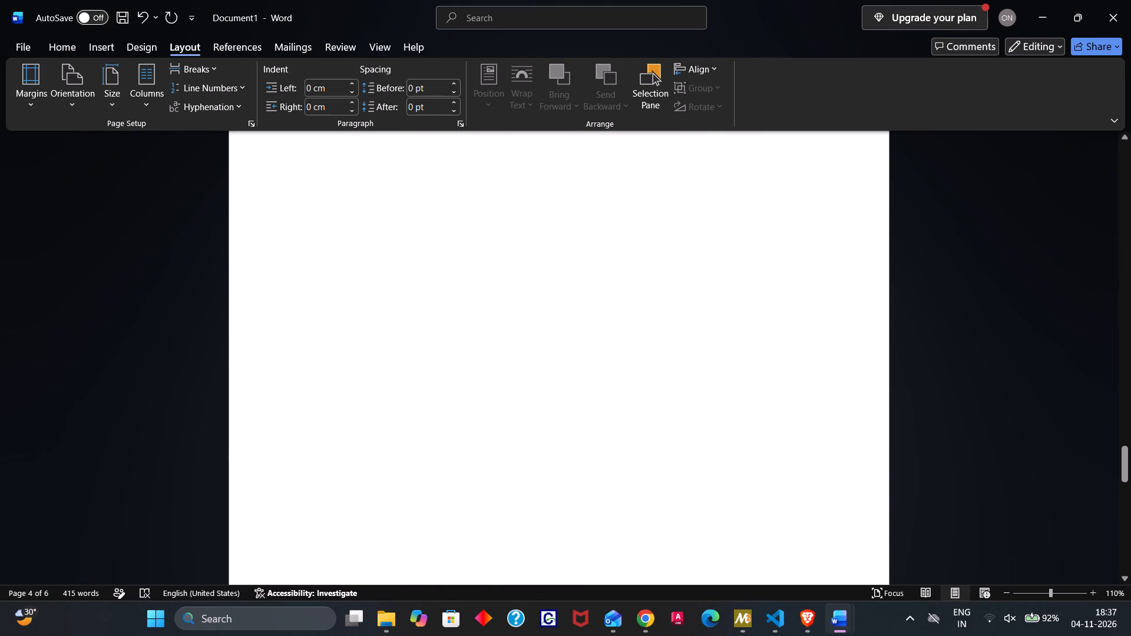
{"action": "scroll", "coordinate": [432, 165], "scroll_direction": "up", "scroll_amount": 1}
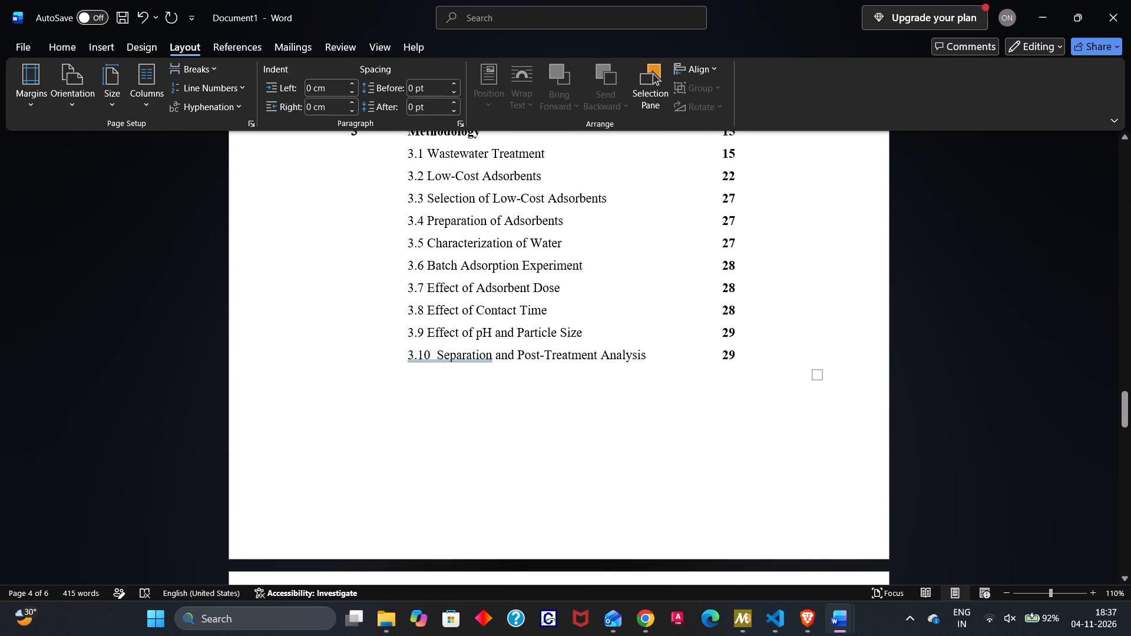
{"action": "left_click", "coordinate": [571, 396]}
Centre the Content heading above the contents table.
{"action": "scroll", "coordinate": [571, 396], "scroll_direction": "up", "scroll_amount": 2}
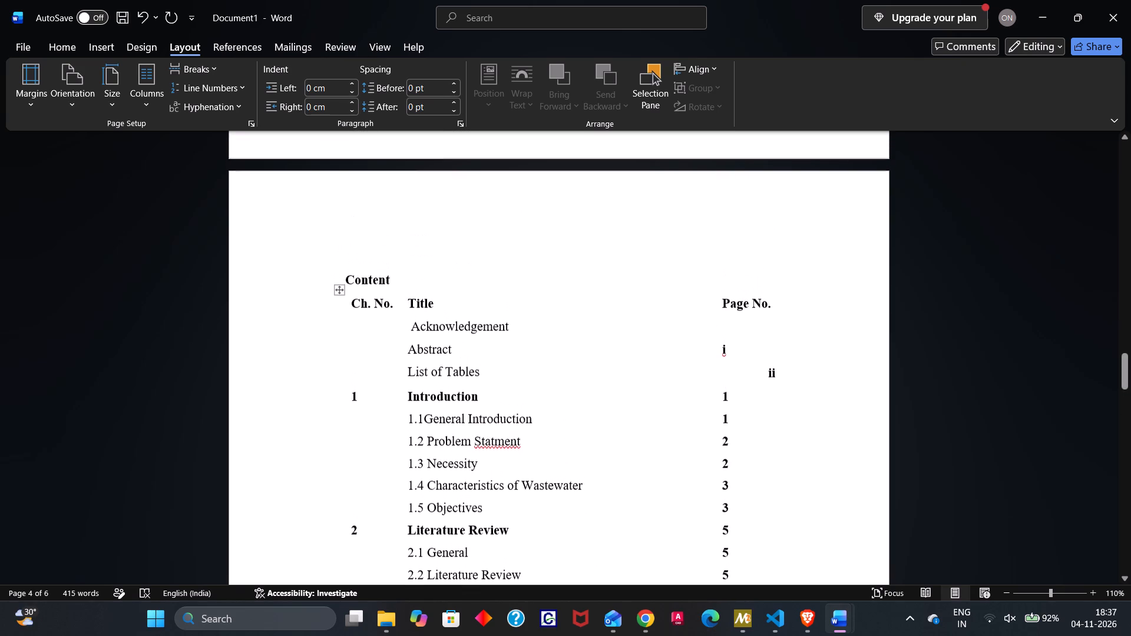
{"action": "scroll", "coordinate": [571, 396], "scroll_direction": "up", "scroll_amount": 1}
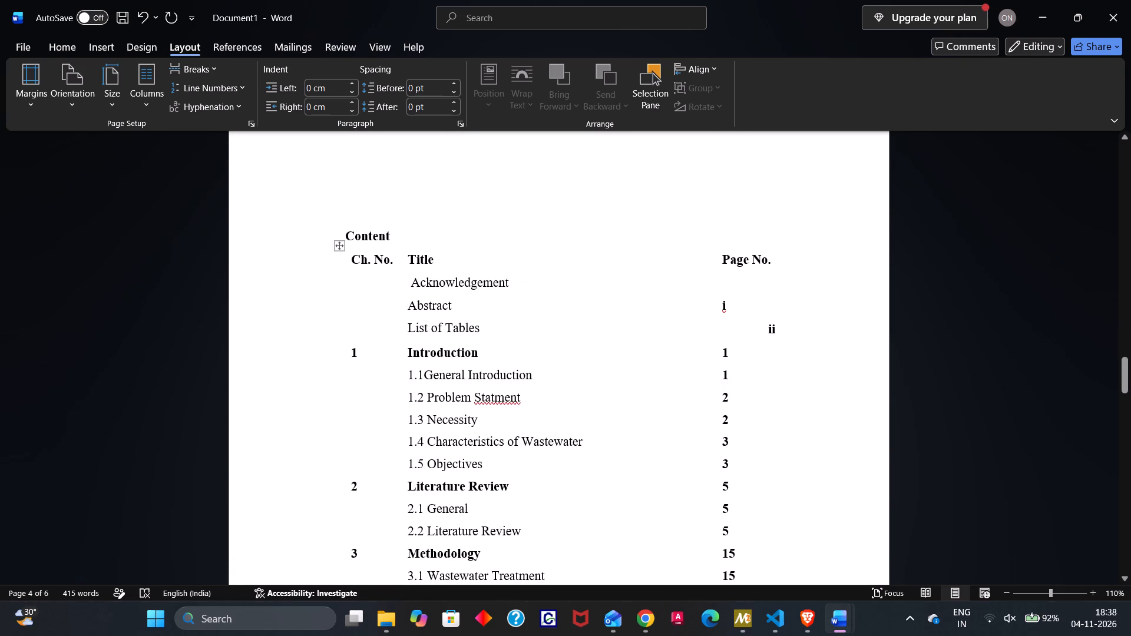
{"action": "left_click_drag", "start_coordinate": [345, 233], "coordinate": [402, 236]}
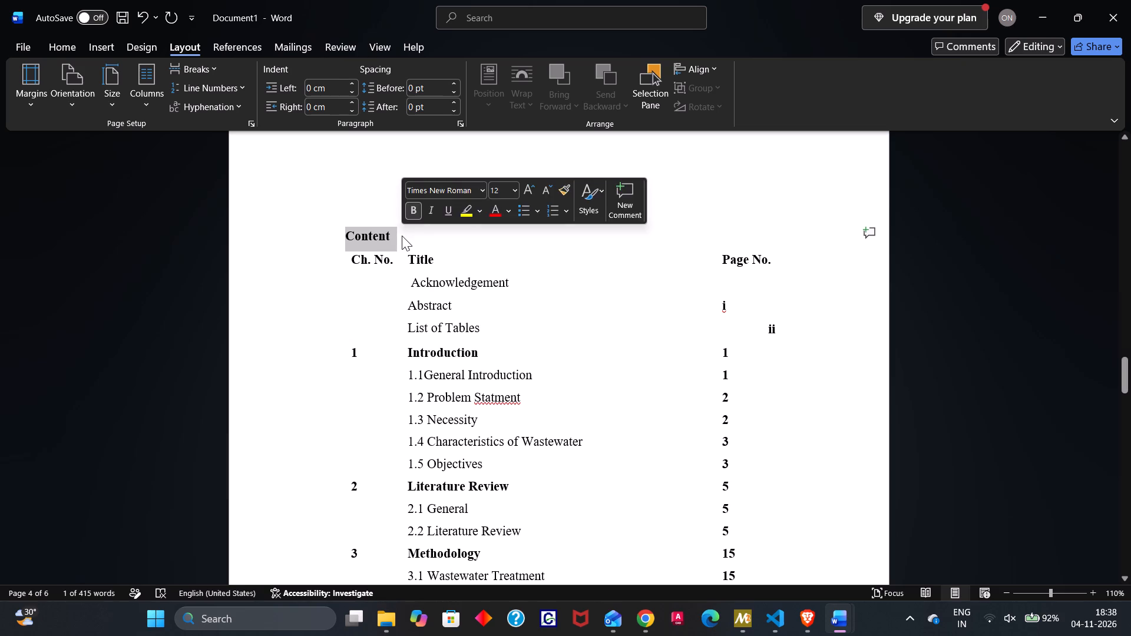
{"action": "left_click", "coordinate": [56, 47]}
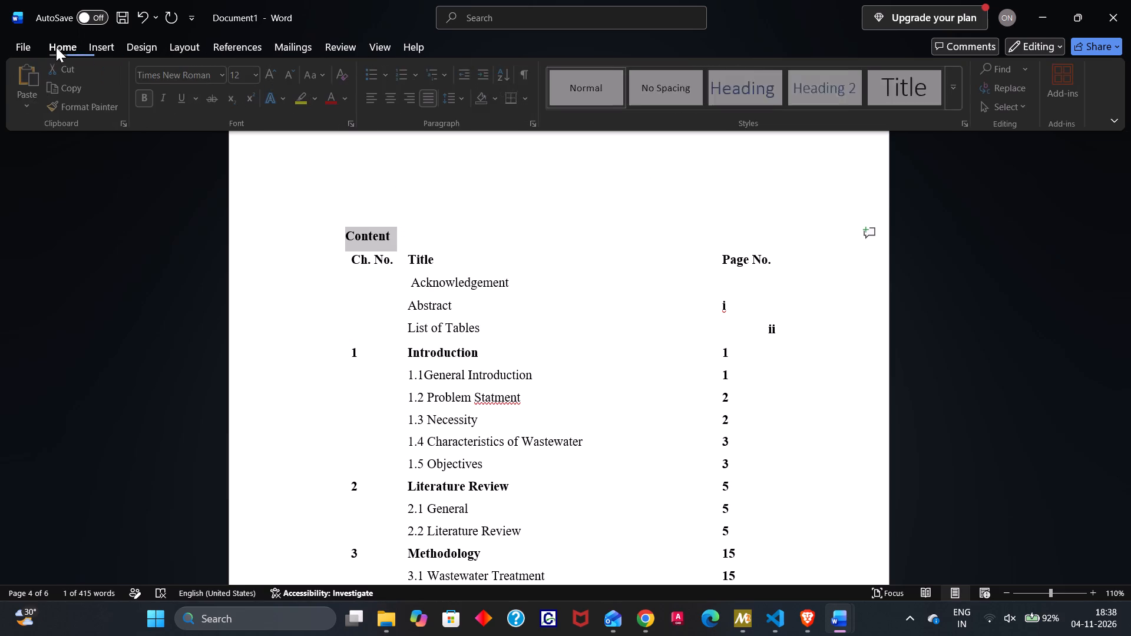
{"action": "left_click", "coordinate": [392, 102]}
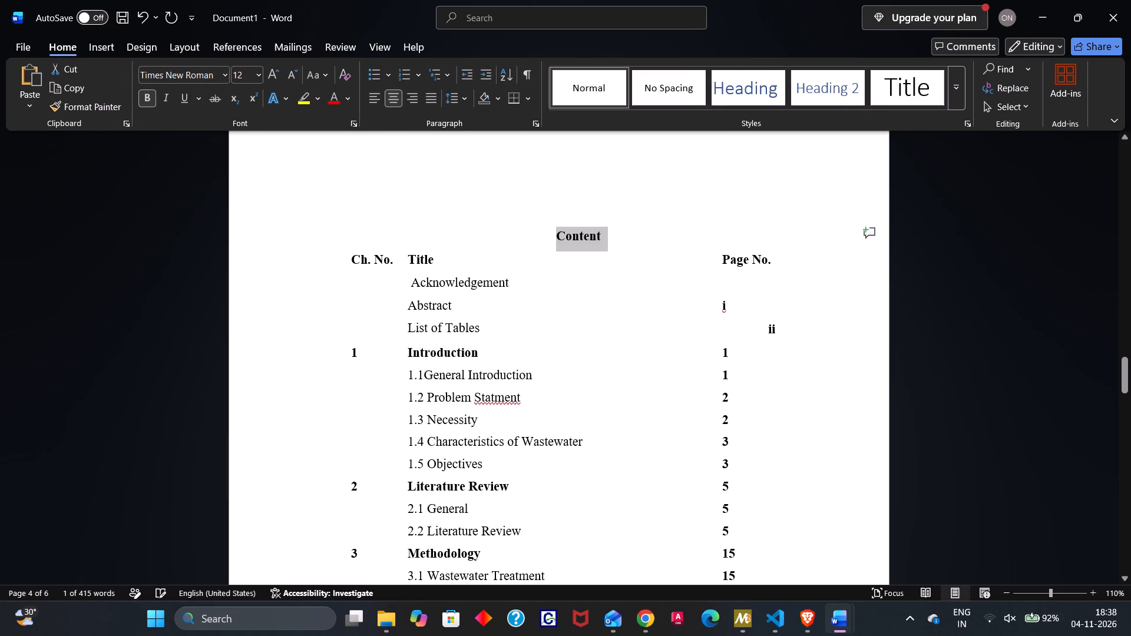
Delete the empty line above the Content heading.
{"action": "scroll", "coordinate": [547, 291], "scroll_direction": "up", "scroll_amount": 1}
{"action": "left_click", "coordinate": [547, 291]}
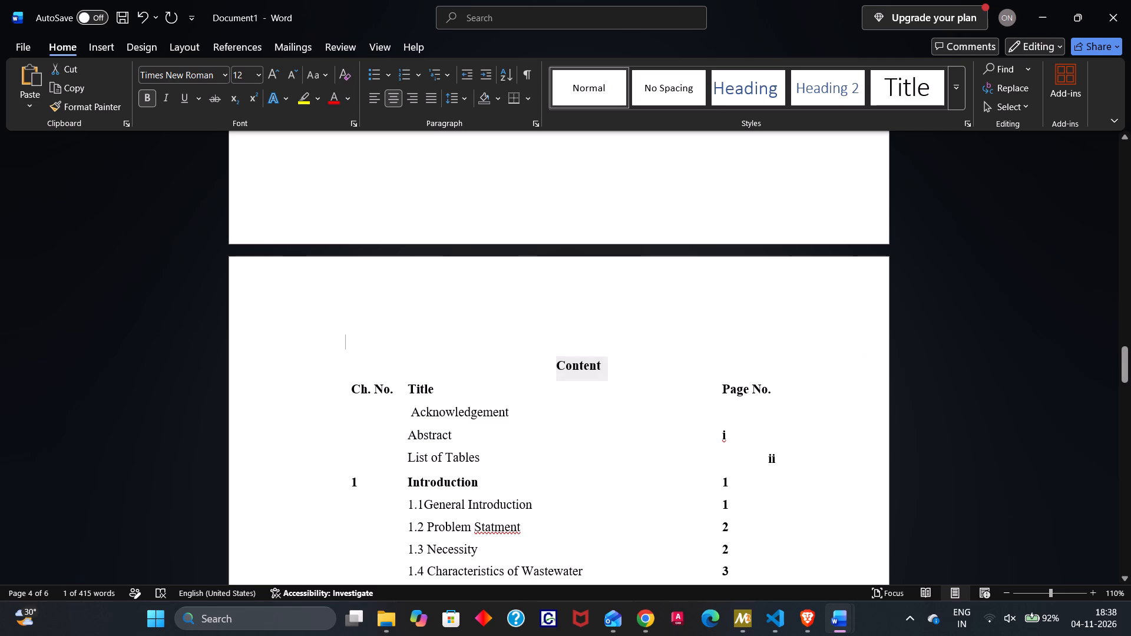
{"action": "key", "text": "BackSpace"}
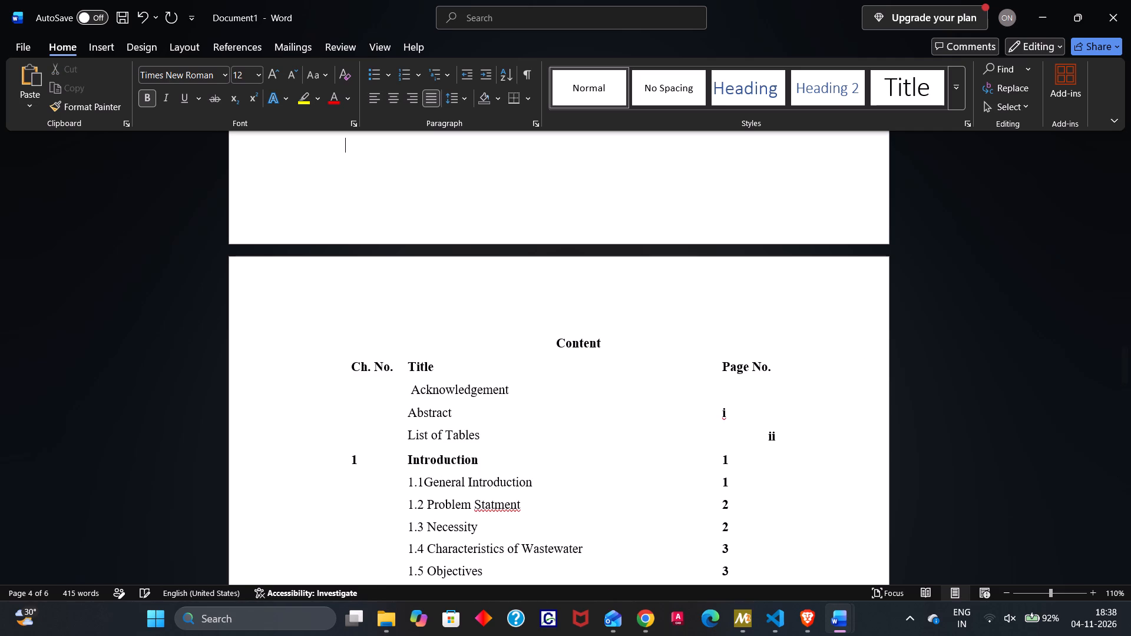
Examine the end of the acknowledgement page and the contents table down to where it continues on the following page.
{"action": "scroll", "coordinate": [514, 331], "scroll_direction": "up", "scroll_amount": 3}
{"action": "scroll", "coordinate": [514, 331], "scroll_direction": "down", "scroll_amount": 1}
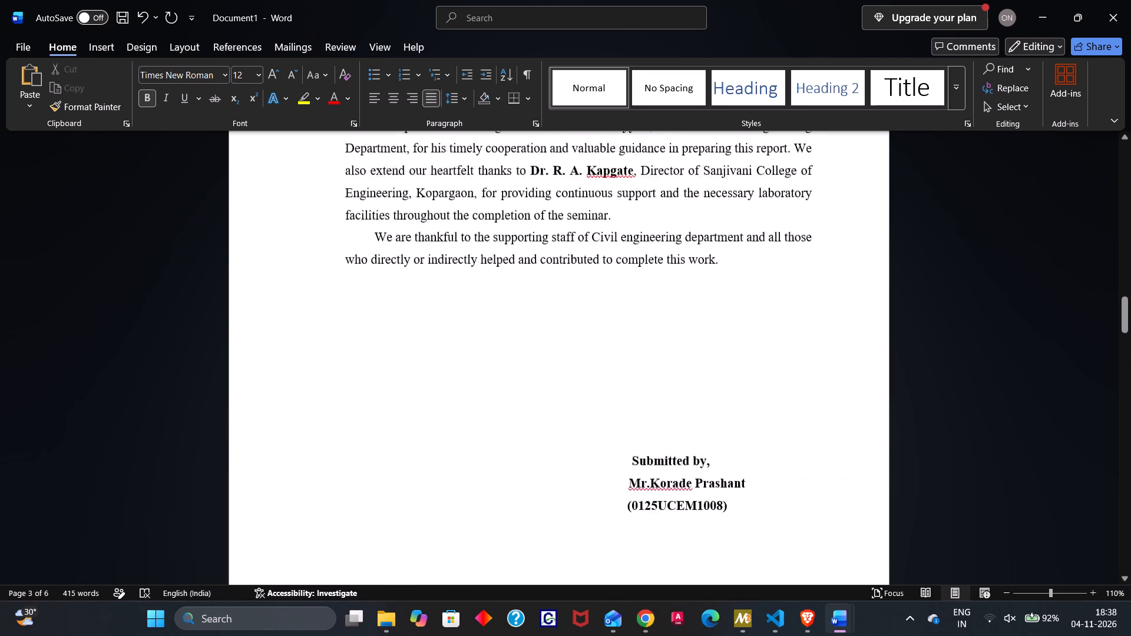
{"action": "scroll", "coordinate": [514, 331], "scroll_direction": "down", "scroll_amount": 2}
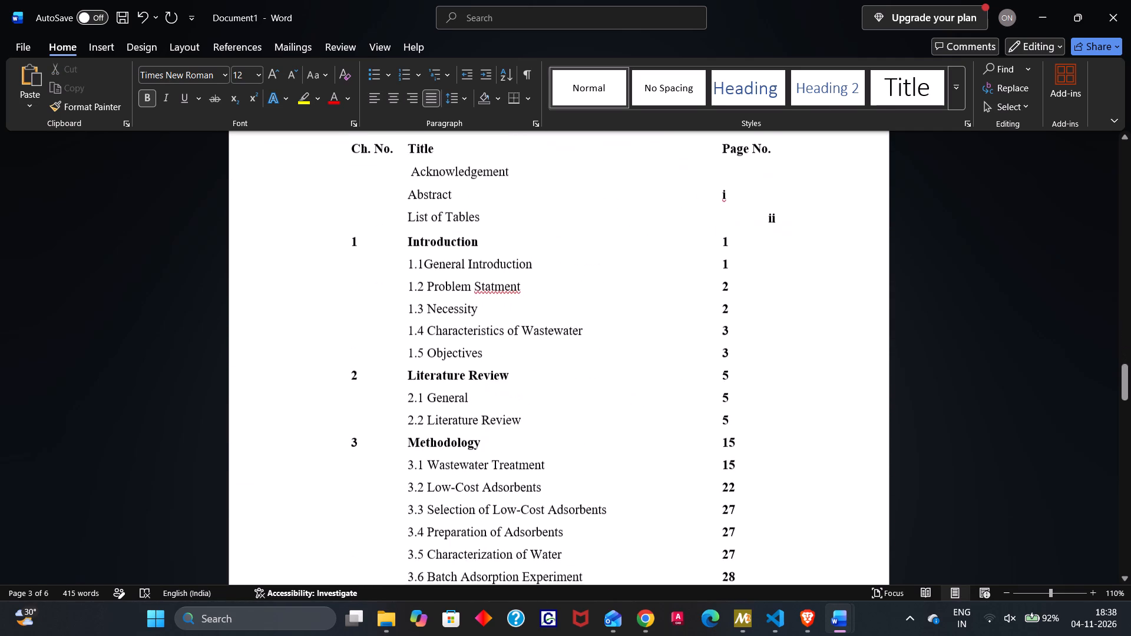
{"action": "scroll", "coordinate": [514, 331], "scroll_direction": "down", "scroll_amount": 2}
{"action": "scroll", "coordinate": [514, 331], "scroll_direction": "right", "scroll_amount": 1}
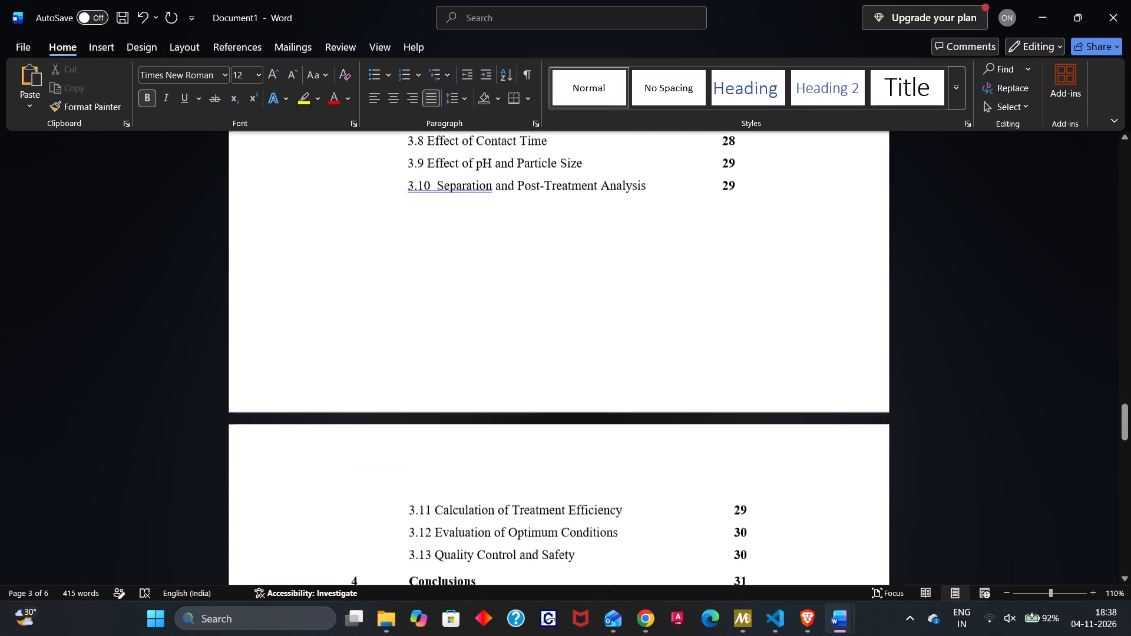
{"action": "scroll", "coordinate": [514, 331], "scroll_direction": "right", "scroll_amount": 1}
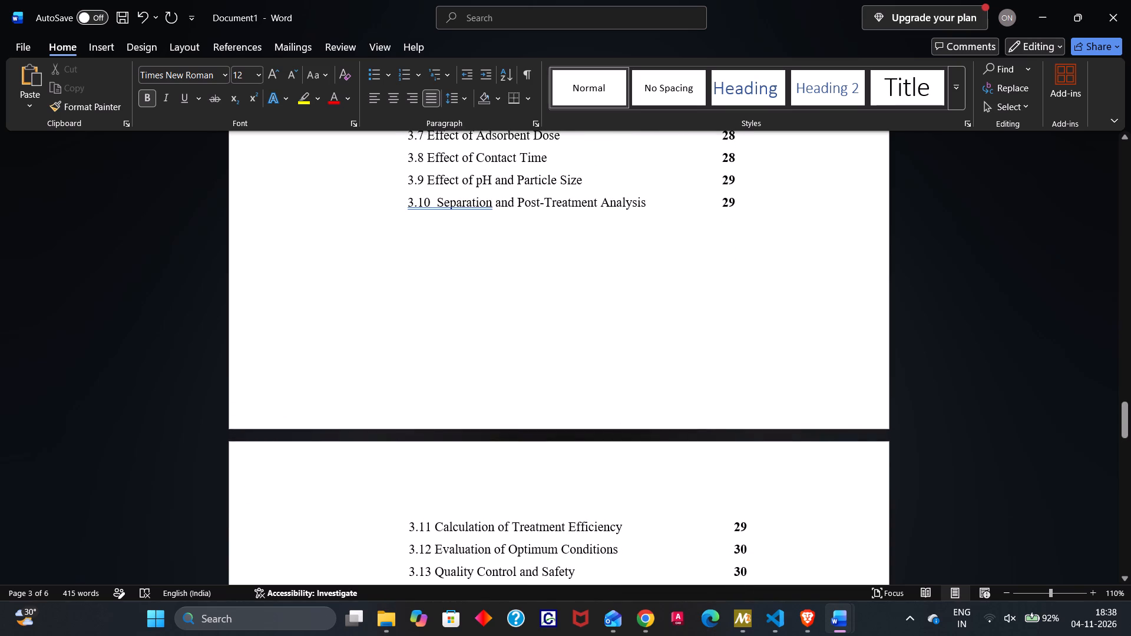
Add an empty line below page number 29 in the 3.10 Separation and Post-Treatment Analysis row of the contents table.
{"action": "left_click", "coordinate": [404, 518]}
{"action": "left_click", "coordinate": [416, 514]}
{"action": "left_click", "coordinate": [409, 219]}
{"action": "scroll", "coordinate": [438, 310], "scroll_direction": "down", "scroll_amount": 2}
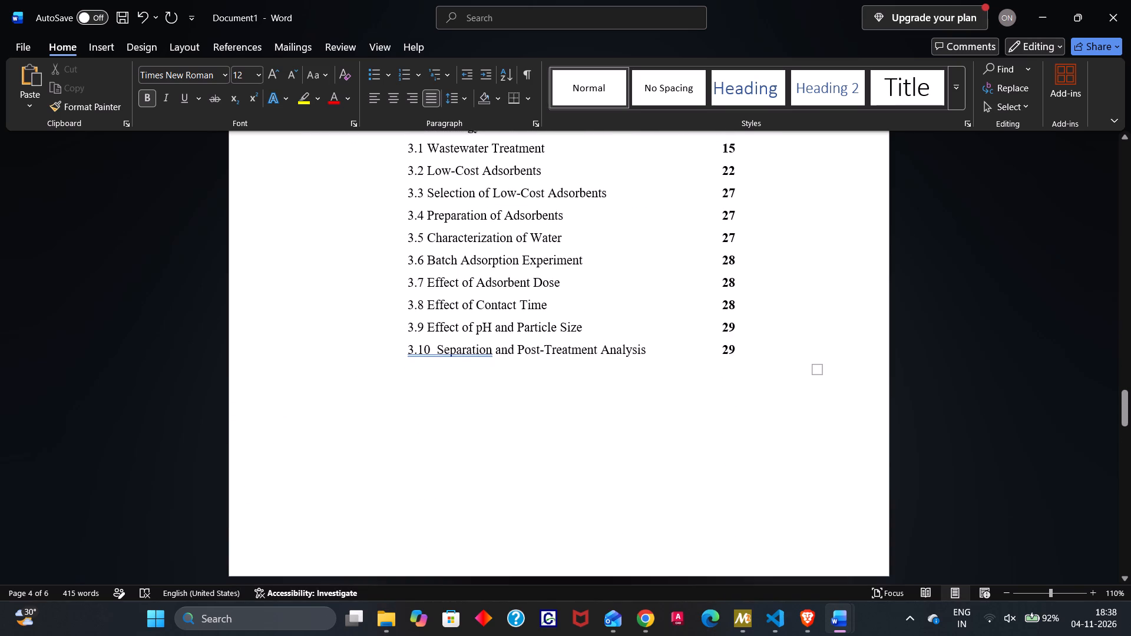
{"action": "left_click", "coordinate": [752, 346]}
{"action": "key", "text": "Return"}
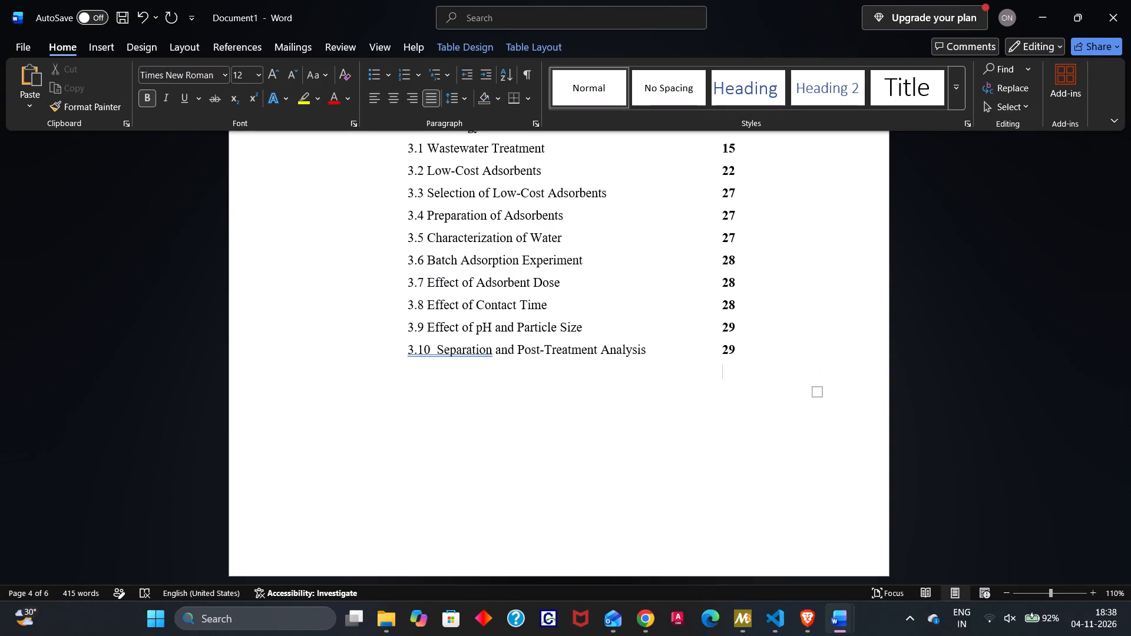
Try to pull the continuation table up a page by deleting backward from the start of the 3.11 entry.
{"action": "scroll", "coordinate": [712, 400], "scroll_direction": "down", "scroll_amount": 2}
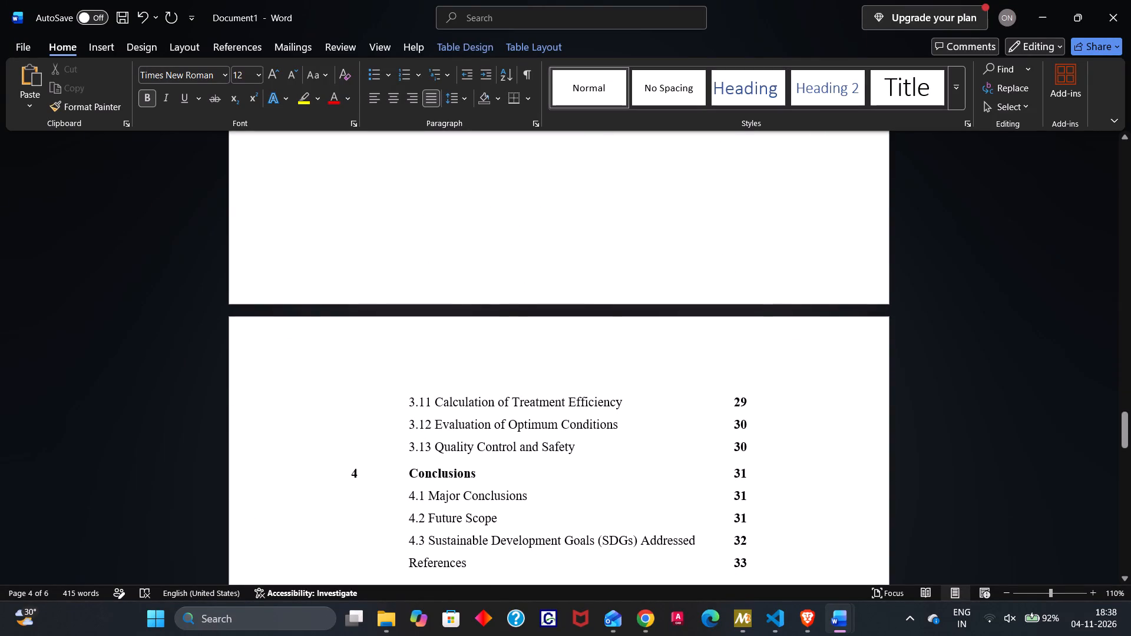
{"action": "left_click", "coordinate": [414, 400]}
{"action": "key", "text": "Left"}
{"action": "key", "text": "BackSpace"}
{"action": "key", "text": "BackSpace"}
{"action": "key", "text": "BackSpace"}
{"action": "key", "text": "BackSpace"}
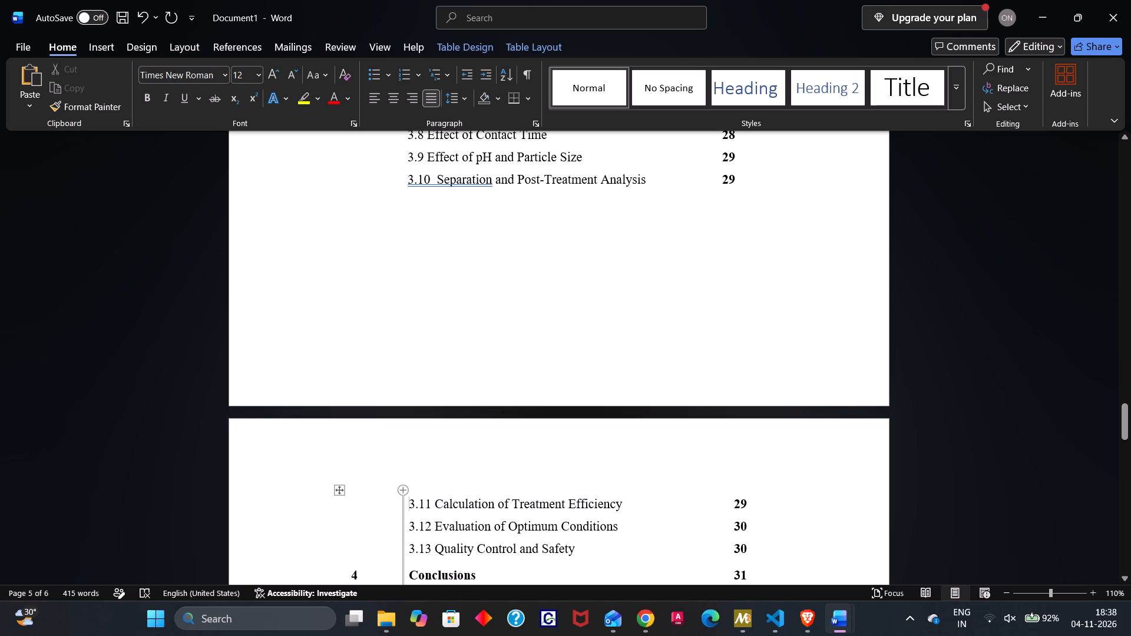
Move the continuation table starting with 3.11 up to the preceding page, just below the 3.10 row.
{"action": "left_click_drag", "start_coordinate": [340, 487], "coordinate": [344, 458]}
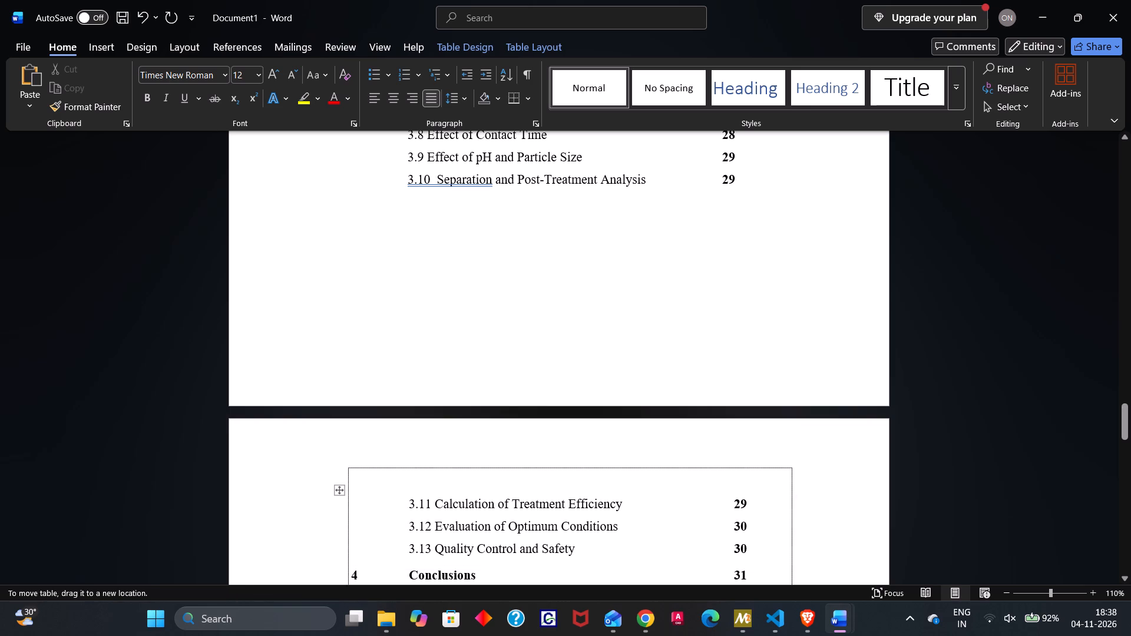
{"action": "left_click_drag", "start_coordinate": [344, 458], "coordinate": [350, 389]}
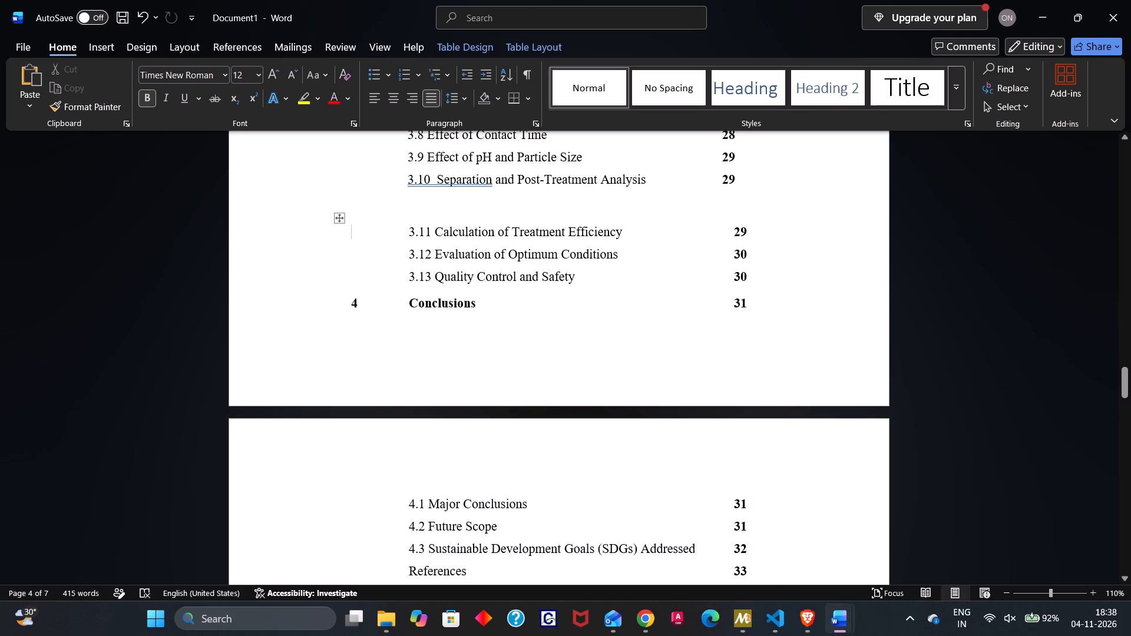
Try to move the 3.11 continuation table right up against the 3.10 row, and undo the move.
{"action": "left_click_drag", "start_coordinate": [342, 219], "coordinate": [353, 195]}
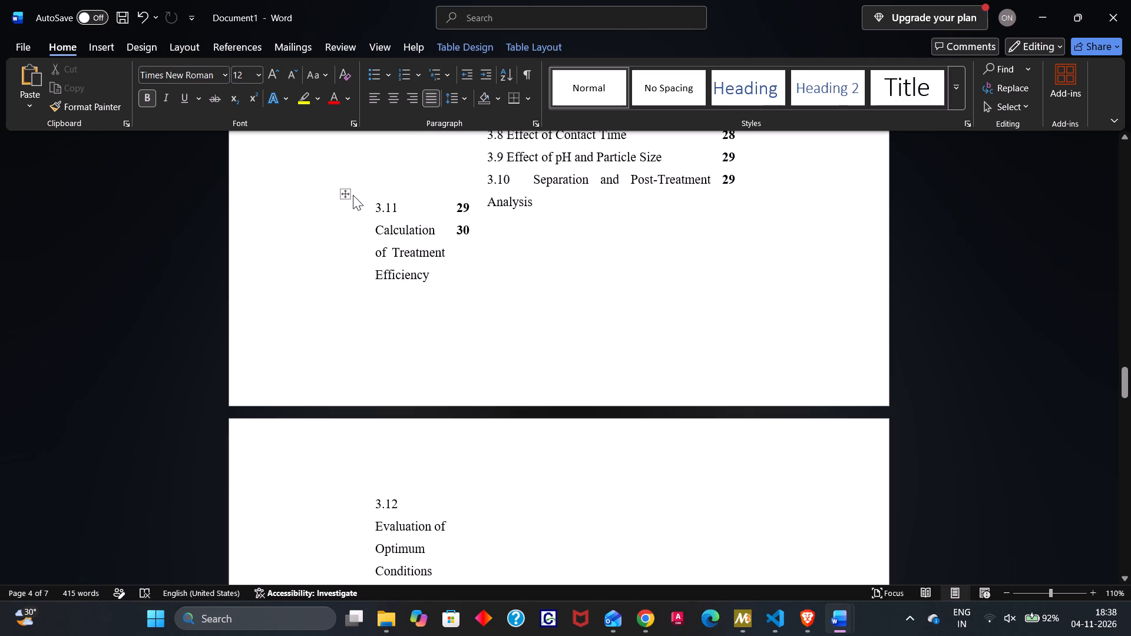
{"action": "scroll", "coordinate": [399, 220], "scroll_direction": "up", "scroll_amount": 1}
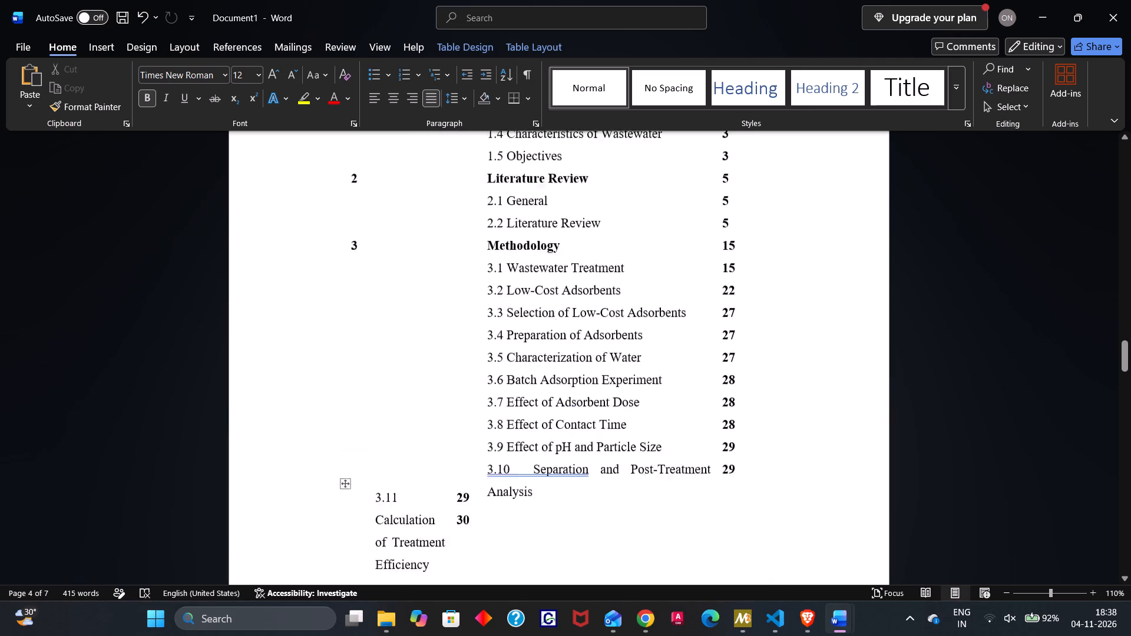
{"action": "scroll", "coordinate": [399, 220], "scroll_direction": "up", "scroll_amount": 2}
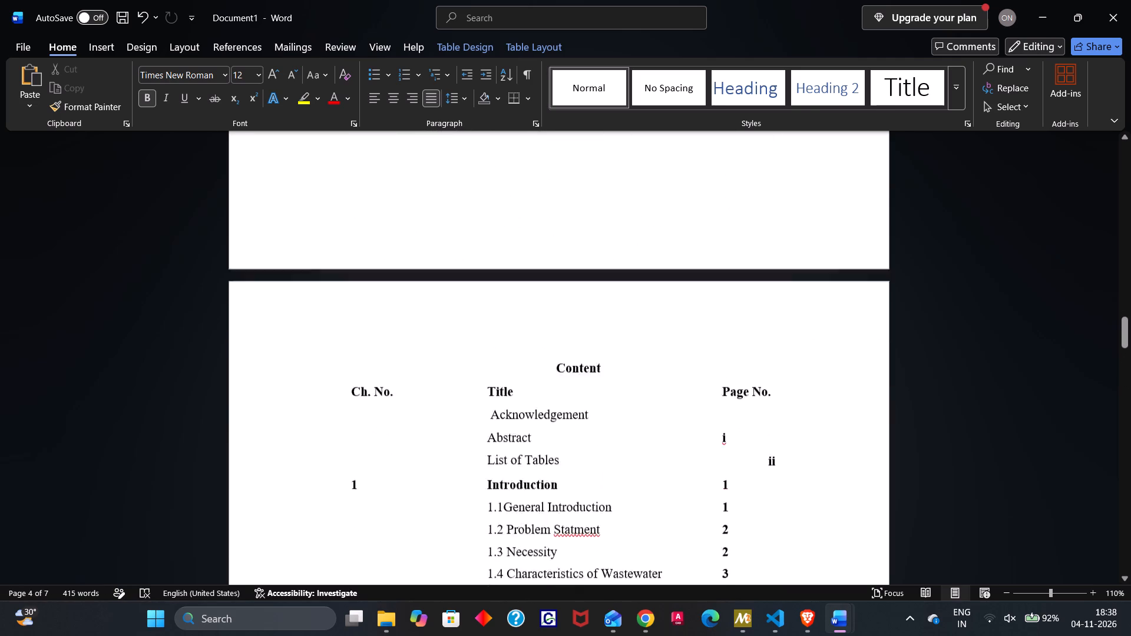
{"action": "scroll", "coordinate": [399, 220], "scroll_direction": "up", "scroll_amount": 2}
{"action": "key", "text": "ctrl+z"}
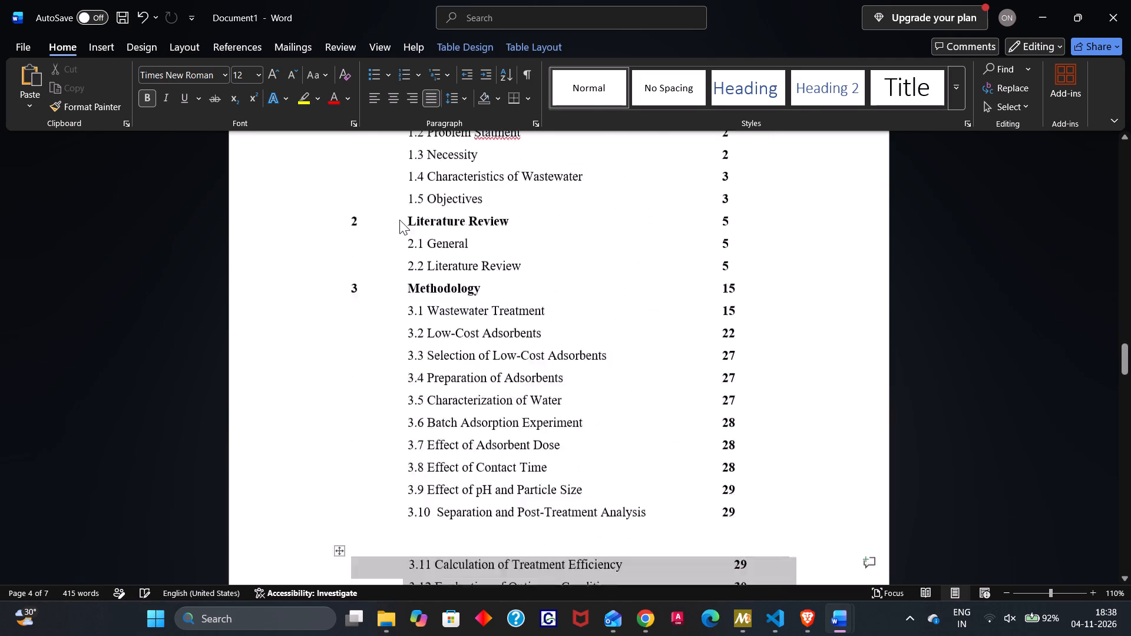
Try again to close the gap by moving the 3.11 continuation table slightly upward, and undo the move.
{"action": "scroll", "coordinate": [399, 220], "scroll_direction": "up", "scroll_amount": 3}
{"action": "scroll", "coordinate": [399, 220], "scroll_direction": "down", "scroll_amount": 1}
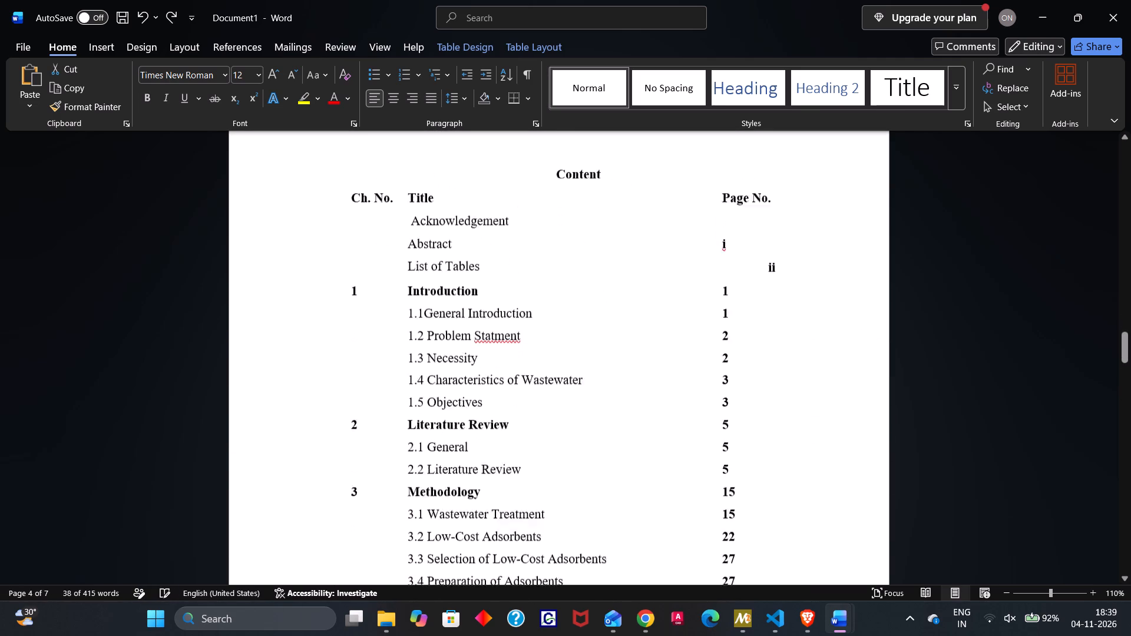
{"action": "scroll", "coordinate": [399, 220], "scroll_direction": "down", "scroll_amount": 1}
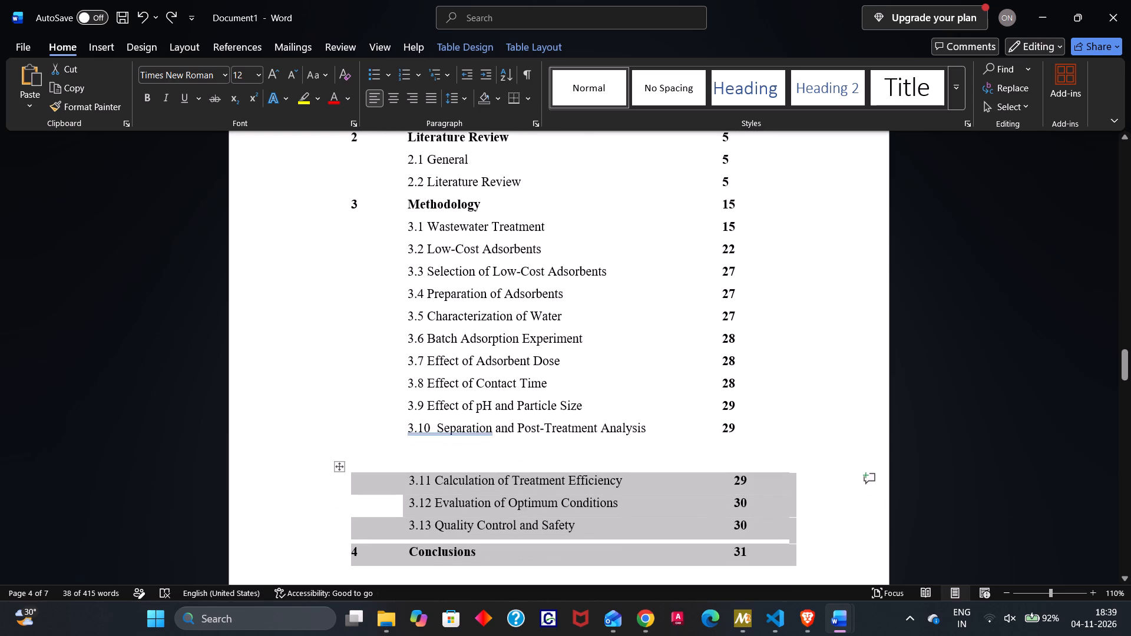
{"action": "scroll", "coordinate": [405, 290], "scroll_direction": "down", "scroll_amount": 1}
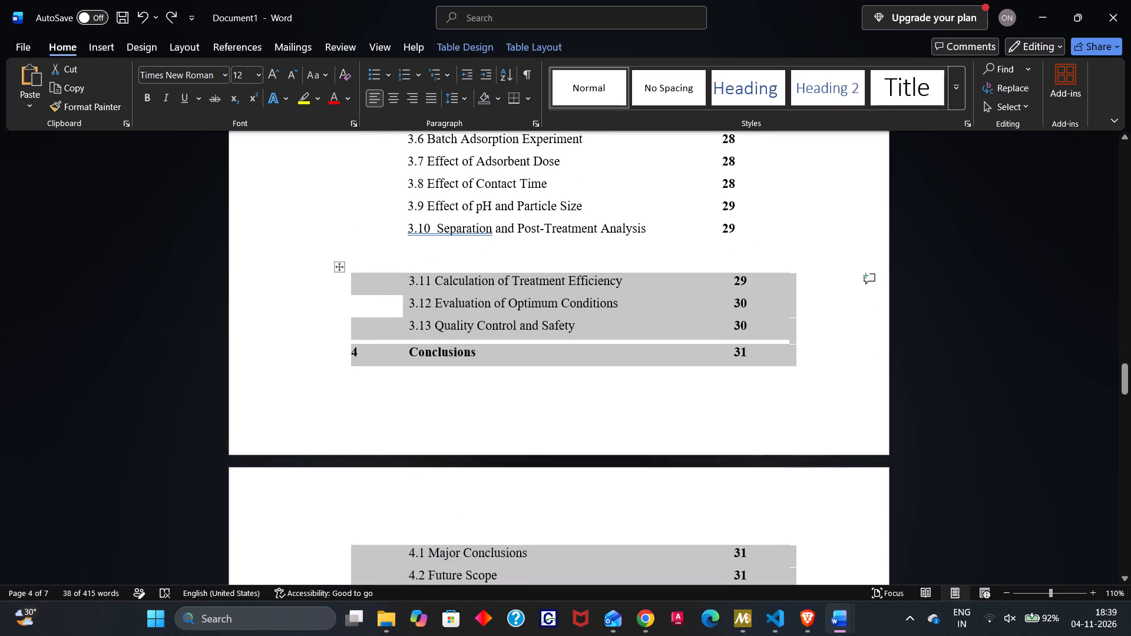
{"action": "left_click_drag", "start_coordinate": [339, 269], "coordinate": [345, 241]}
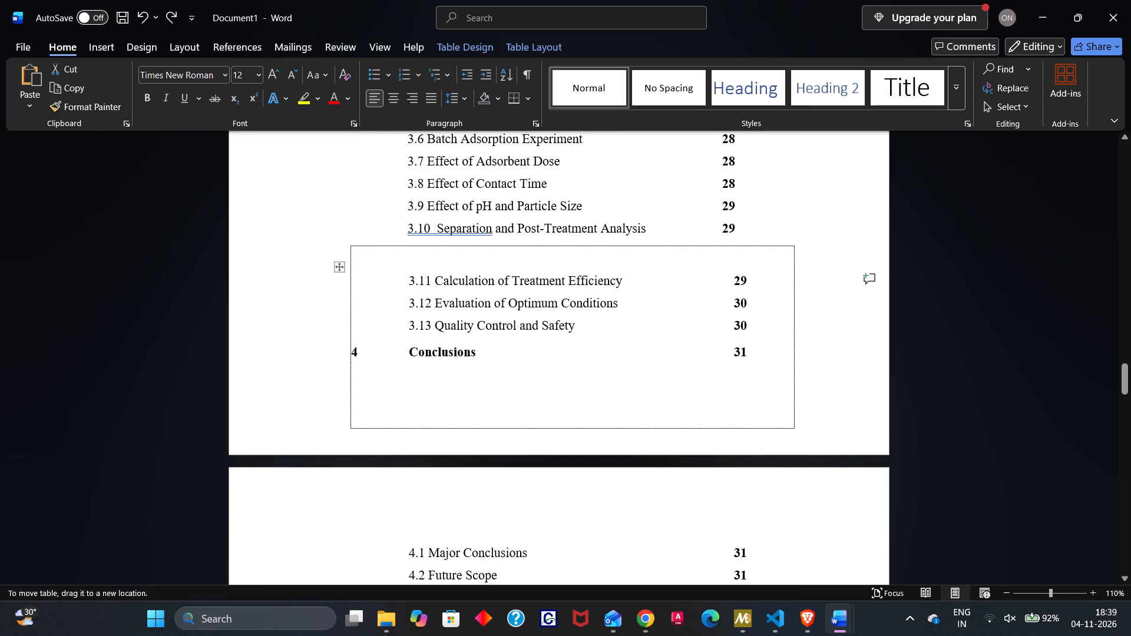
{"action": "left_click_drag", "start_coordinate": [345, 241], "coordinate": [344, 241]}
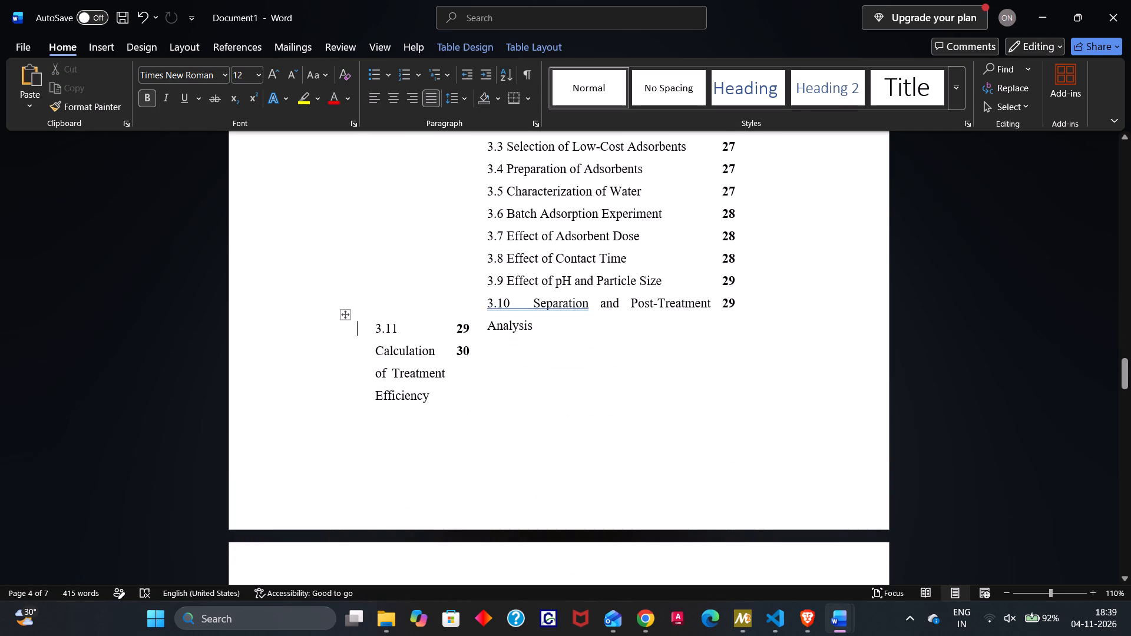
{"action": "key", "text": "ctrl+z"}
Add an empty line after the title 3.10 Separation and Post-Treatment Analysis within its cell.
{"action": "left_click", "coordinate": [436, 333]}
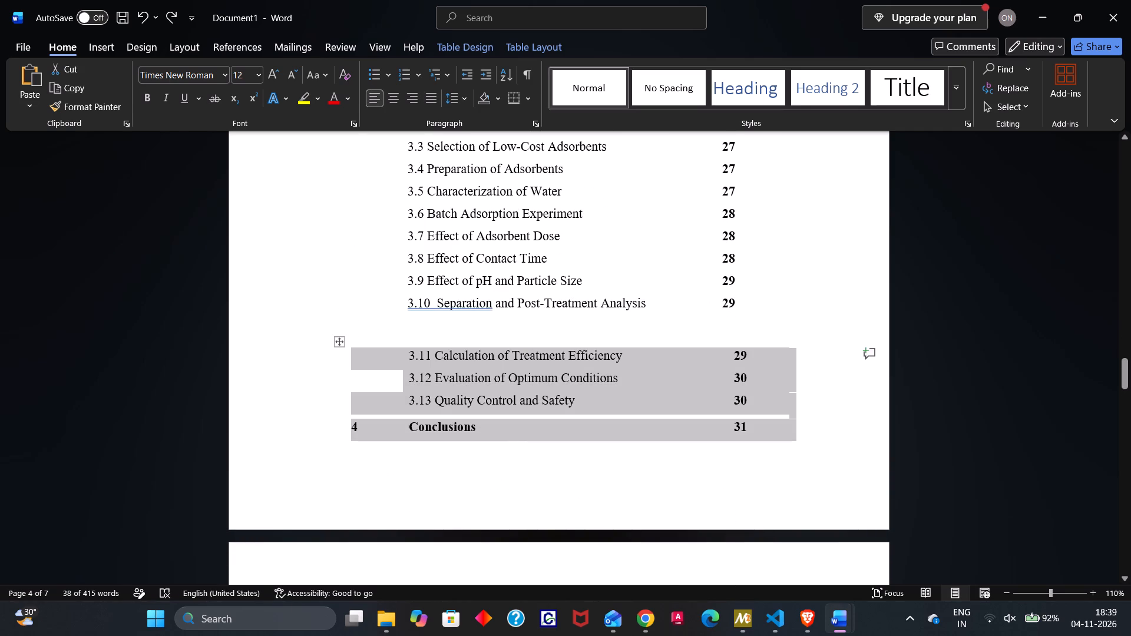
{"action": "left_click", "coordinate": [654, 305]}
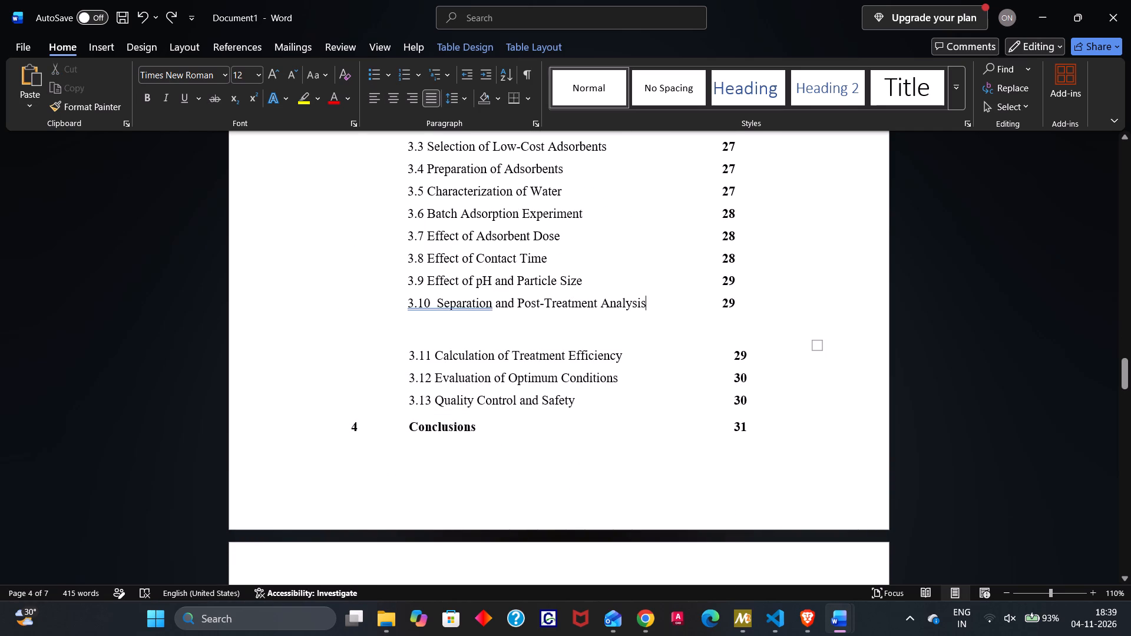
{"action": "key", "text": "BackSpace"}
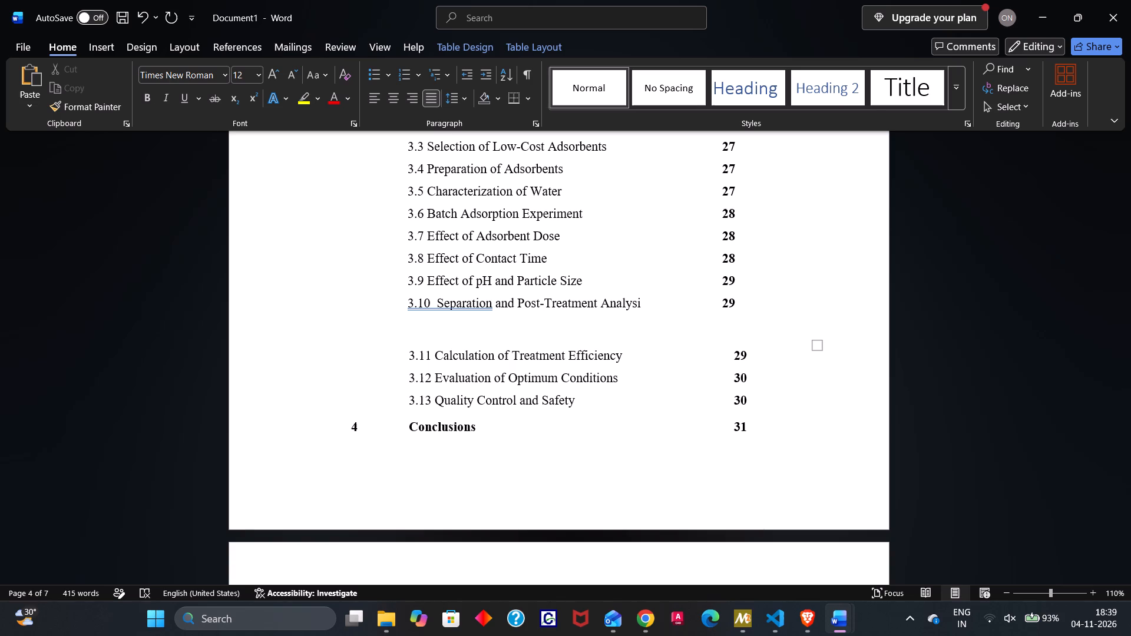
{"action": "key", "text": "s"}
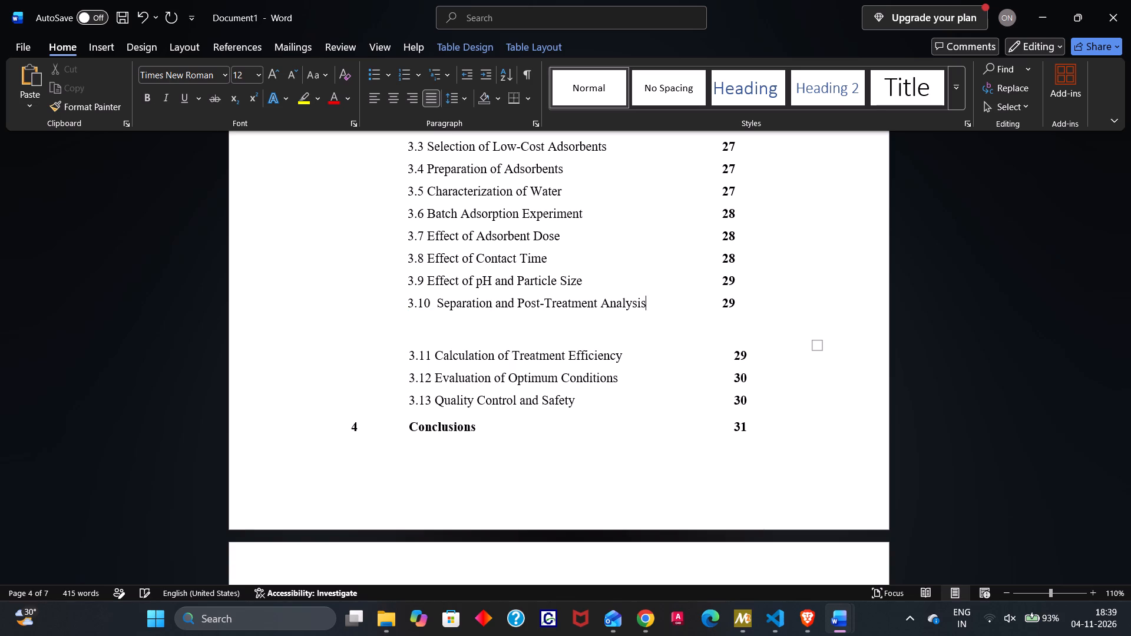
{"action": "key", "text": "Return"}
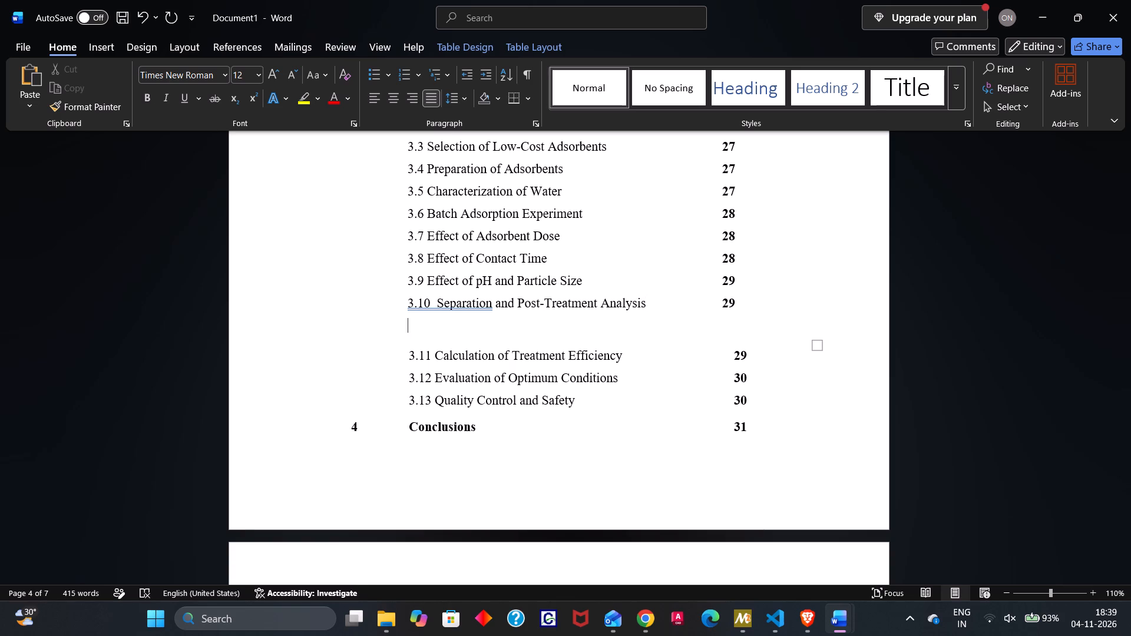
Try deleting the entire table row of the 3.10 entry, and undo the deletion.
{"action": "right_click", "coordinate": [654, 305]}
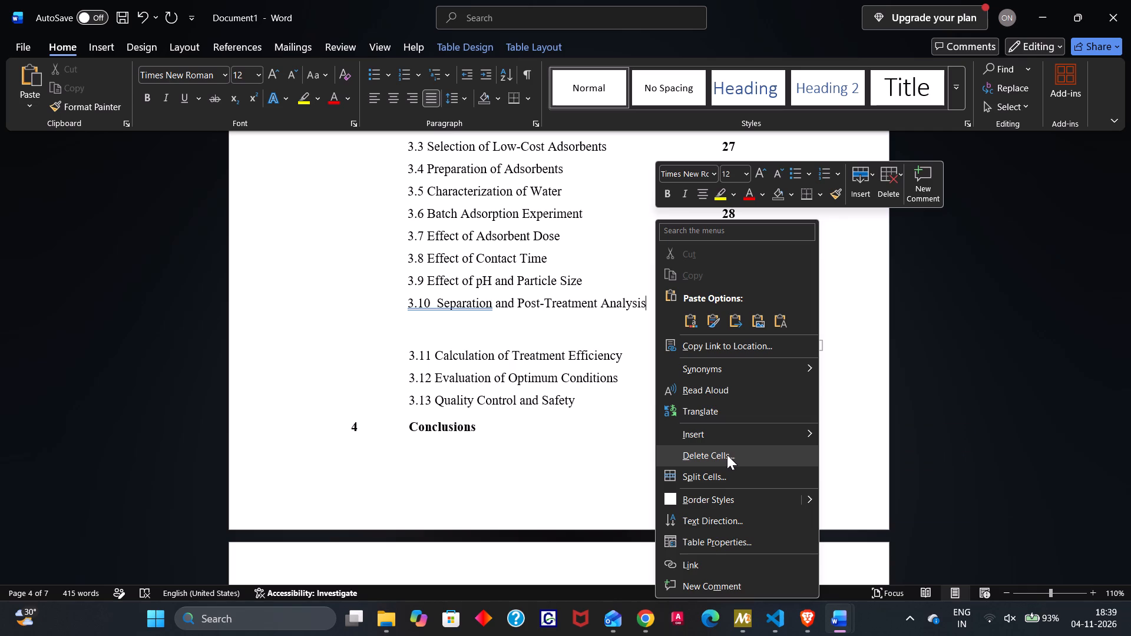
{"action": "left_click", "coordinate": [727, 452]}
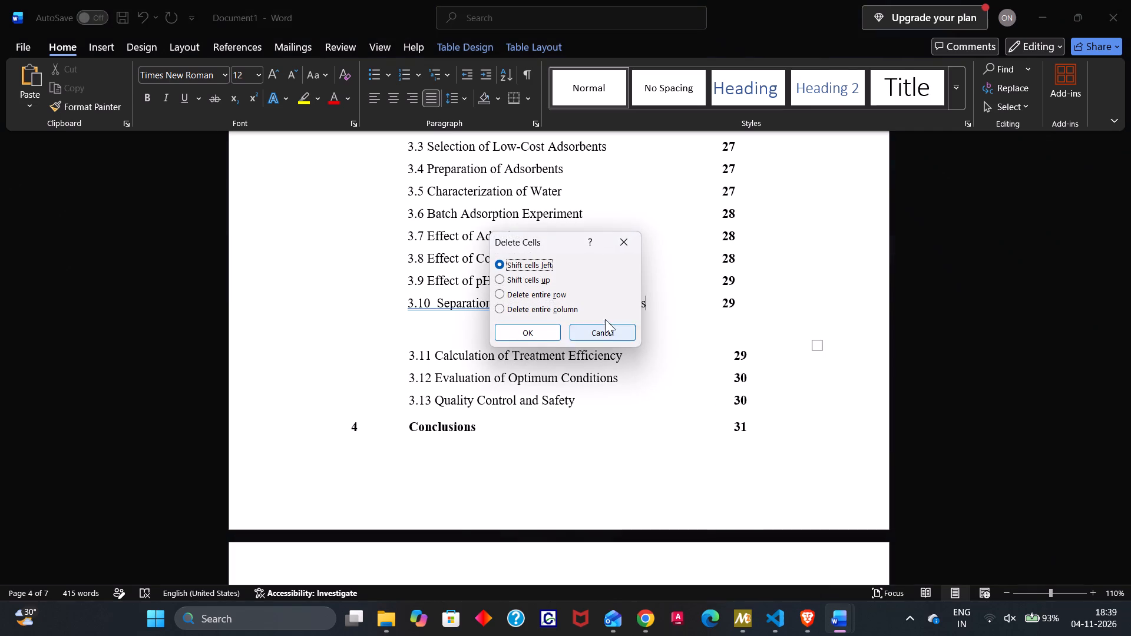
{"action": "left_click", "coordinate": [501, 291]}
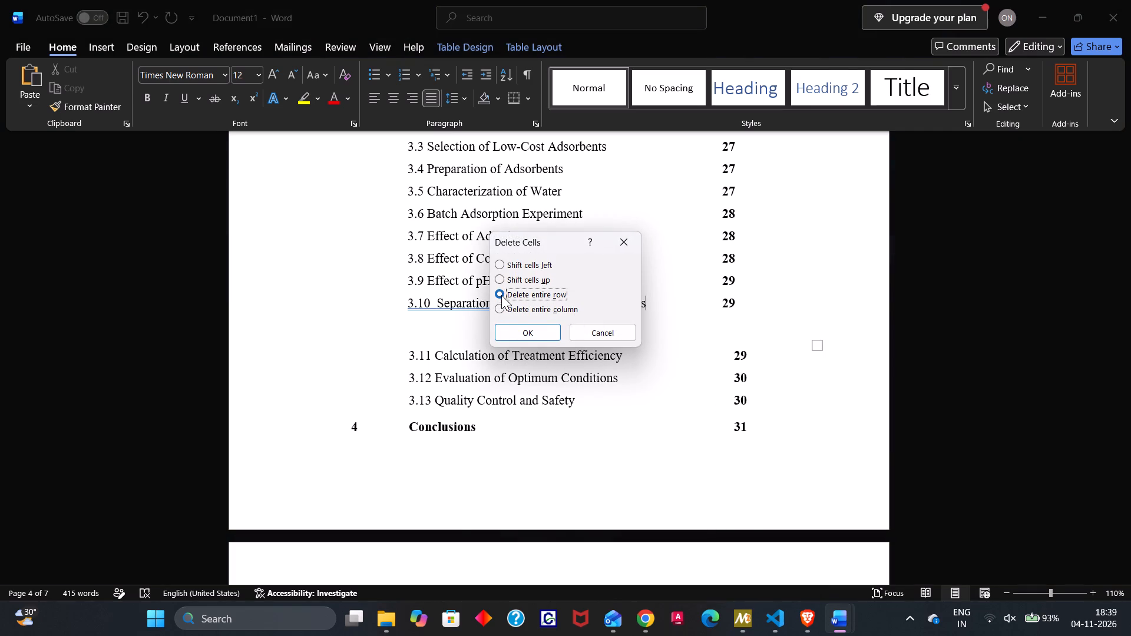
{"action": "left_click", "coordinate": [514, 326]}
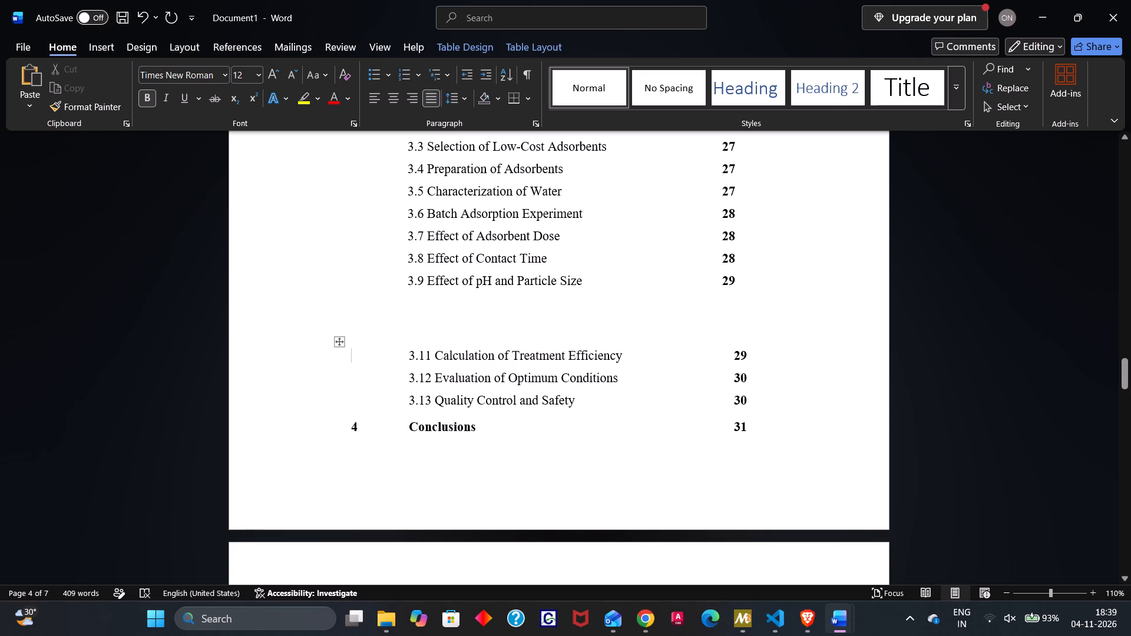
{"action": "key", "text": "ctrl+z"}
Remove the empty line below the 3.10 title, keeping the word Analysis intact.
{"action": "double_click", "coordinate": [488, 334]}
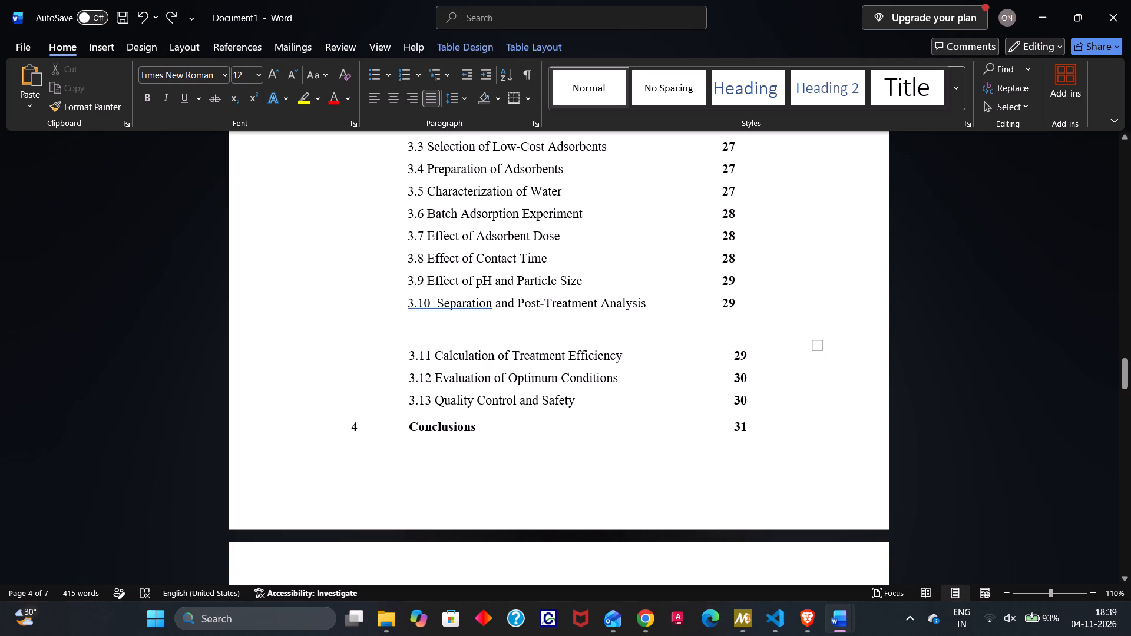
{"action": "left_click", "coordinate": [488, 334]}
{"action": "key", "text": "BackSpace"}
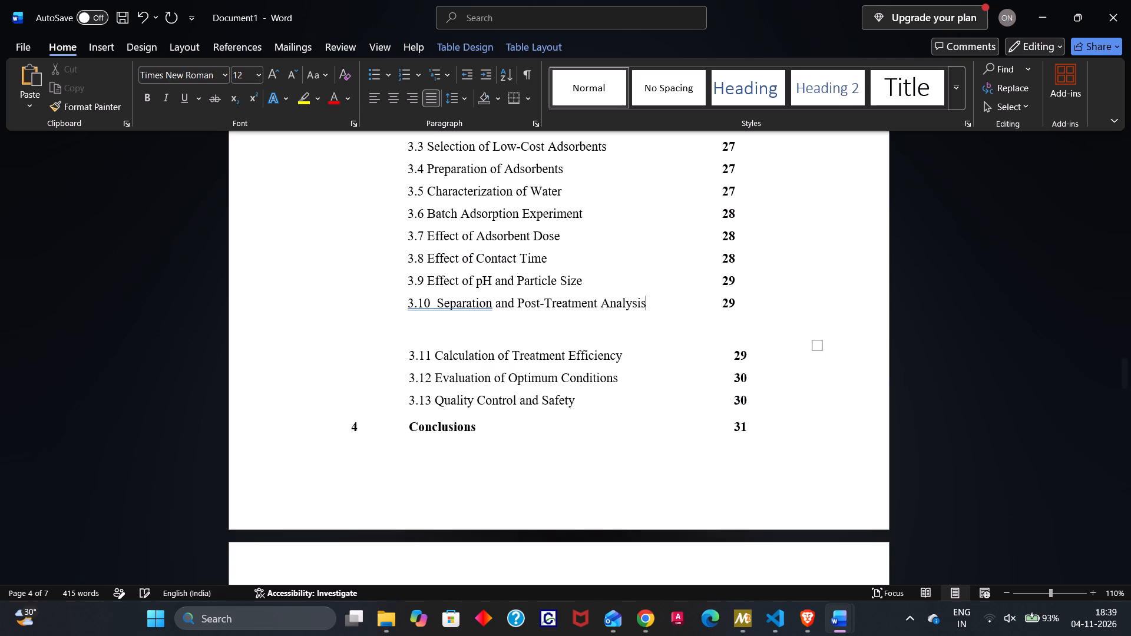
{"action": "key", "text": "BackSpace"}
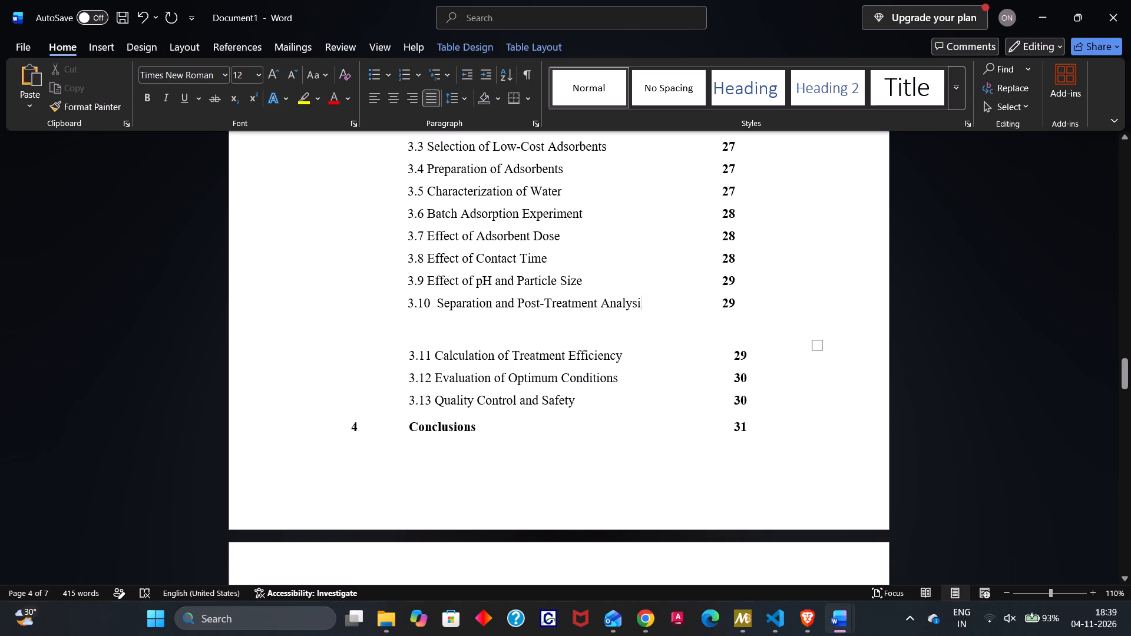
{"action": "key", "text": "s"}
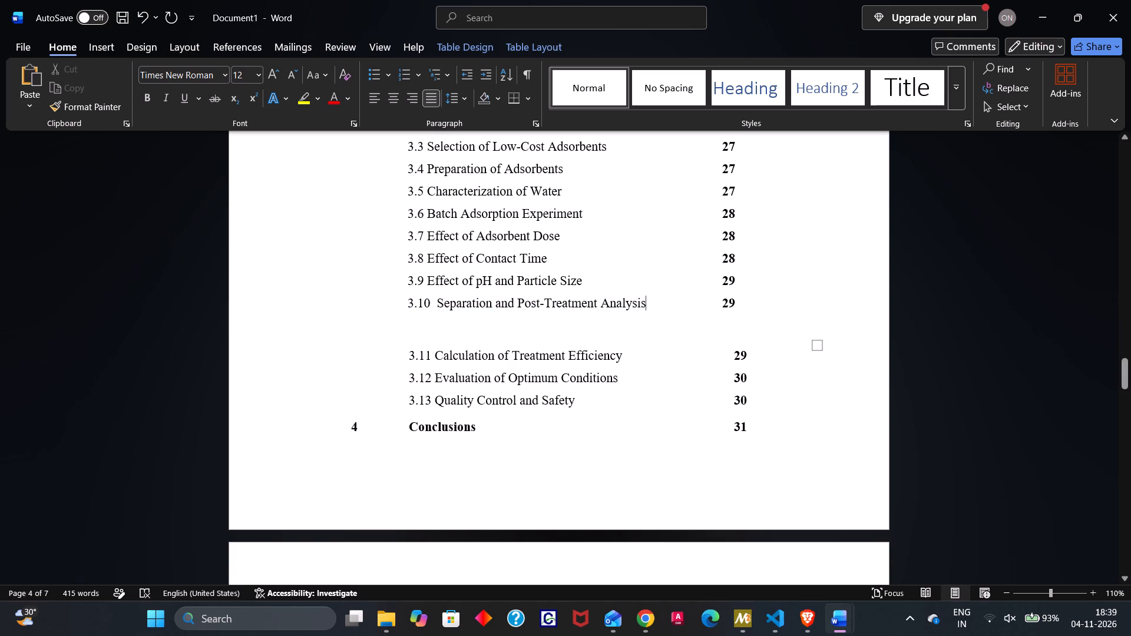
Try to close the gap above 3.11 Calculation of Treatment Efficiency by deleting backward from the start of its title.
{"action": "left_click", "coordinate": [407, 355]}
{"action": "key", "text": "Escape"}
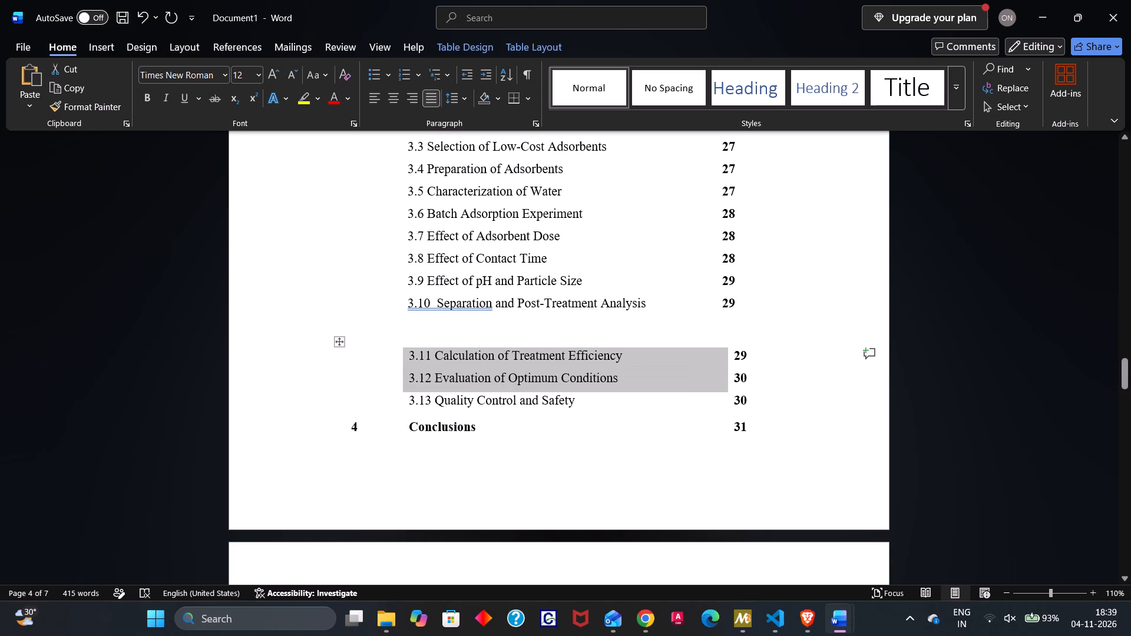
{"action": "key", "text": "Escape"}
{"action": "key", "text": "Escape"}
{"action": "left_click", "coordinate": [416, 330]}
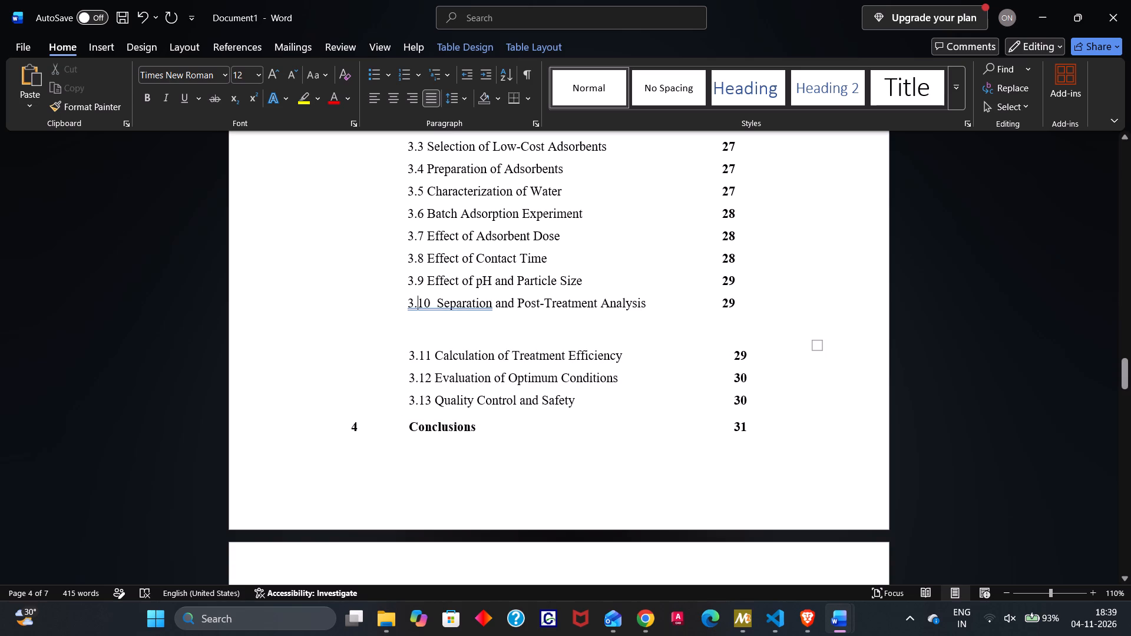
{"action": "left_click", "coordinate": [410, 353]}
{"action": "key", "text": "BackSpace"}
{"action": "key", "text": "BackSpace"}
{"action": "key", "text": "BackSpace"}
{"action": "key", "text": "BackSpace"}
Set everything from the Content heading through the References row to Times New Roman, size 12.
{"action": "scroll", "coordinate": [669, 330], "scroll_direction": "up", "scroll_amount": 1}
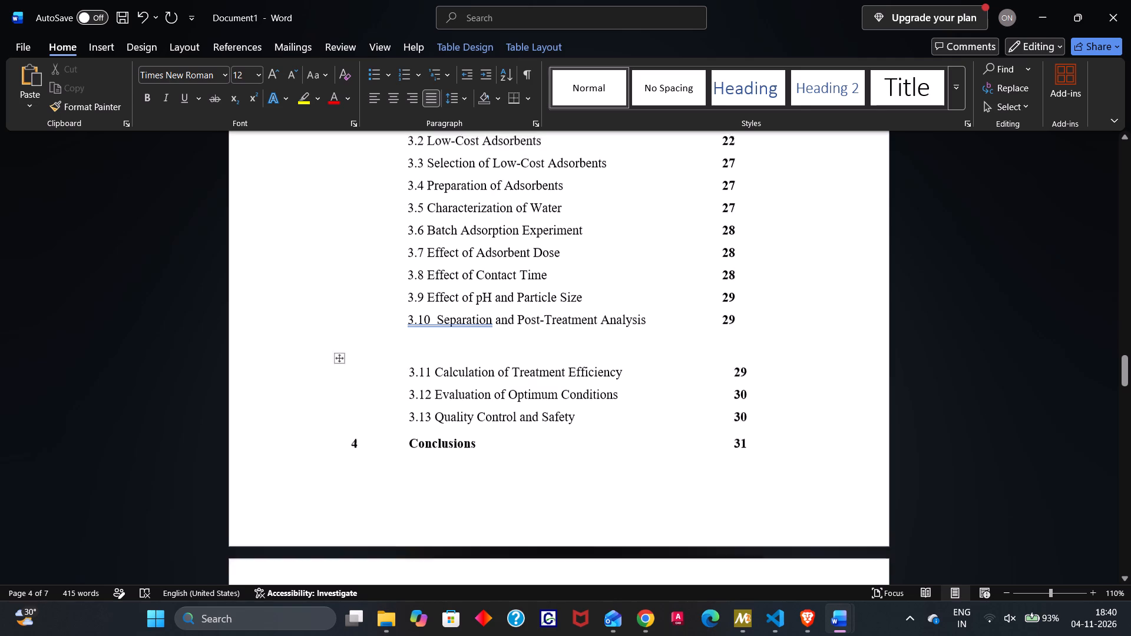
{"action": "scroll", "coordinate": [669, 330], "scroll_direction": "up", "scroll_amount": 2}
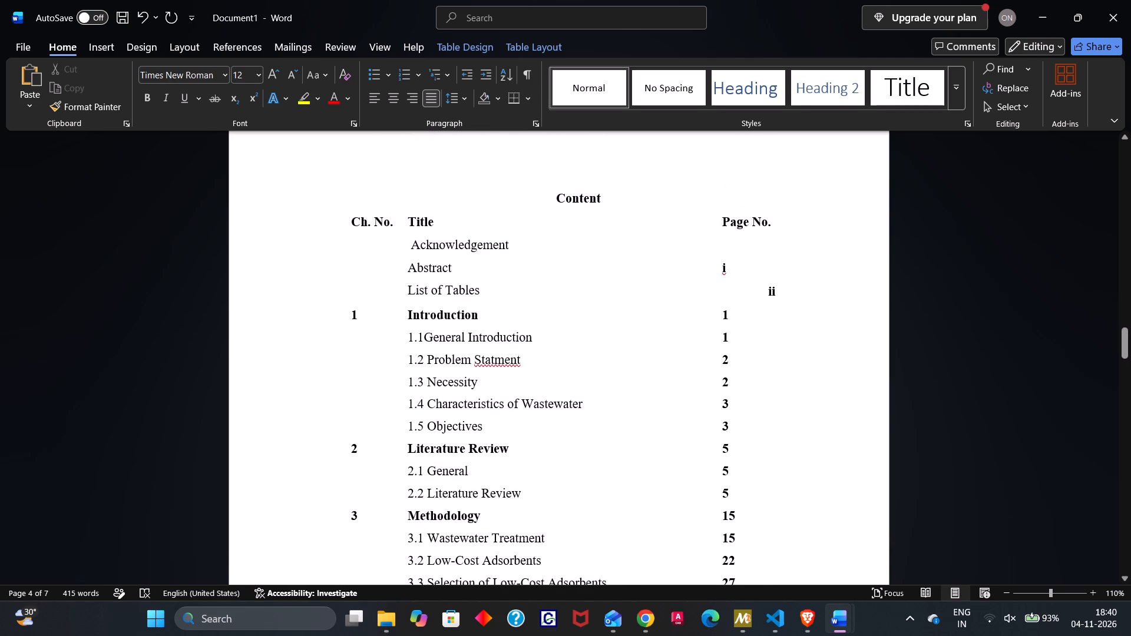
{"action": "scroll", "coordinate": [703, 328], "scroll_direction": "up", "scroll_amount": 3}
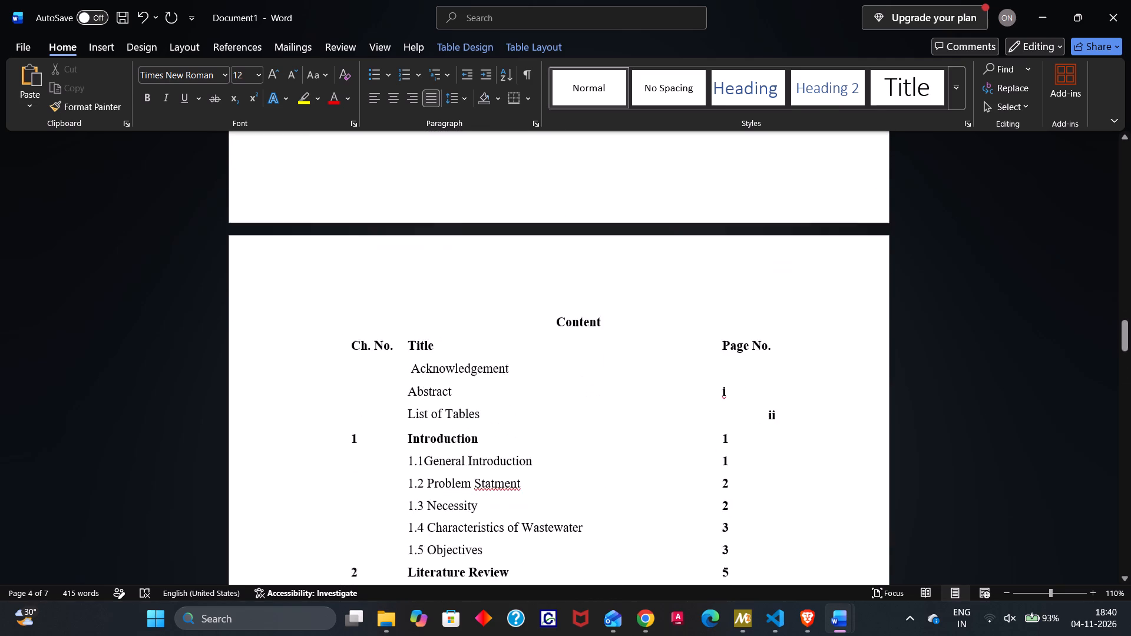
{"action": "scroll", "coordinate": [703, 328], "scroll_direction": "up", "scroll_amount": 2}
{"action": "scroll", "coordinate": [703, 328], "scroll_direction": "down", "scroll_amount": 1}
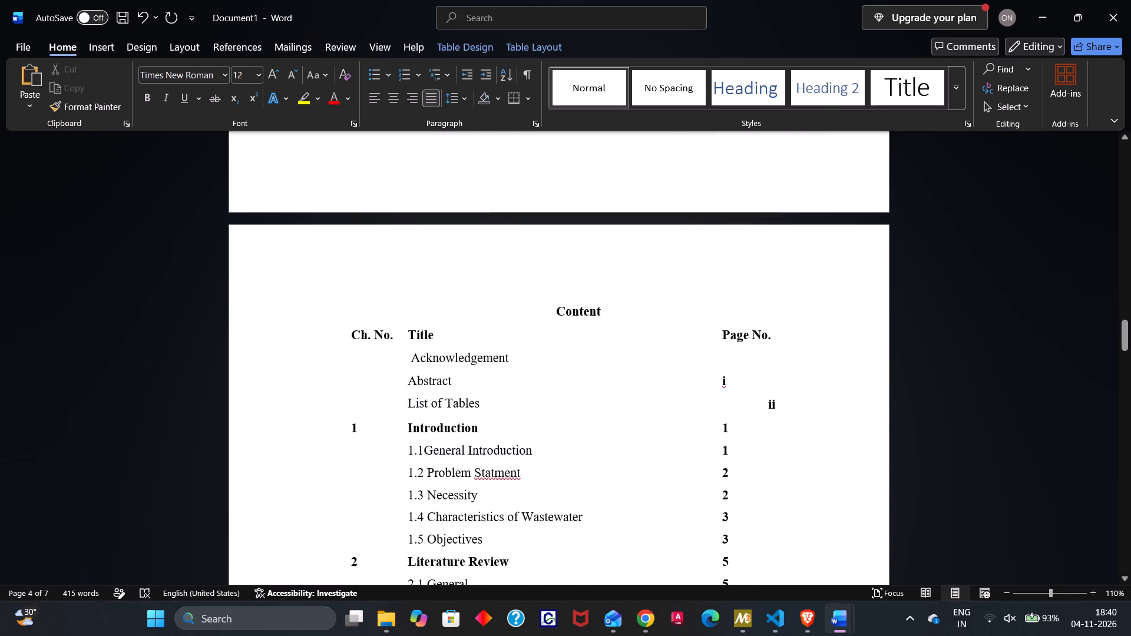
{"action": "scroll", "coordinate": [703, 328], "scroll_direction": "down", "scroll_amount": 2}
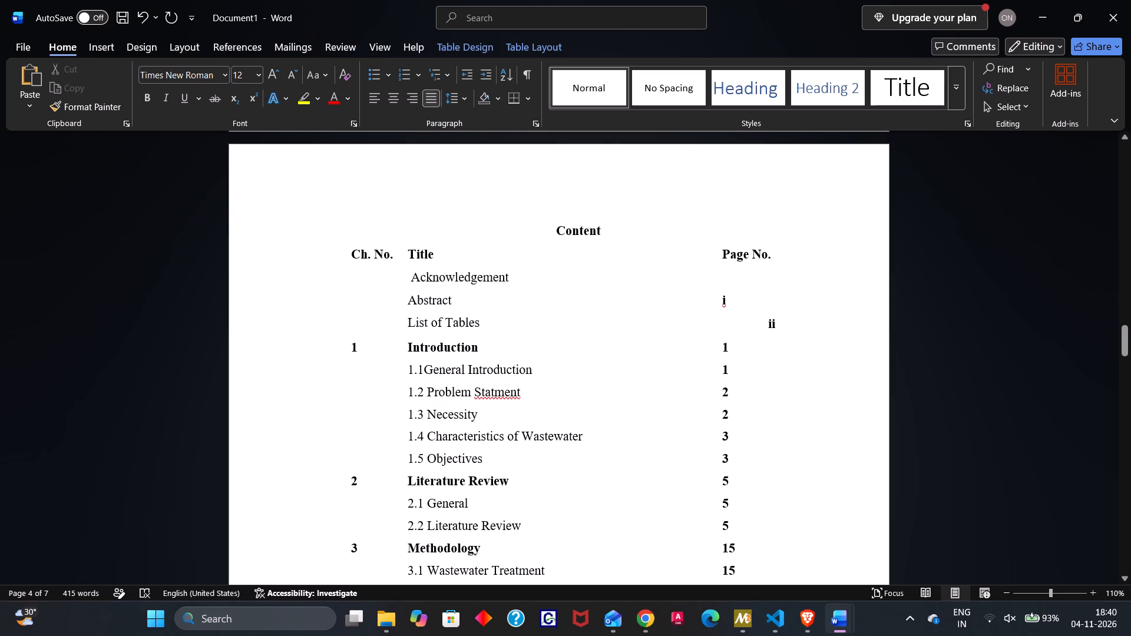
{"action": "left_click_drag", "start_coordinate": [530, 226], "coordinate": [594, 260]}
{"action": "left_click_drag", "start_coordinate": [594, 260], "coordinate": [650, 549]}
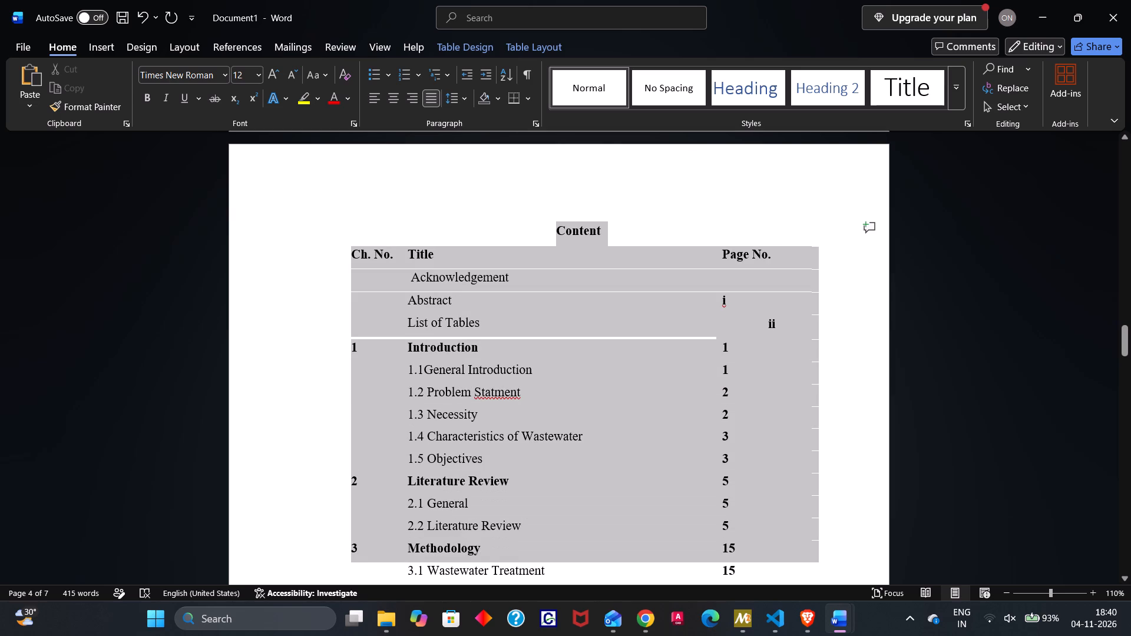
{"action": "left_click_drag", "start_coordinate": [650, 549], "coordinate": [660, 635]}
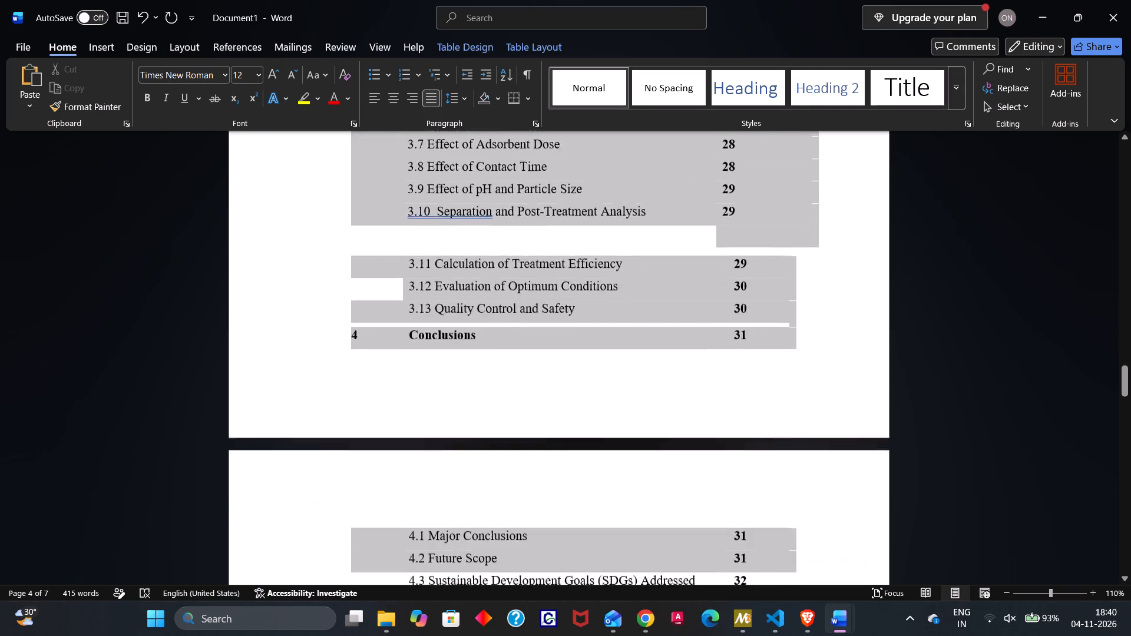
{"action": "left_click_drag", "start_coordinate": [660, 635], "coordinate": [633, 480]}
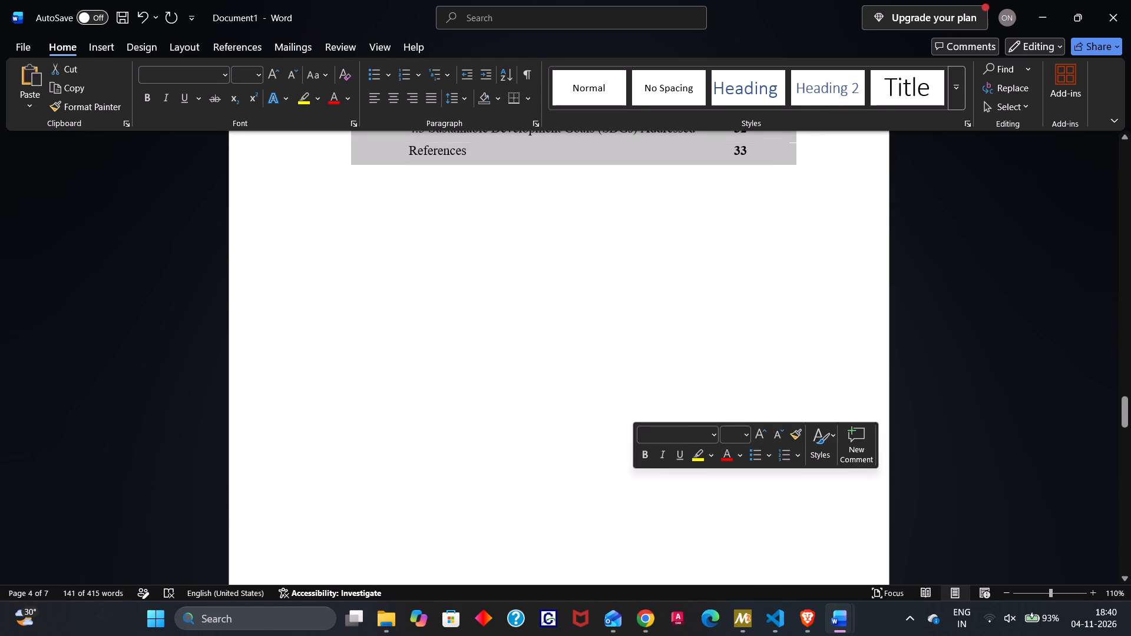
{"action": "left_click", "coordinate": [223, 71]}
{"action": "left_click", "coordinate": [217, 175]}
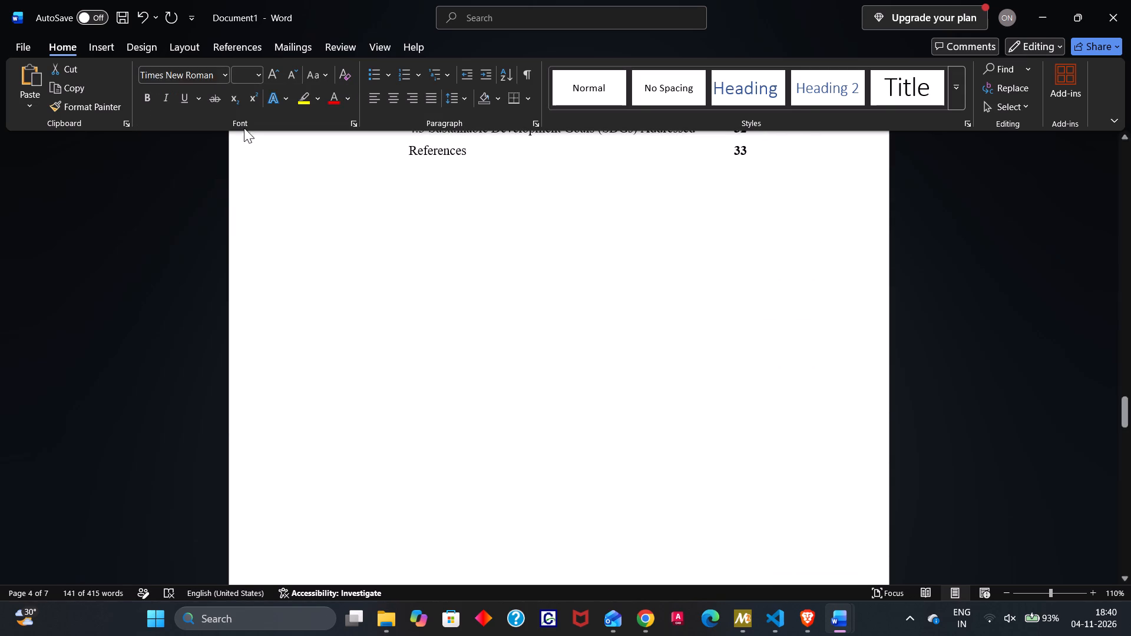
{"action": "left_click", "coordinate": [259, 72]}
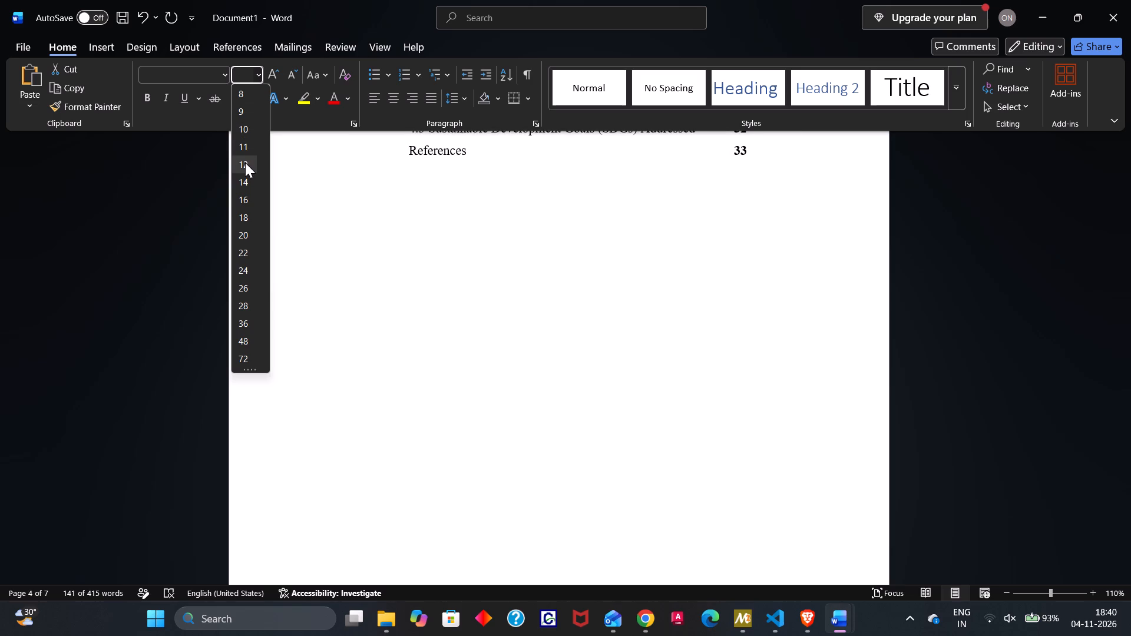
{"action": "left_click", "coordinate": [245, 163]}
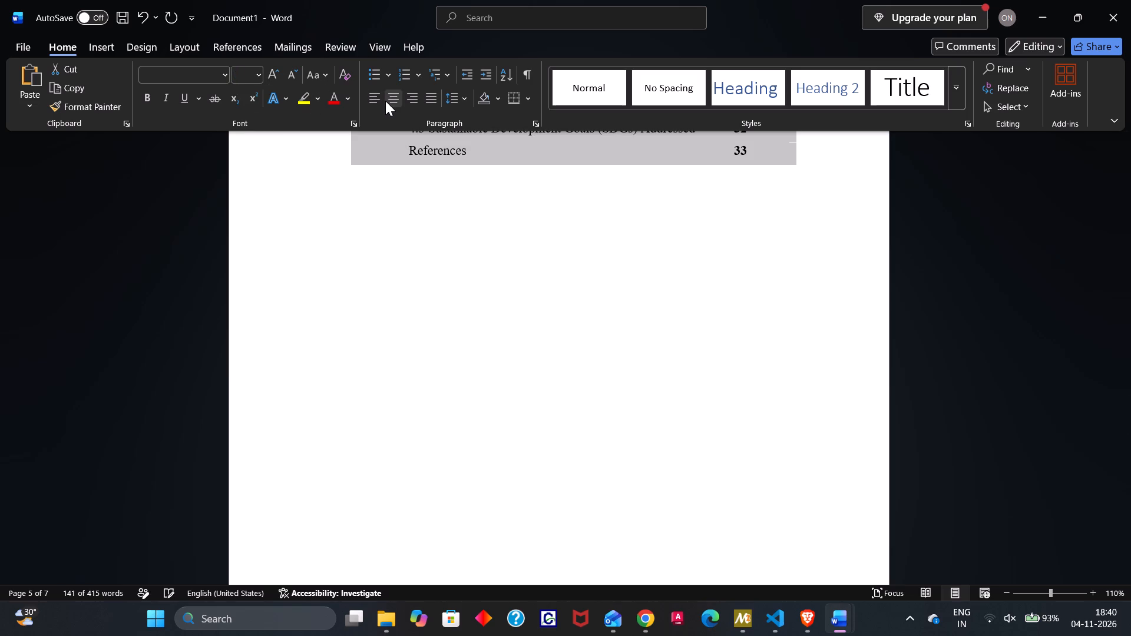
Center-align the Content heading and all contents table rows through References.
{"action": "left_click", "coordinate": [388, 101]}
{"action": "scroll", "coordinate": [386, 168], "scroll_direction": "up", "scroll_amount": 2}
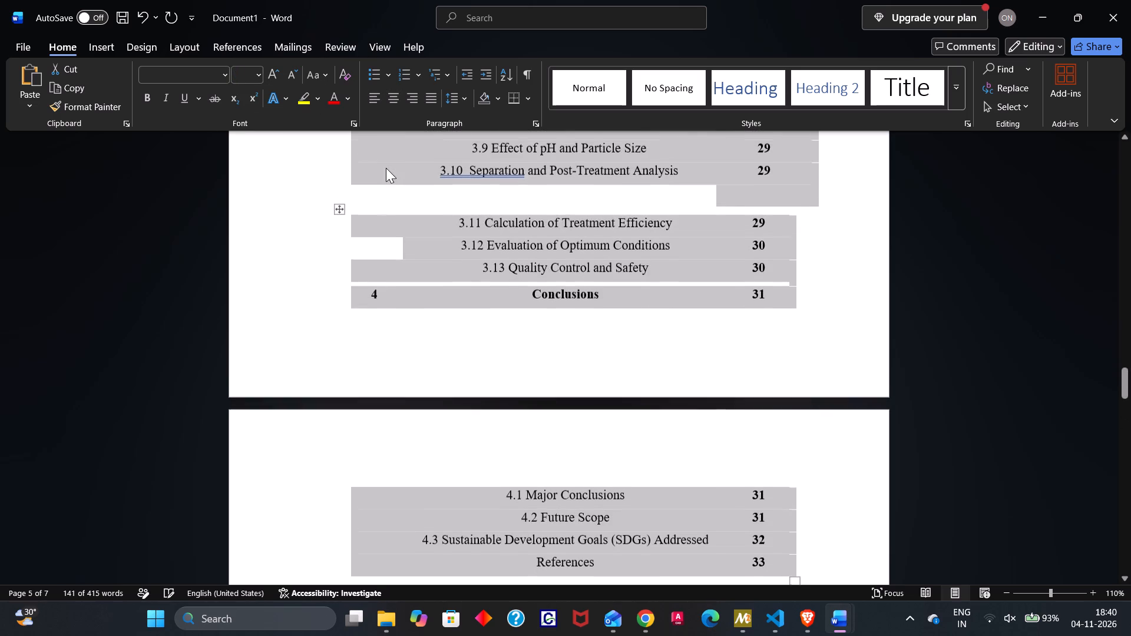
{"action": "scroll", "coordinate": [386, 168], "scroll_direction": "up", "scroll_amount": 3}
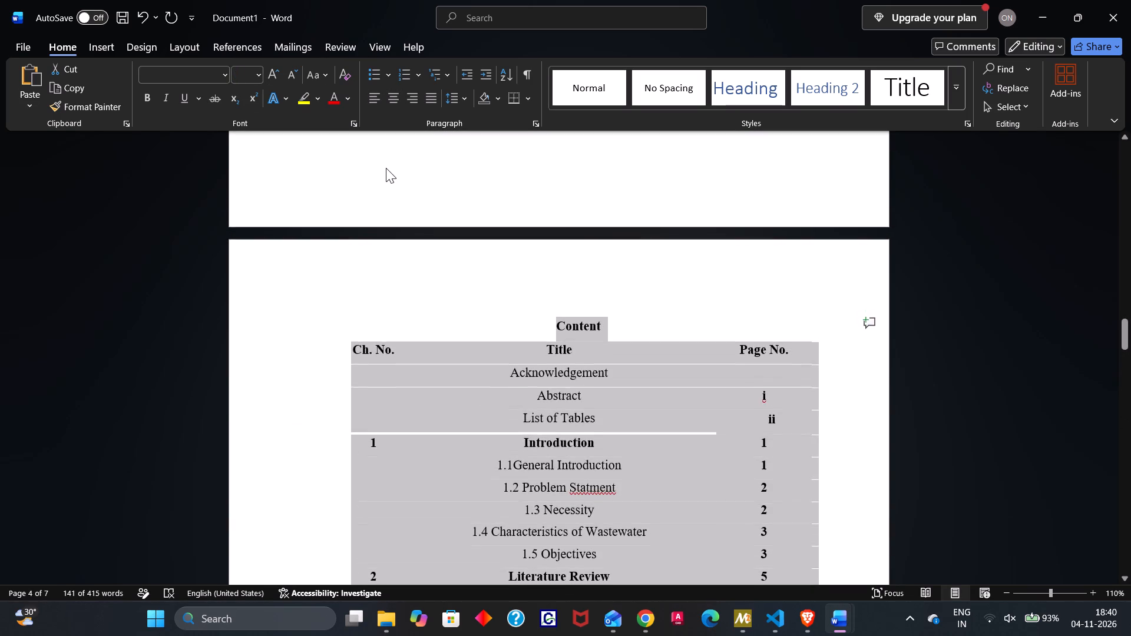
{"action": "left_click", "coordinate": [447, 213]}
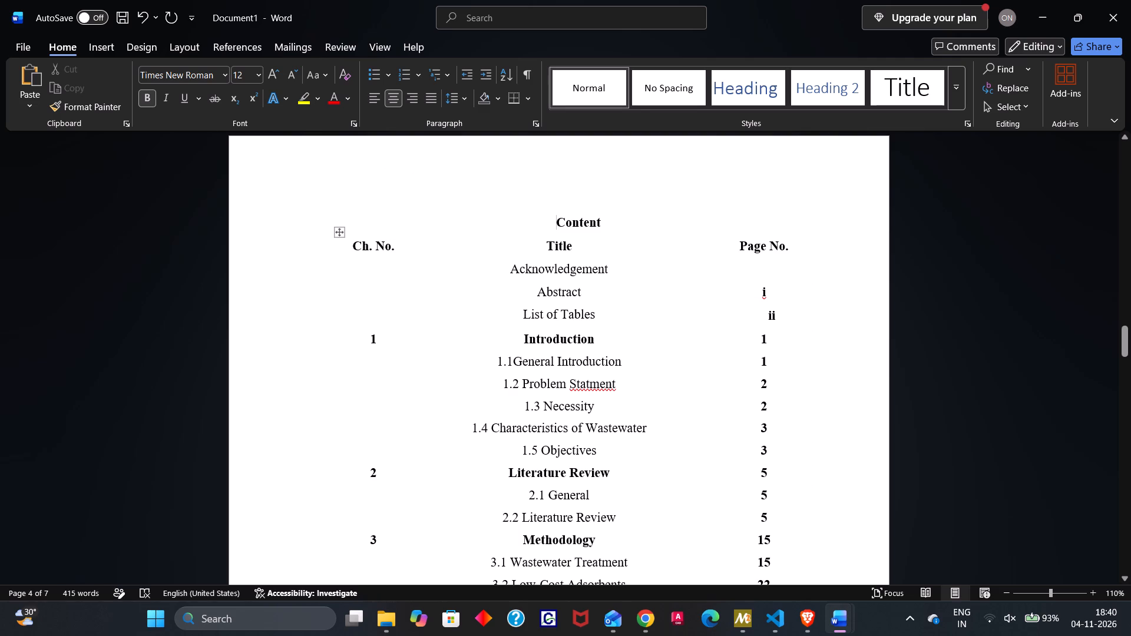
Left-align the contents rows from the Ch. No., Title and Page No. header through 3.13 Quality Control and Safety.
{"action": "left_click_drag", "start_coordinate": [540, 244], "coordinate": [585, 367]}
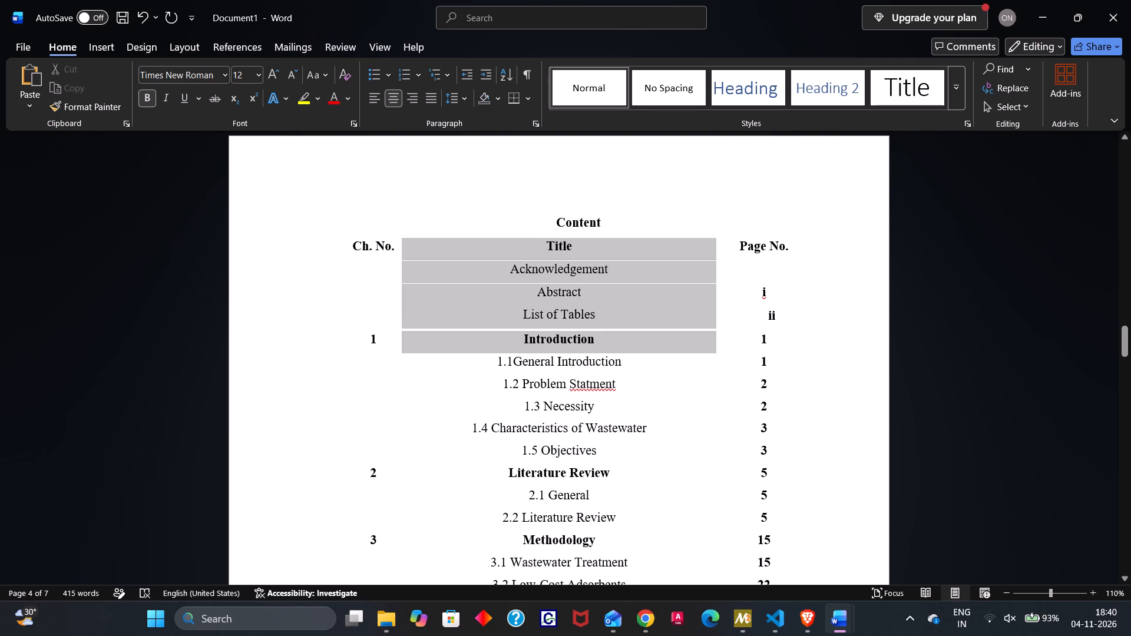
{"action": "left_click_drag", "start_coordinate": [585, 367], "coordinate": [596, 605]}
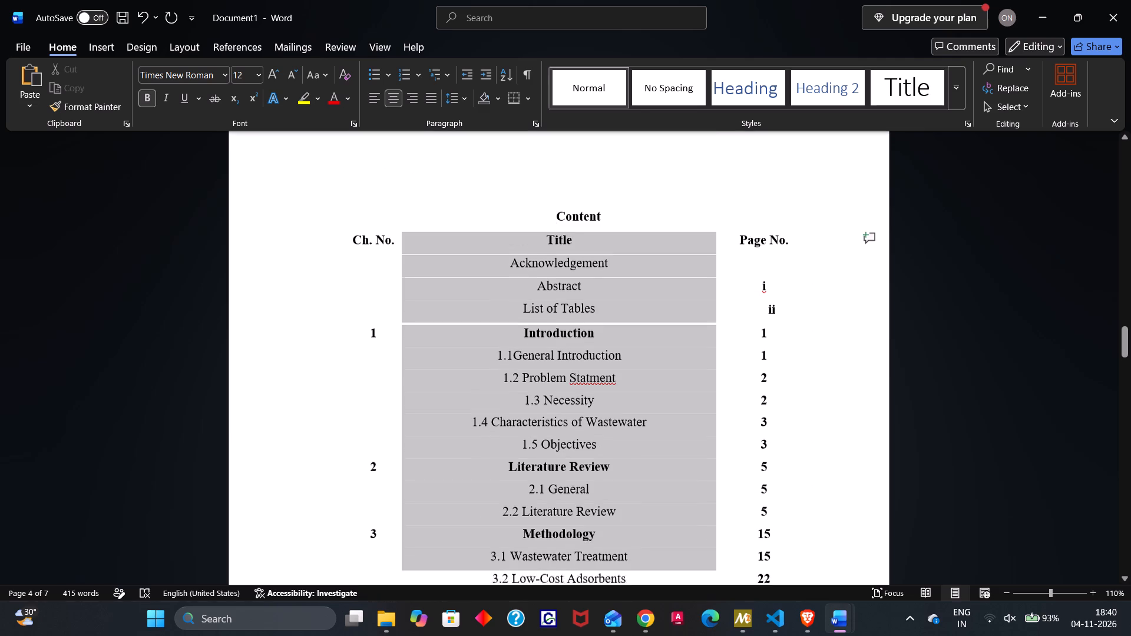
{"action": "left_click_drag", "start_coordinate": [596, 605], "coordinate": [593, 545]}
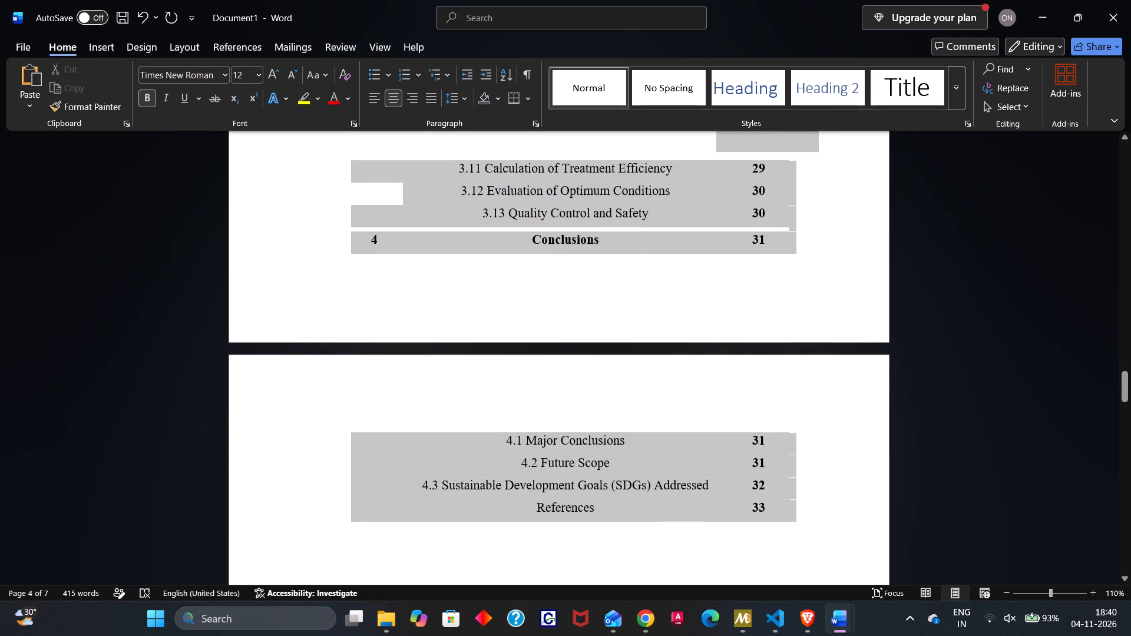
{"action": "left_click_drag", "start_coordinate": [593, 545], "coordinate": [550, 310]}
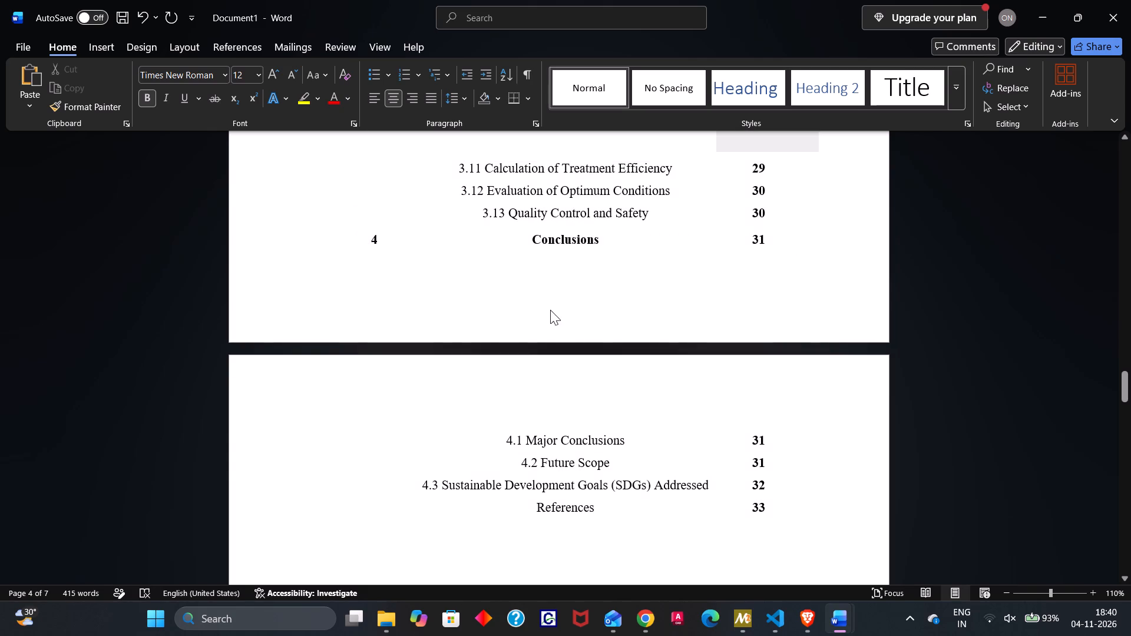
{"action": "left_click_drag", "start_coordinate": [550, 310], "coordinate": [535, 234]}
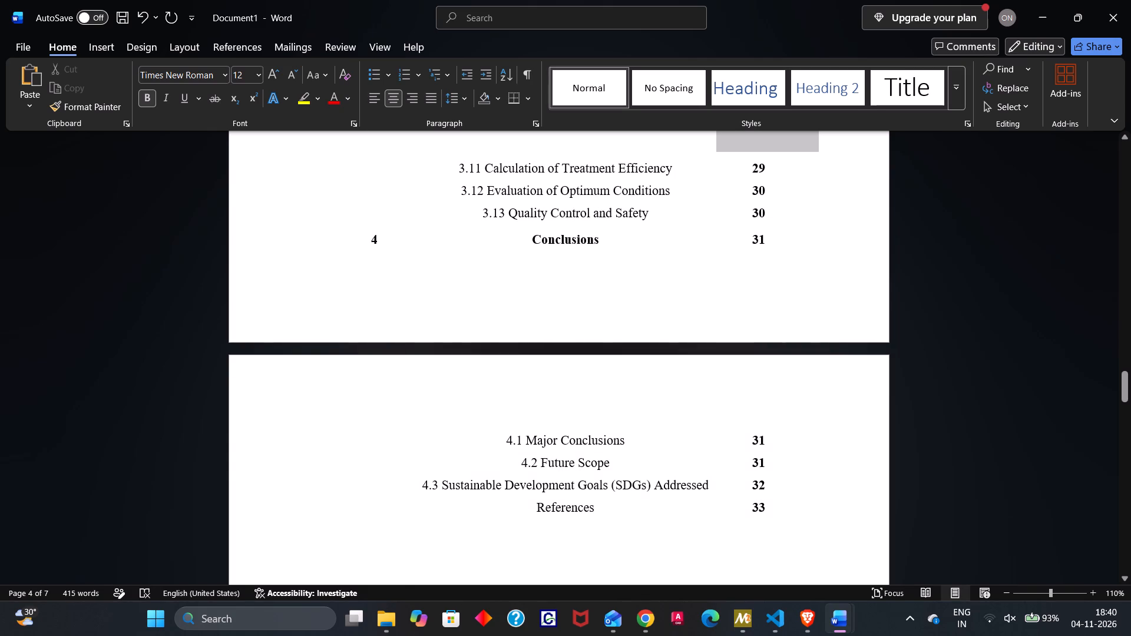
{"action": "left_click_drag", "start_coordinate": [535, 234], "coordinate": [544, 225]}
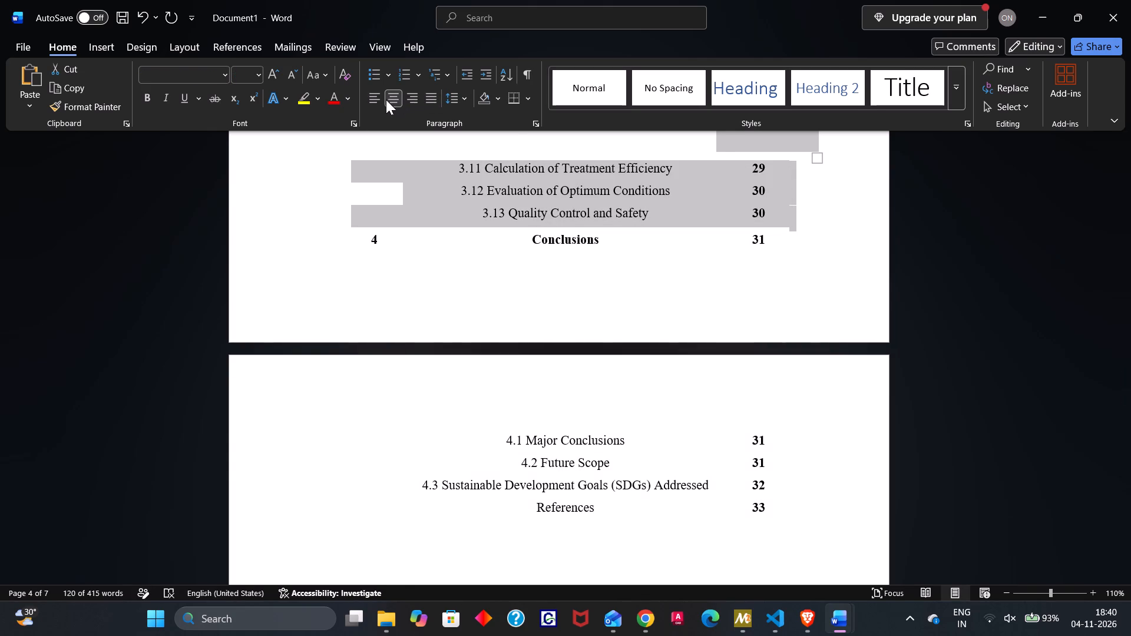
{"action": "left_click", "coordinate": [378, 98]}
{"action": "scroll", "coordinate": [477, 227], "scroll_direction": "up", "scroll_amount": 2}
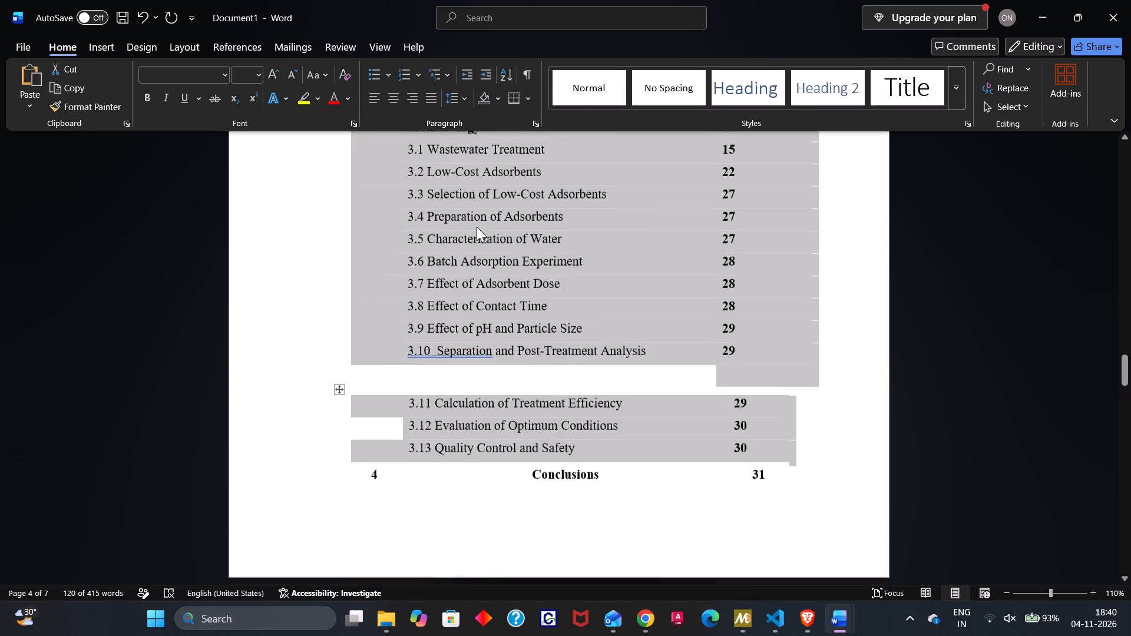
{"action": "scroll", "coordinate": [477, 227], "scroll_direction": "up", "scroll_amount": 2}
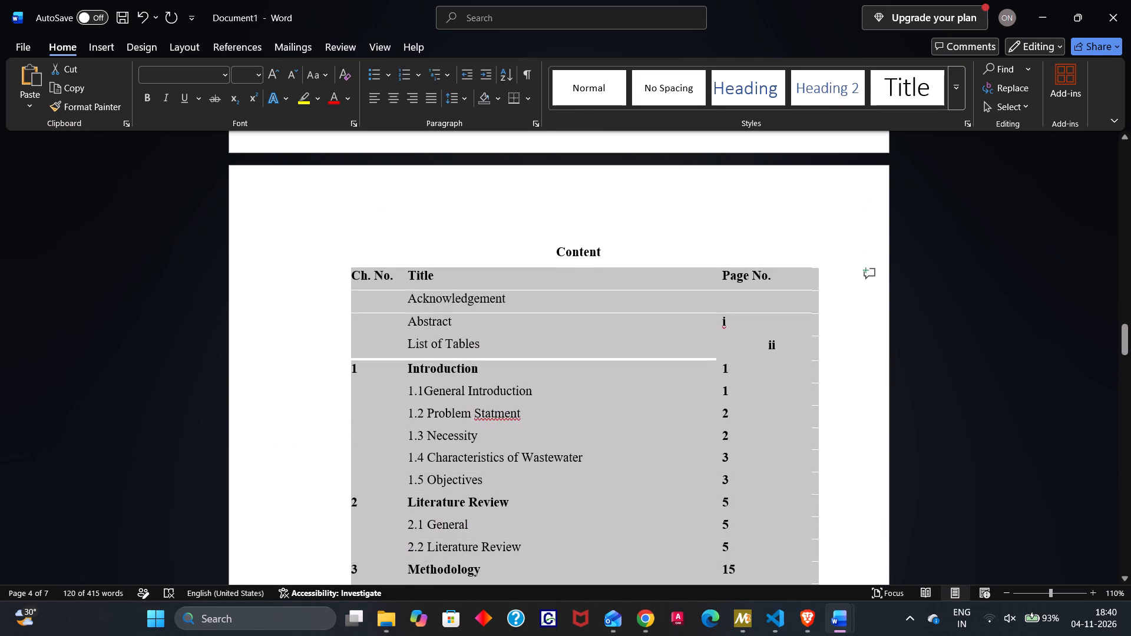
{"action": "left_click", "coordinate": [477, 227]}
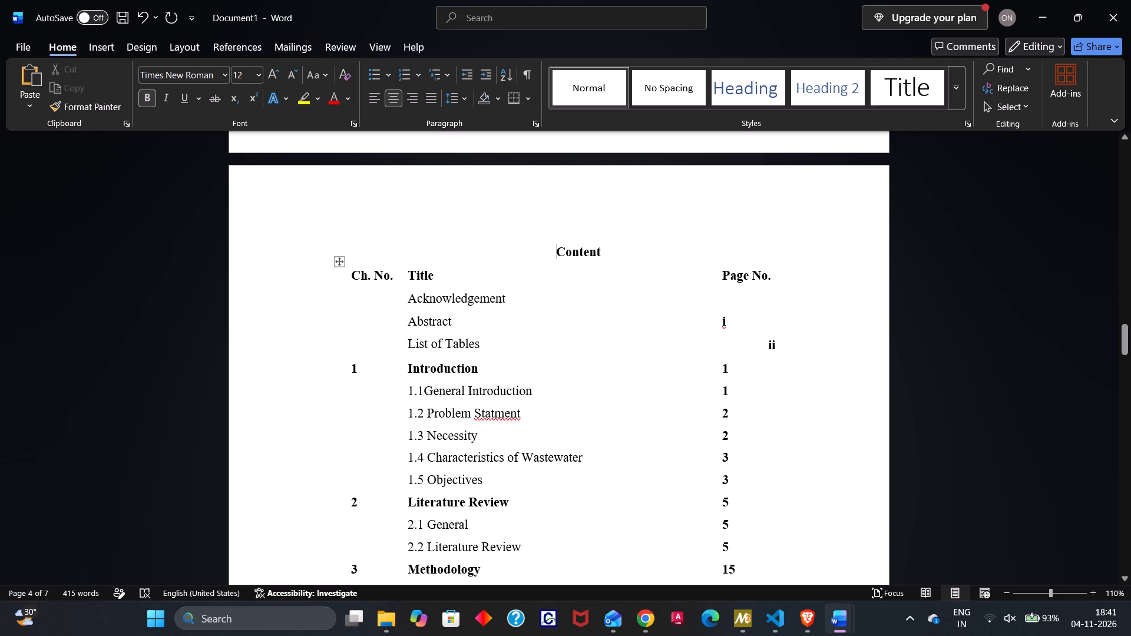
Adjust the border between the Ch. No. and Title columns of the main contents table, keeping Ch. No. on one line.
{"action": "left_click_drag", "start_coordinate": [400, 286], "coordinate": [391, 284]}
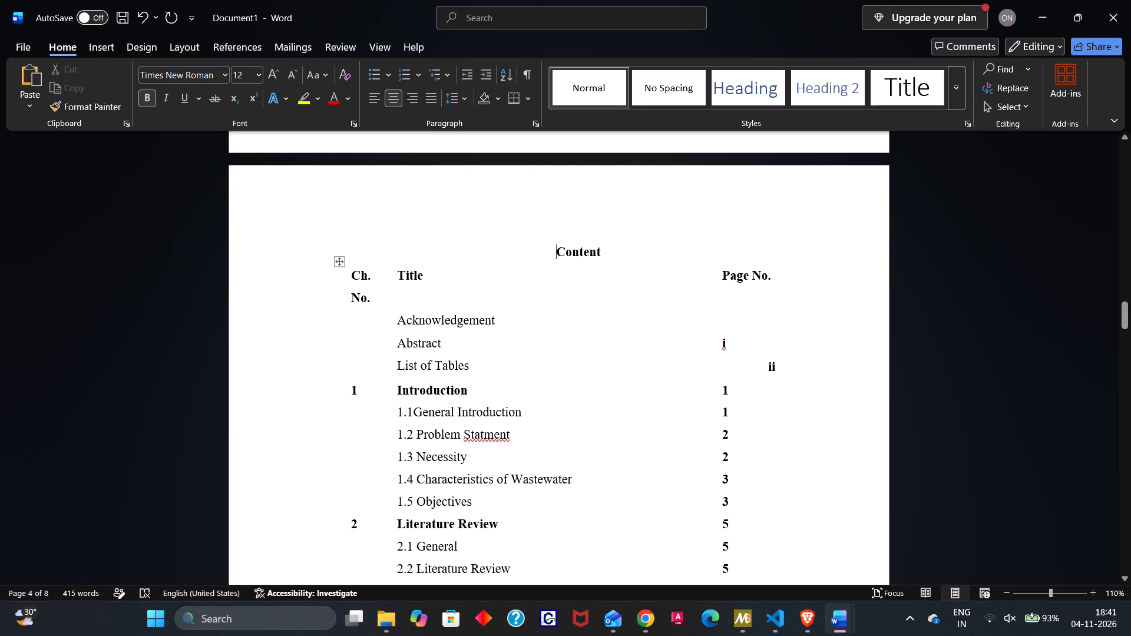
{"action": "scroll", "coordinate": [389, 314], "scroll_direction": "down", "scroll_amount": 1}
{"action": "scroll", "coordinate": [389, 314], "scroll_direction": "right", "scroll_amount": 1}
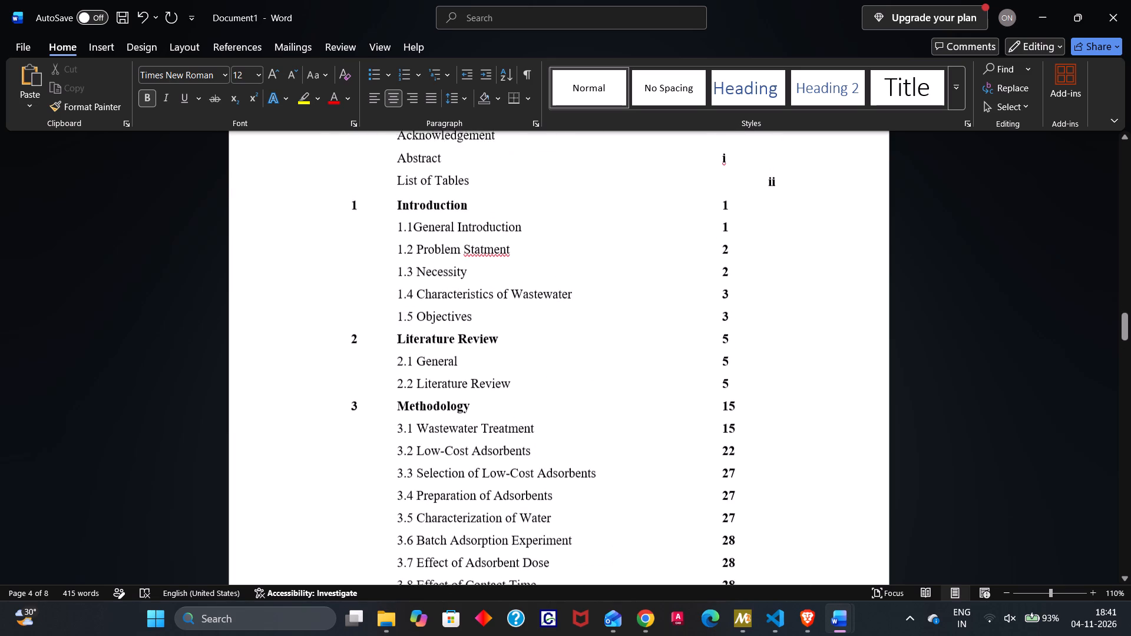
{"action": "scroll", "coordinate": [389, 314], "scroll_direction": "up", "scroll_amount": 1}
{"action": "scroll", "coordinate": [389, 314], "scroll_direction": "right", "scroll_amount": 4}
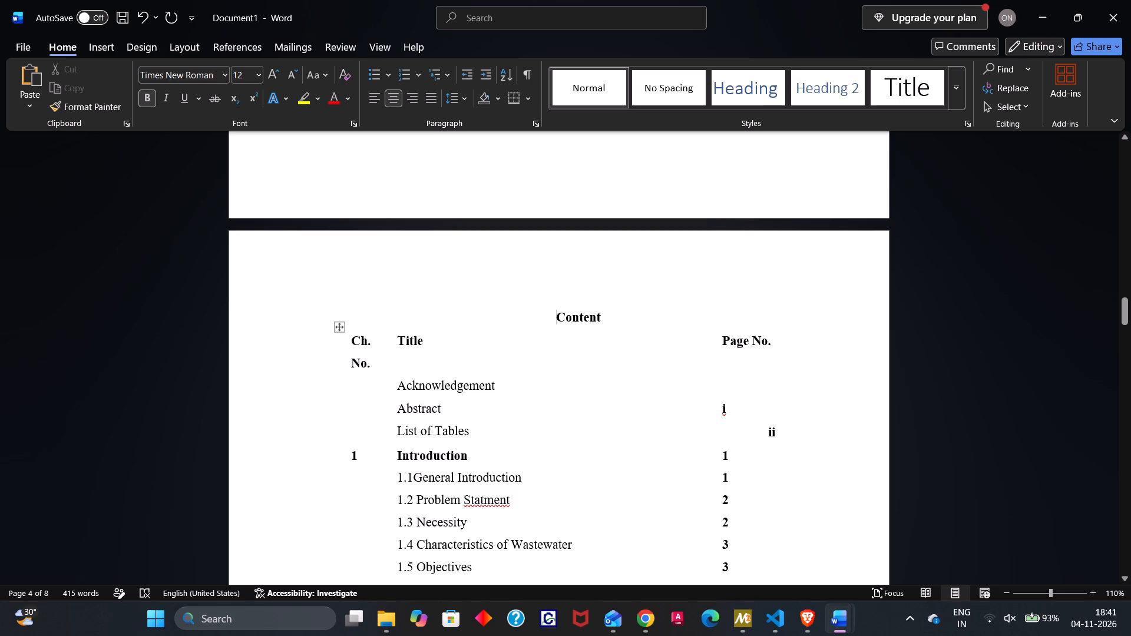
{"action": "left_click_drag", "start_coordinate": [391, 355], "coordinate": [396, 352]}
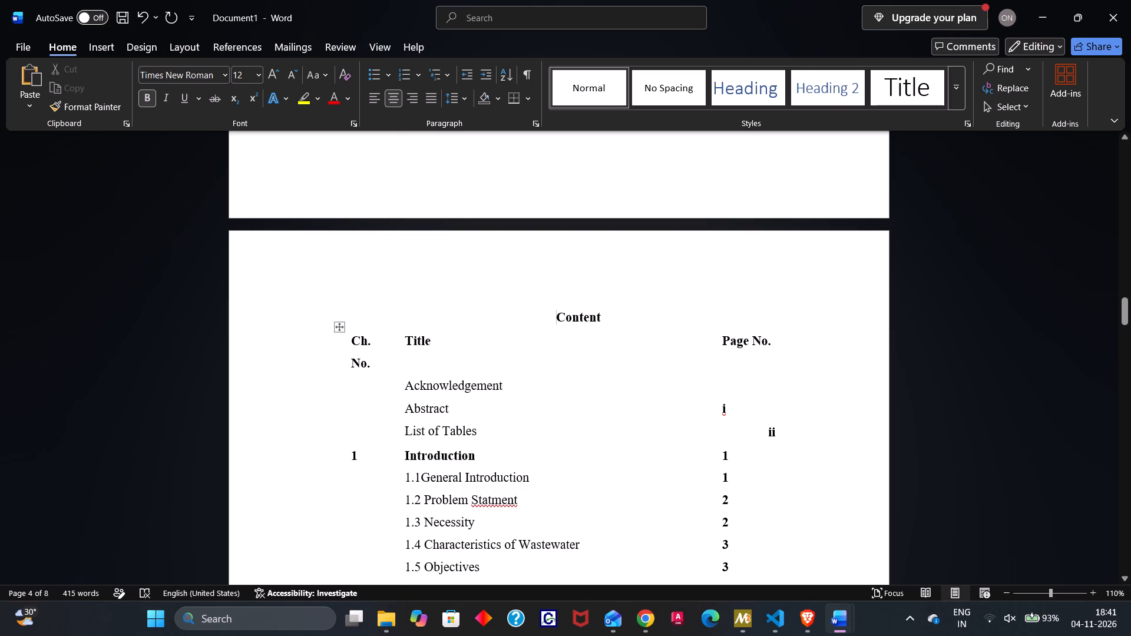
{"action": "left_click_drag", "start_coordinate": [397, 359], "coordinate": [408, 355]}
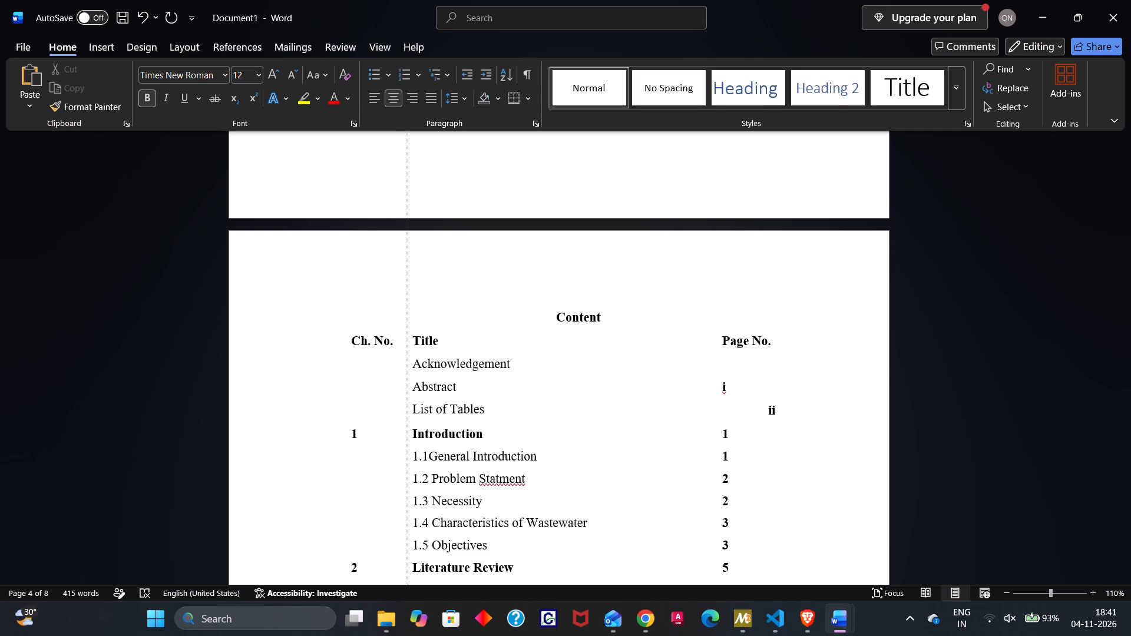
{"action": "left_click_drag", "start_coordinate": [408, 355], "coordinate": [400, 359]}
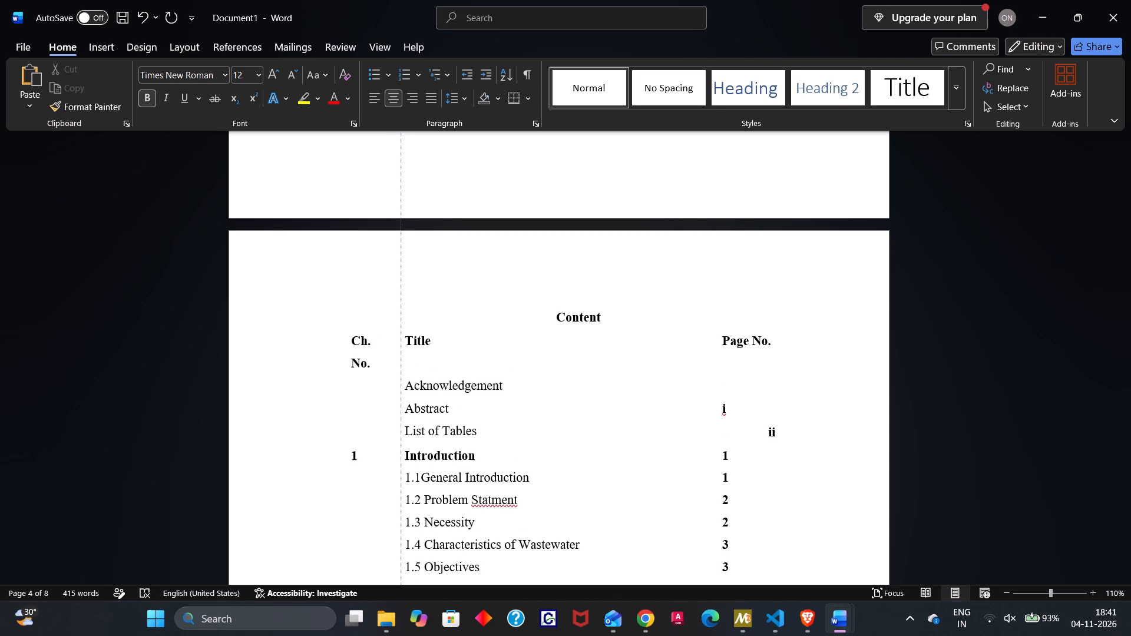
{"action": "left_click_drag", "start_coordinate": [400, 359], "coordinate": [404, 359]}
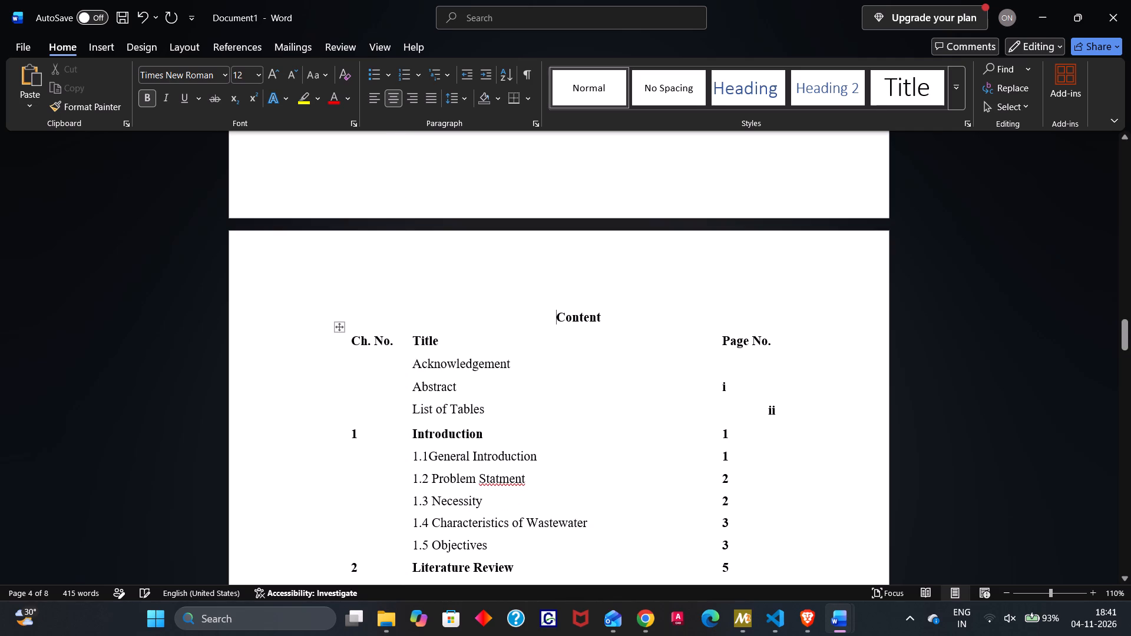
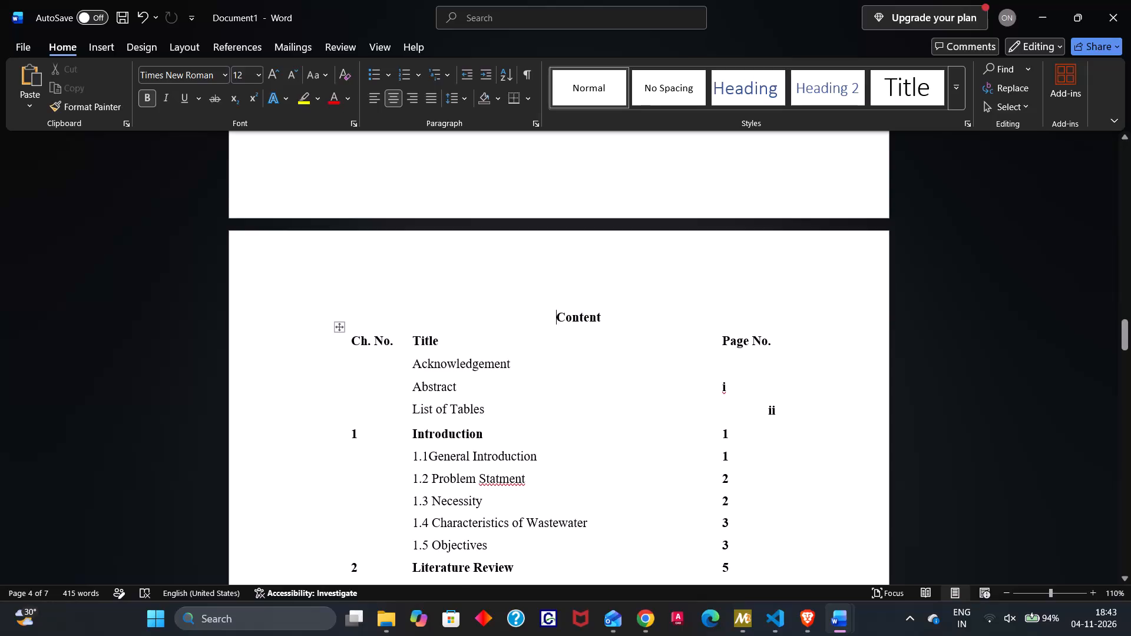
Center-align the page numbers in the main contents table from the Abstract row through 3.10 Separation and Post-Treatment Analysis.
{"action": "scroll", "coordinate": [699, 416], "scroll_direction": "down", "scroll_amount": 1}
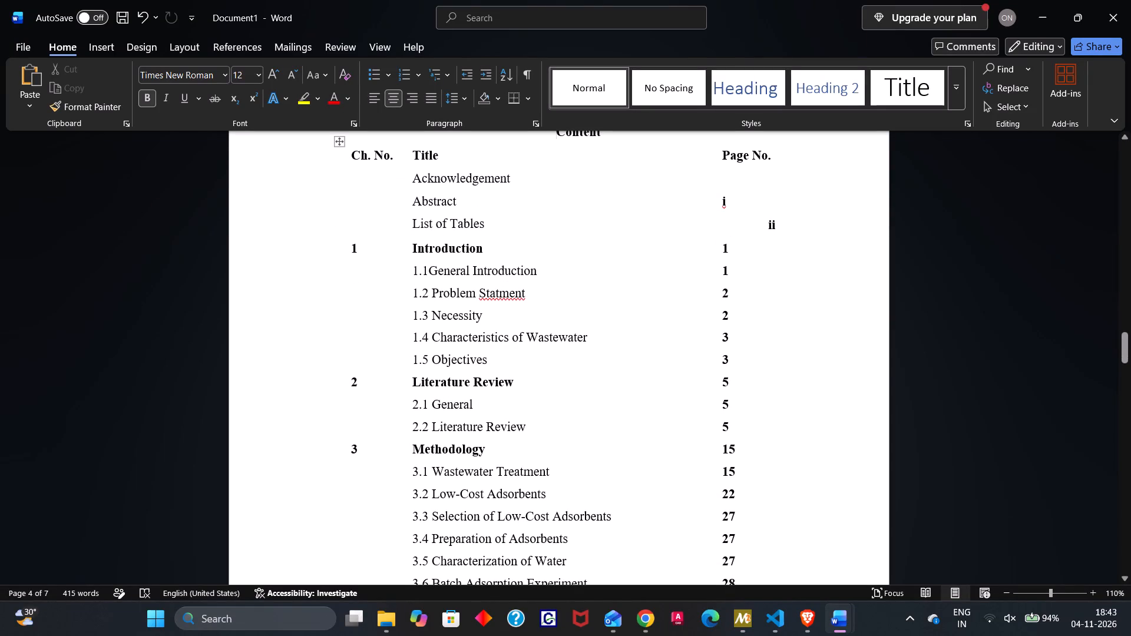
{"action": "left_click_drag", "start_coordinate": [723, 206], "coordinate": [762, 448]}
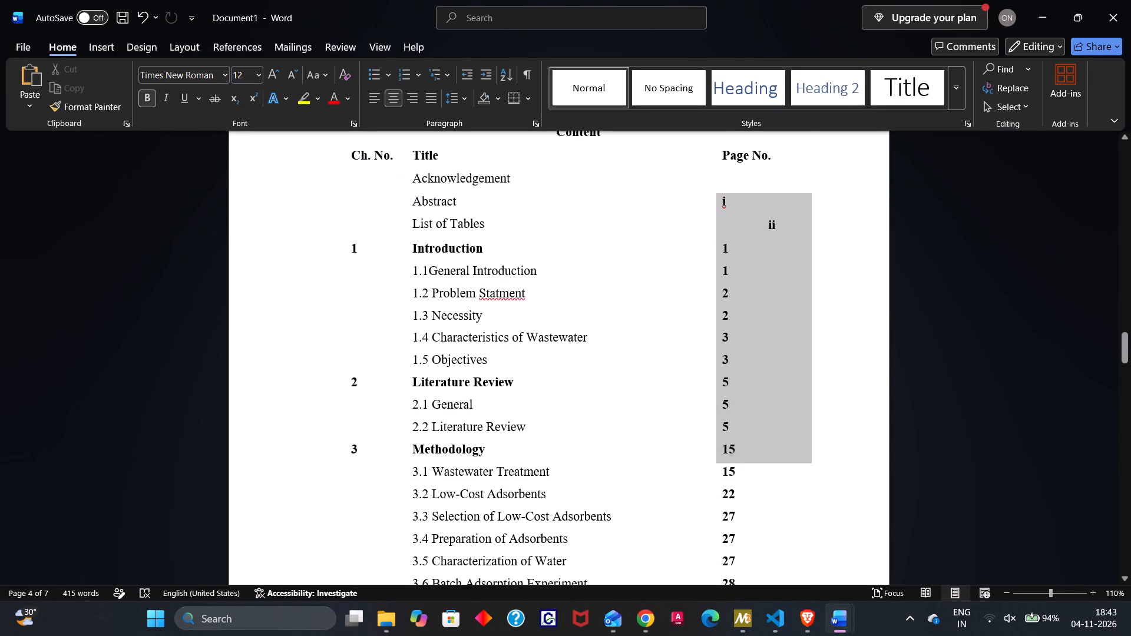
{"action": "left_click_drag", "start_coordinate": [762, 448], "coordinate": [773, 575]}
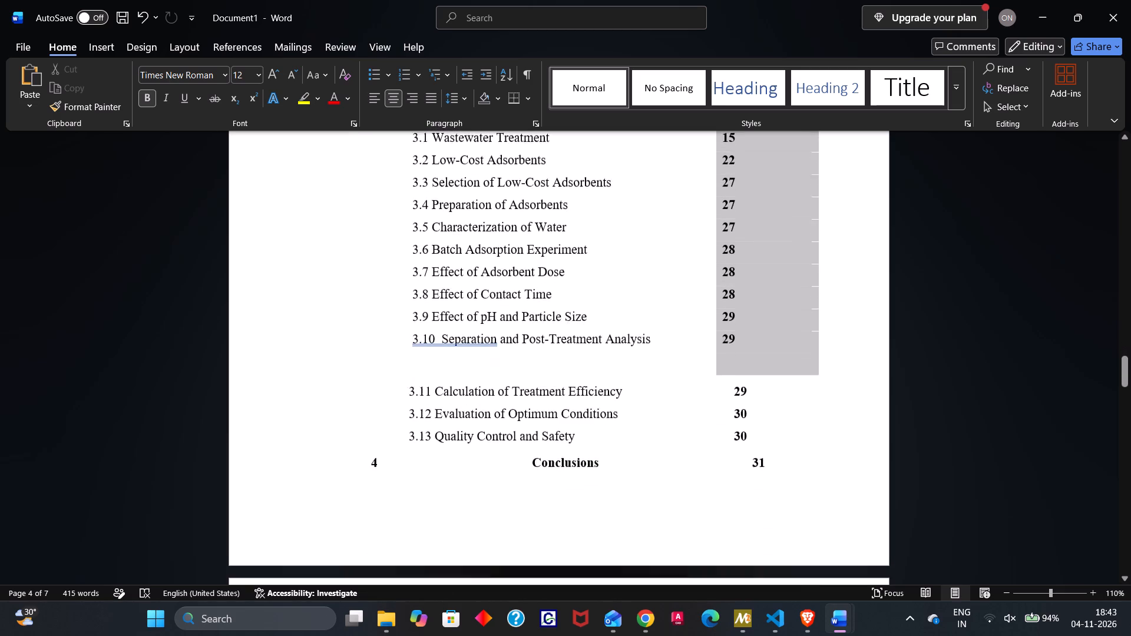
{"action": "left_click_drag", "start_coordinate": [773, 575], "coordinate": [772, 525]}
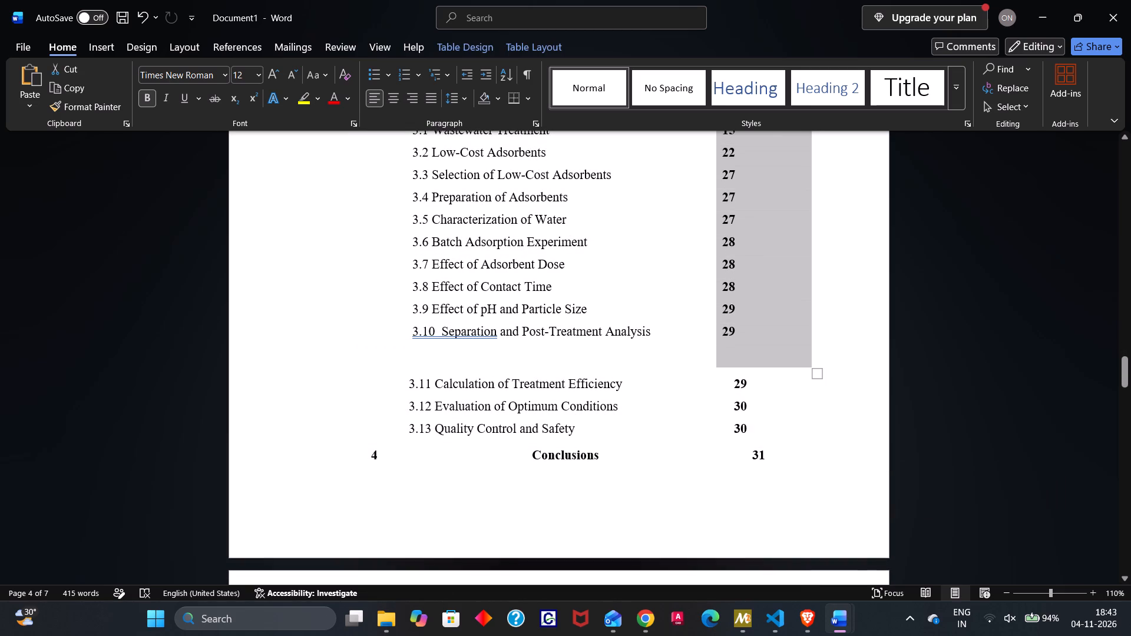
{"action": "left_click", "coordinate": [396, 99]}
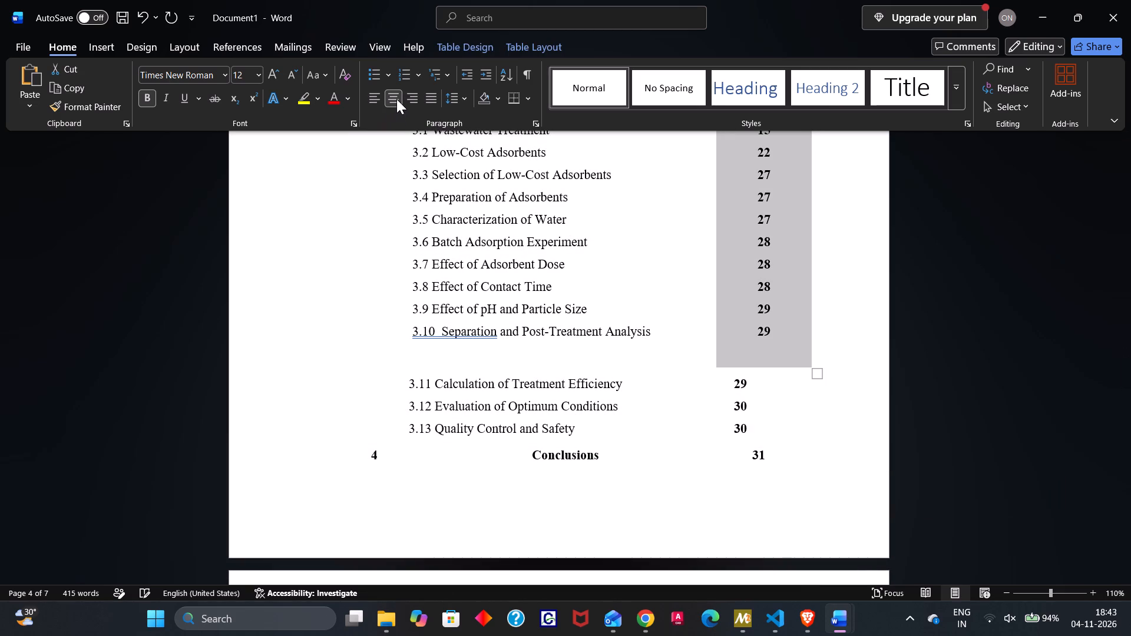
{"action": "scroll", "coordinate": [594, 281], "scroll_direction": "up", "scroll_amount": 2}
{"action": "scroll", "coordinate": [594, 281], "scroll_direction": "right", "scroll_amount": 1}
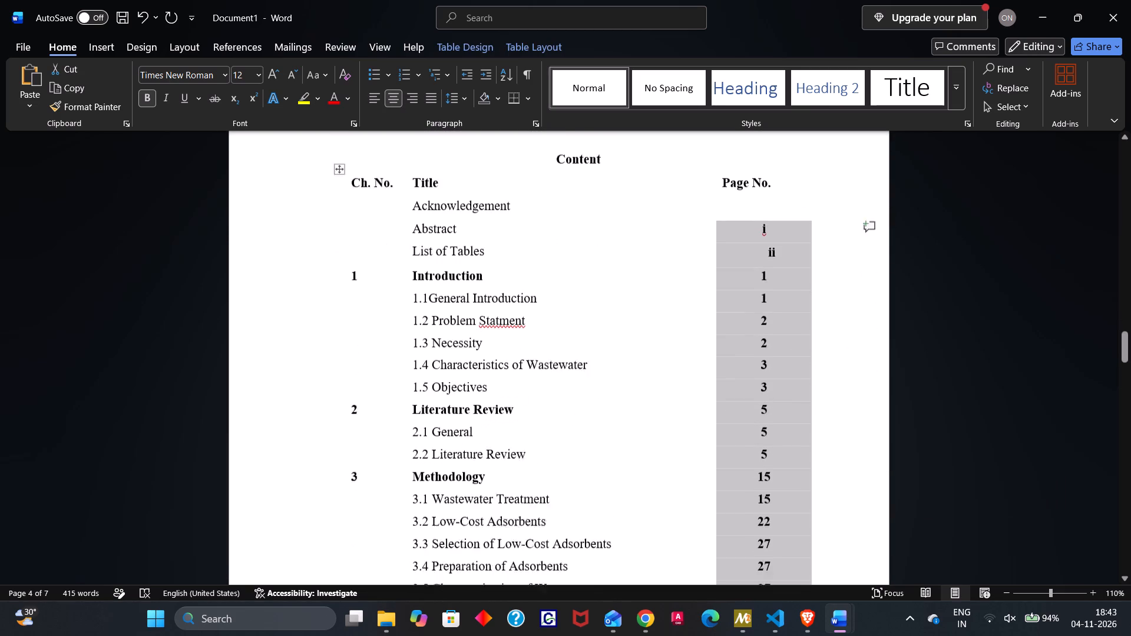
{"action": "scroll", "coordinate": [594, 281], "scroll_direction": "right", "scroll_amount": 1}
{"action": "left_click", "coordinate": [795, 267]}
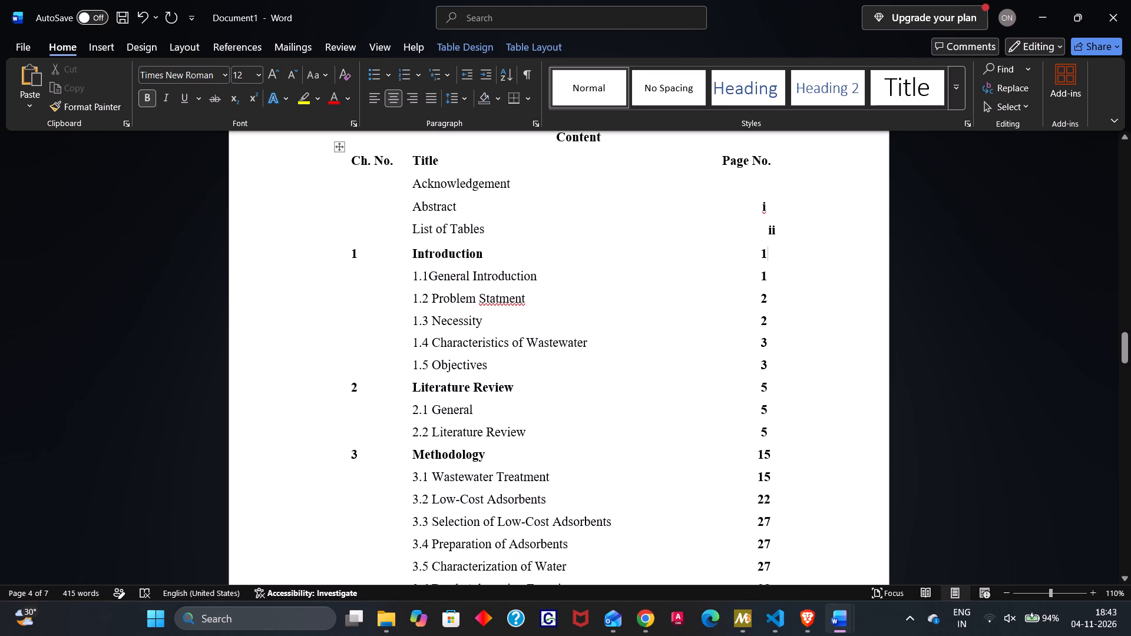
Remove the indent before page number ii in the List of Tables row and pad it with spaces to line up under i.
{"action": "left_click", "coordinate": [765, 233]}
{"action": "key", "text": "BackSpace"}
{"action": "key", "text": "BackSpace"}
{"action": "key", "text": "space"}
{"action": "key", "text": "space"}
{"action": "key", "text": "space"}
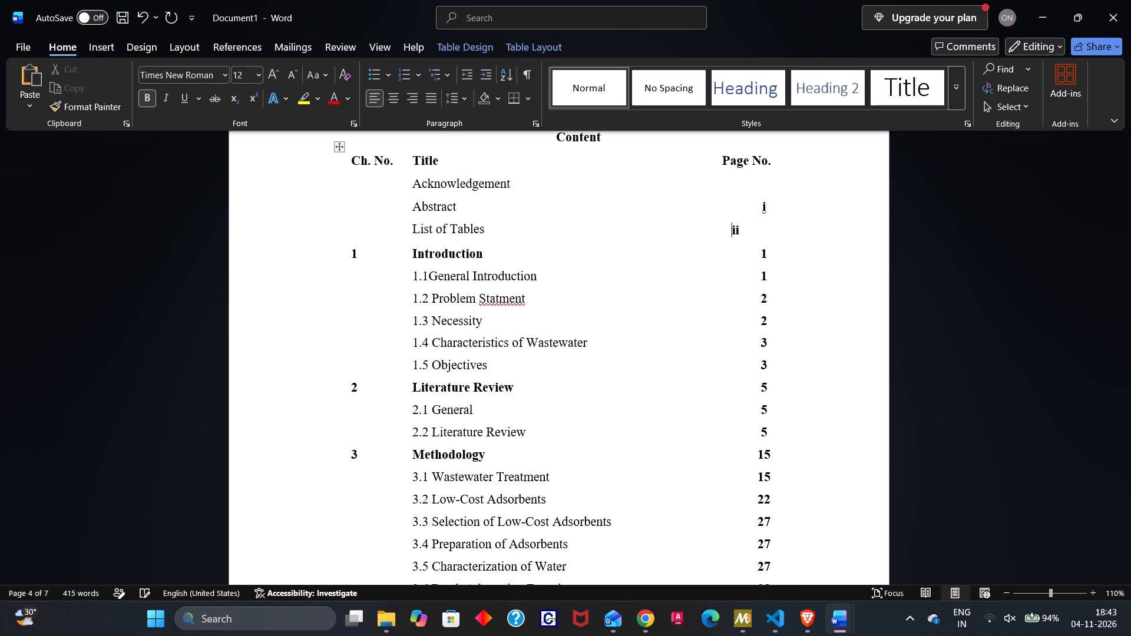
{"action": "key", "text": "space"}
{"action": "key", "text": "space"}
{"action": "key", "text": "space"}
{"action": "key", "text": "space"}
{"action": "key", "text": "space"}
{"action": "key", "text": "space"}
{"action": "key", "text": "space"}
{"action": "key", "text": "space"}
{"action": "key", "text": "space"}
Delete the empty line below page number 29 in the 3.10 Separation and Post-Treatment Analysis row.
{"action": "scroll", "coordinate": [777, 254], "scroll_direction": "down", "scroll_amount": 3}
{"action": "scroll", "coordinate": [777, 254], "scroll_direction": "up", "scroll_amount": 1}
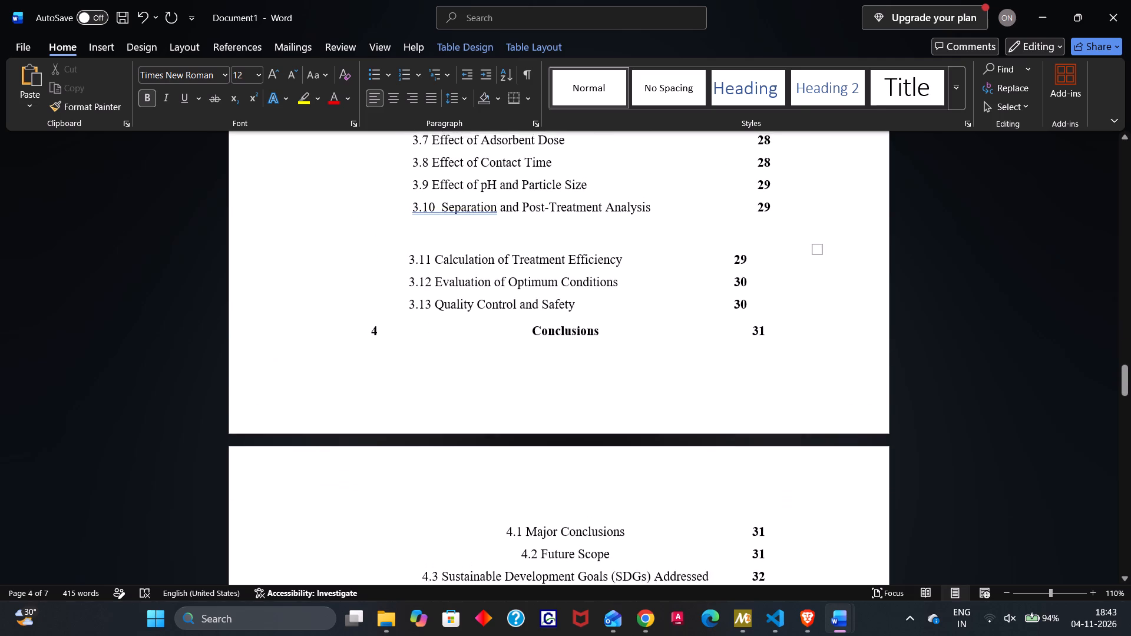
{"action": "scroll", "coordinate": [777, 254], "scroll_direction": "up", "scroll_amount": 1}
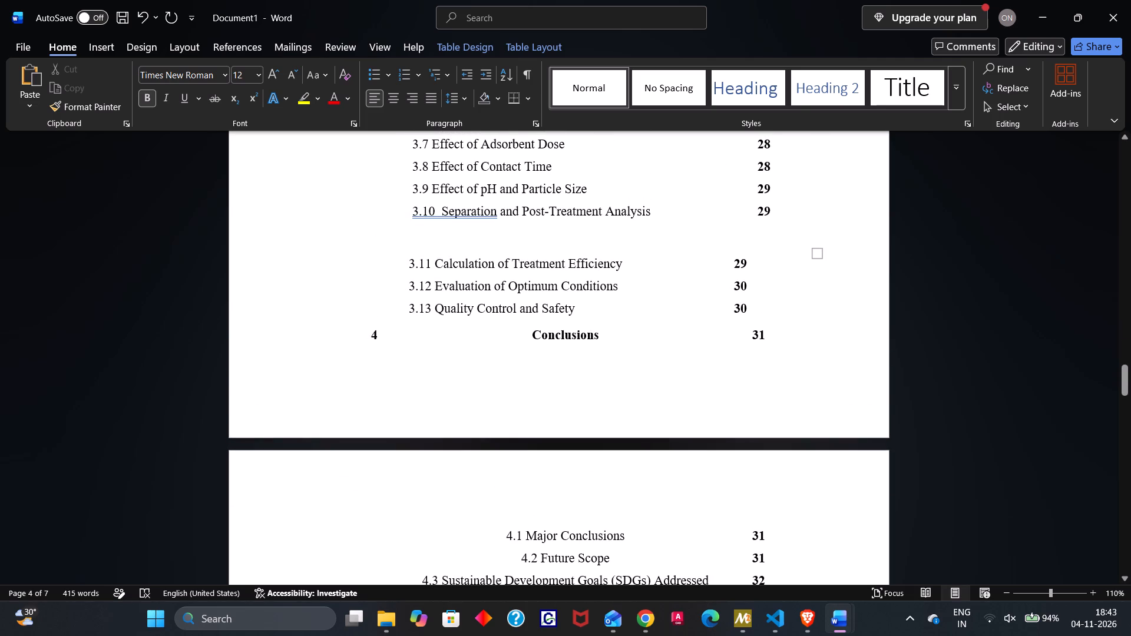
{"action": "left_click", "coordinate": [755, 237]}
{"action": "key", "text": "BackSpace"}
{"action": "key", "text": "BackSpace"}
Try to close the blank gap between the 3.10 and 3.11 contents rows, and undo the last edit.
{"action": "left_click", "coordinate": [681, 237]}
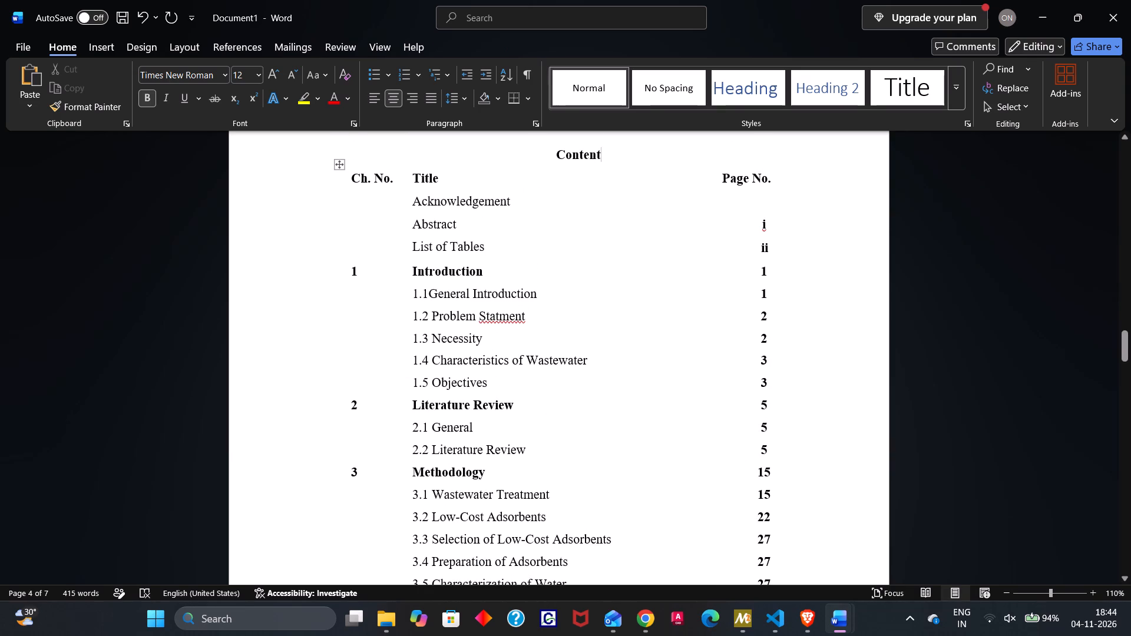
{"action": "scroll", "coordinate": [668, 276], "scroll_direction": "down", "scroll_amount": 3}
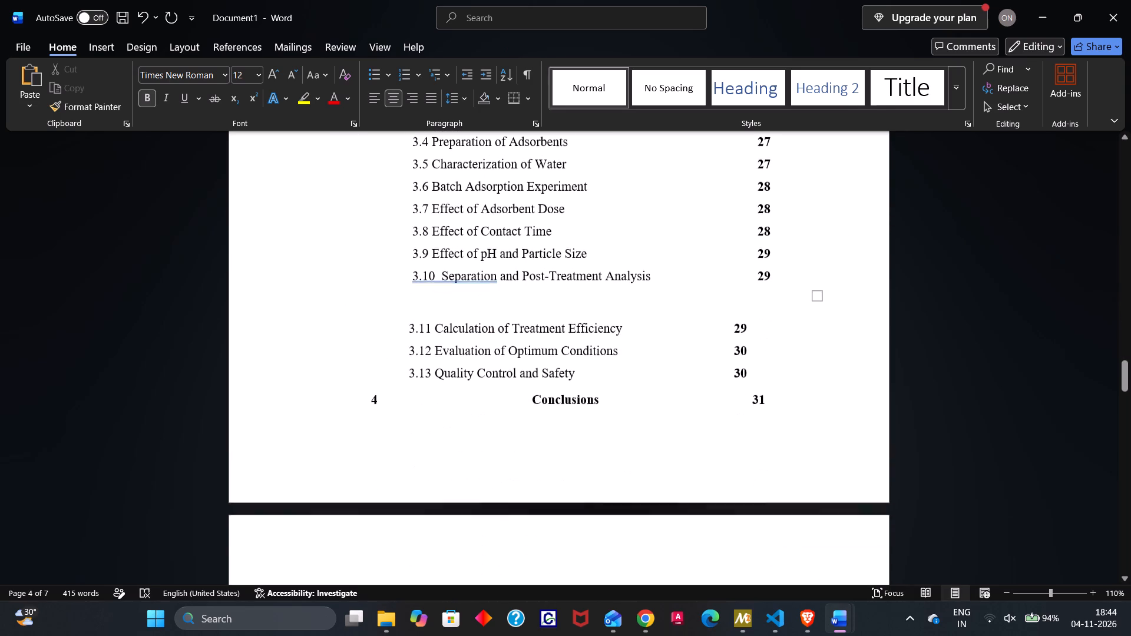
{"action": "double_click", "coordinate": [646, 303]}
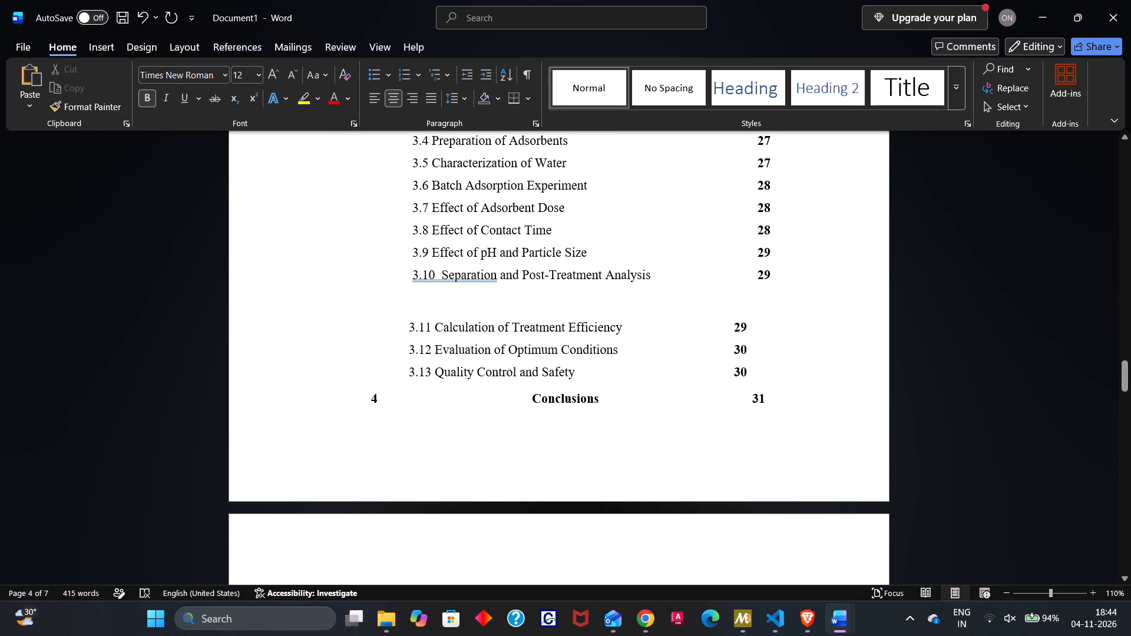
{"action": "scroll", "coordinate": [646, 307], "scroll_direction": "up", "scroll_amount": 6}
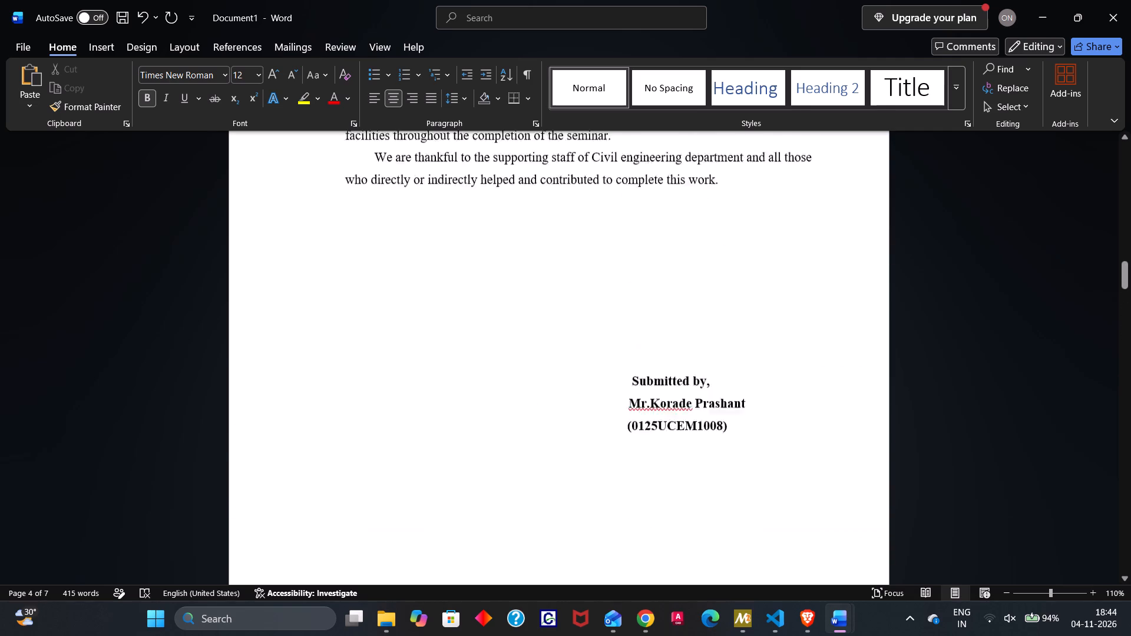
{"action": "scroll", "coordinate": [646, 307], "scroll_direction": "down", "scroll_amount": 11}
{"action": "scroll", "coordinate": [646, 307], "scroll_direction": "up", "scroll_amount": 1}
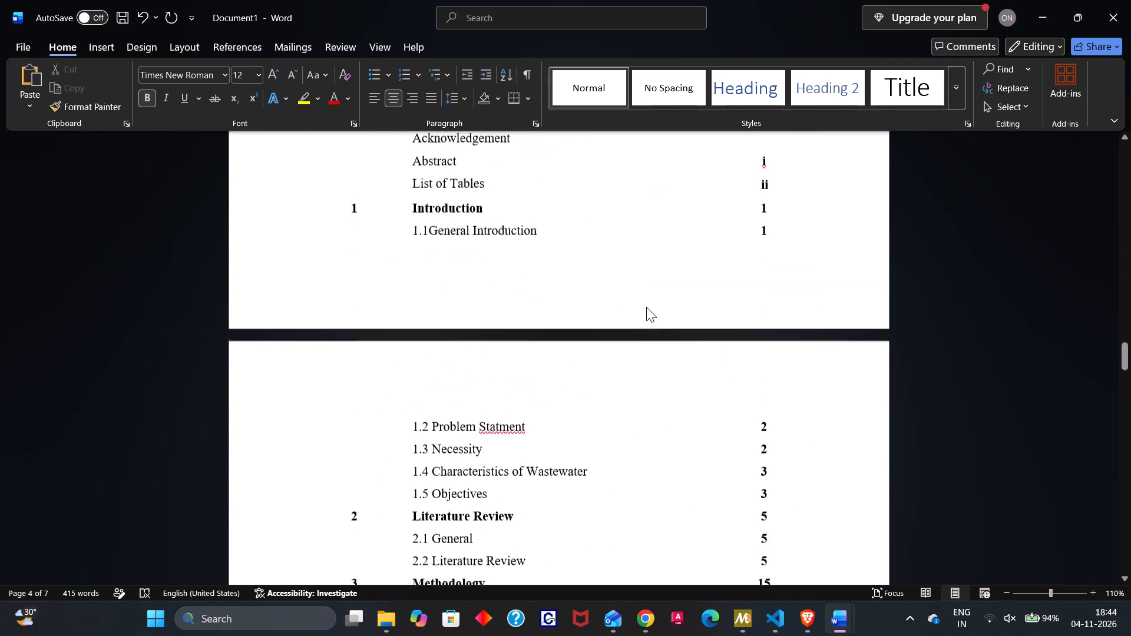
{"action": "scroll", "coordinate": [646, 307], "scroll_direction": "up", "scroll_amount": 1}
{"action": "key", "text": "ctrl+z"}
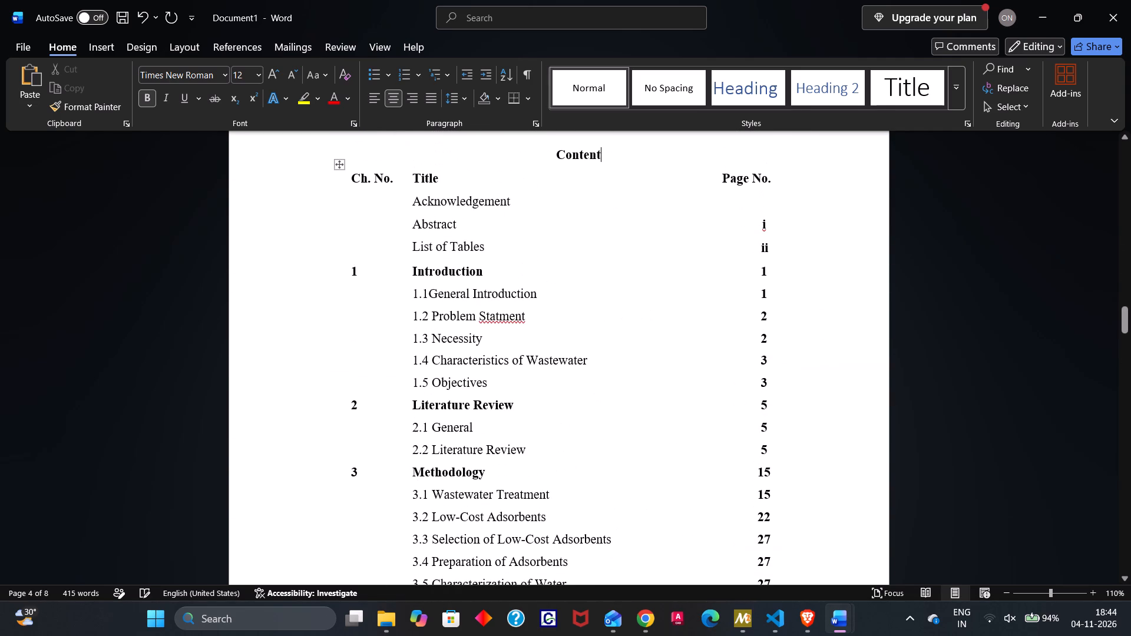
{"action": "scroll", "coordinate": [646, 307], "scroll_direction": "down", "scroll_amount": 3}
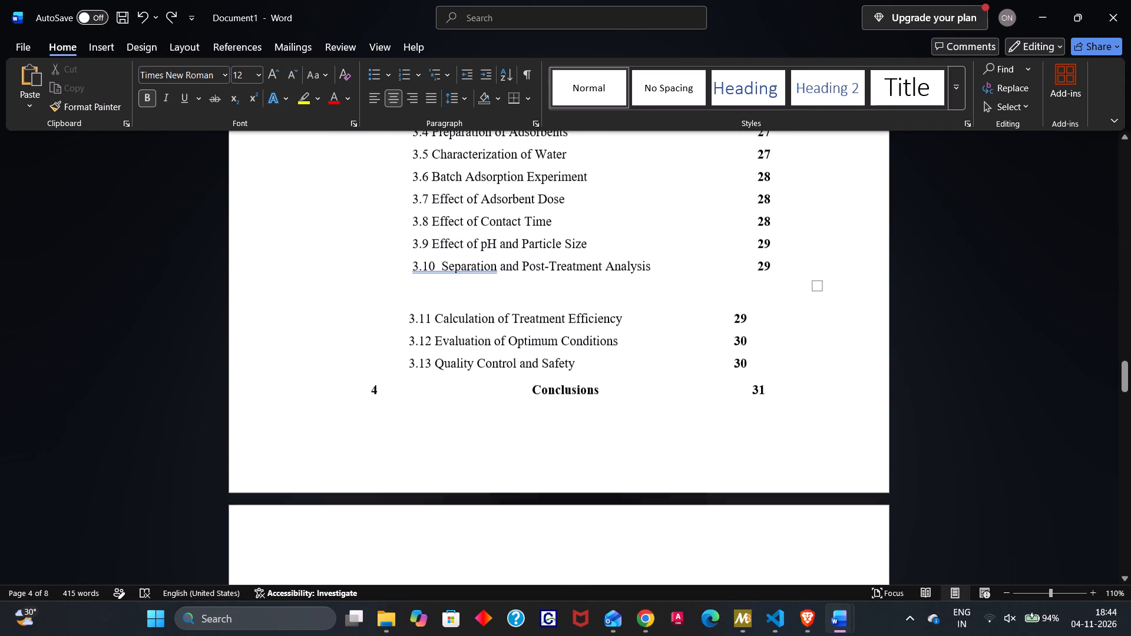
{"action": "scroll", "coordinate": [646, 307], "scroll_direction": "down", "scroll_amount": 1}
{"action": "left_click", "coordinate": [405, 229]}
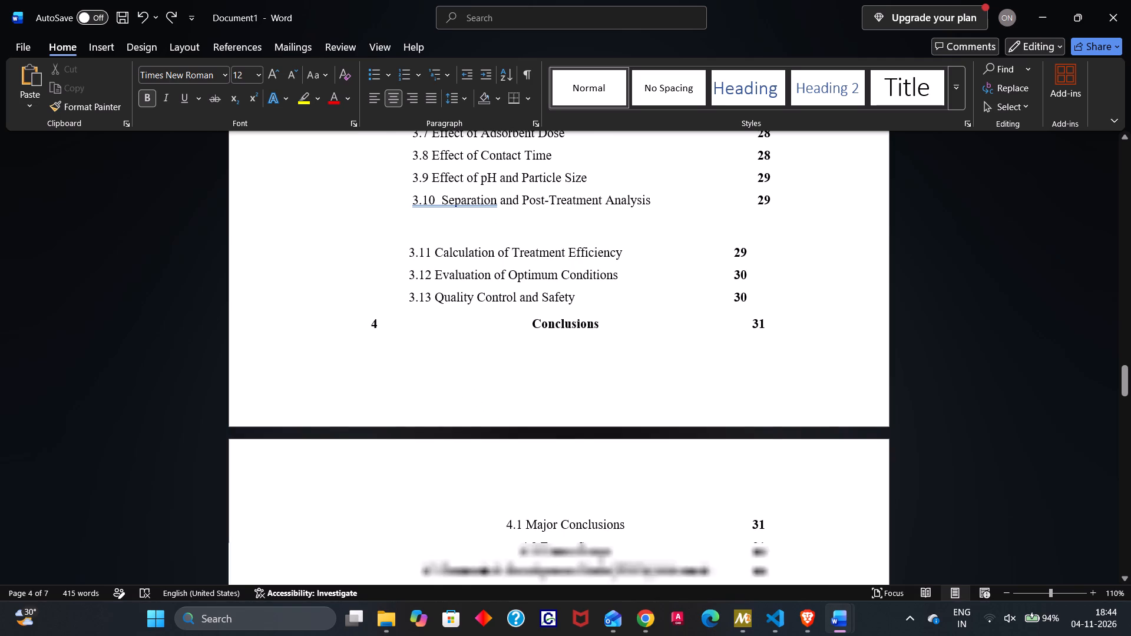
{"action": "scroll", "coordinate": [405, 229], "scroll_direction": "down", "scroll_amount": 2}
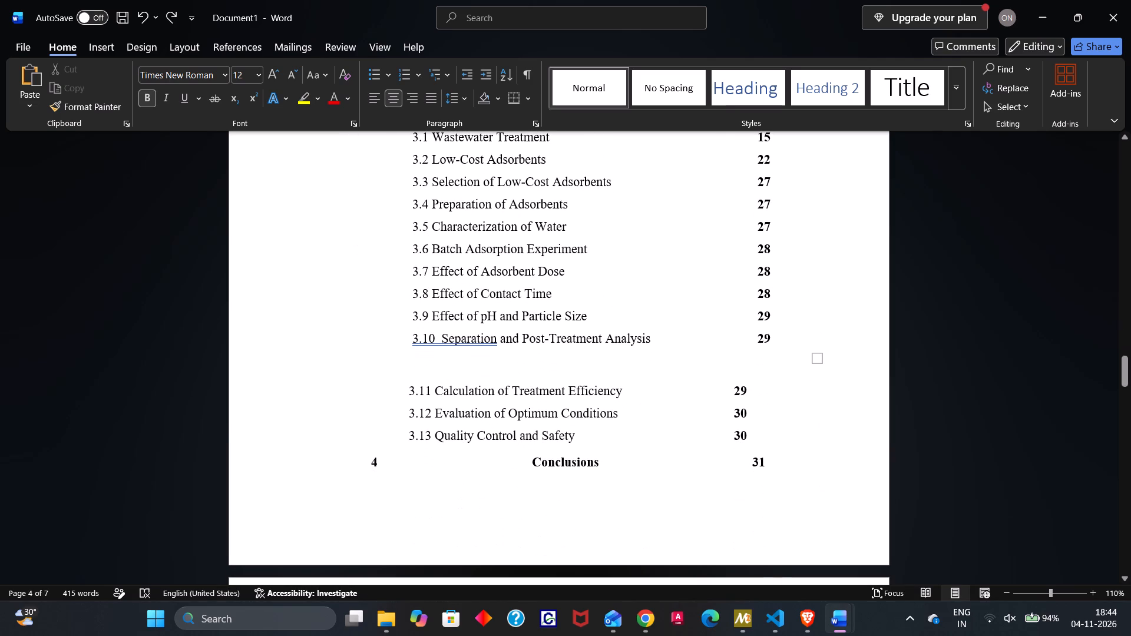
Delete the entire 3.10 Separation and Post-Treatment Analysis row from the contents table.
{"action": "left_click", "coordinate": [647, 344]}
{"action": "left_click", "coordinate": [653, 342]}
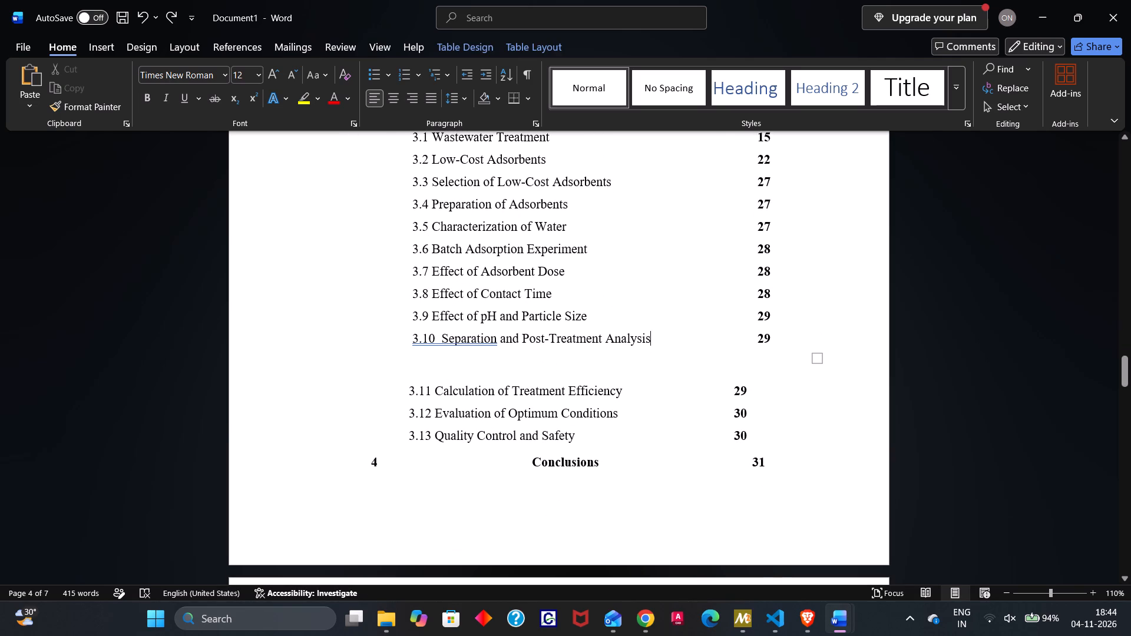
{"action": "key", "text": "Return"}
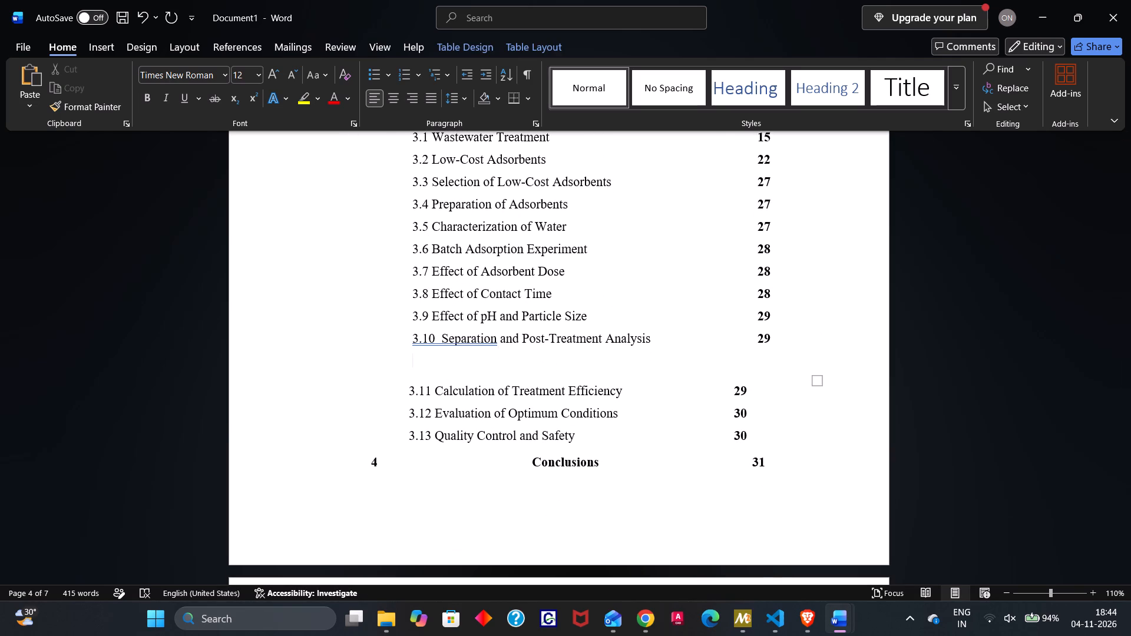
{"action": "right_click", "coordinate": [653, 342]}
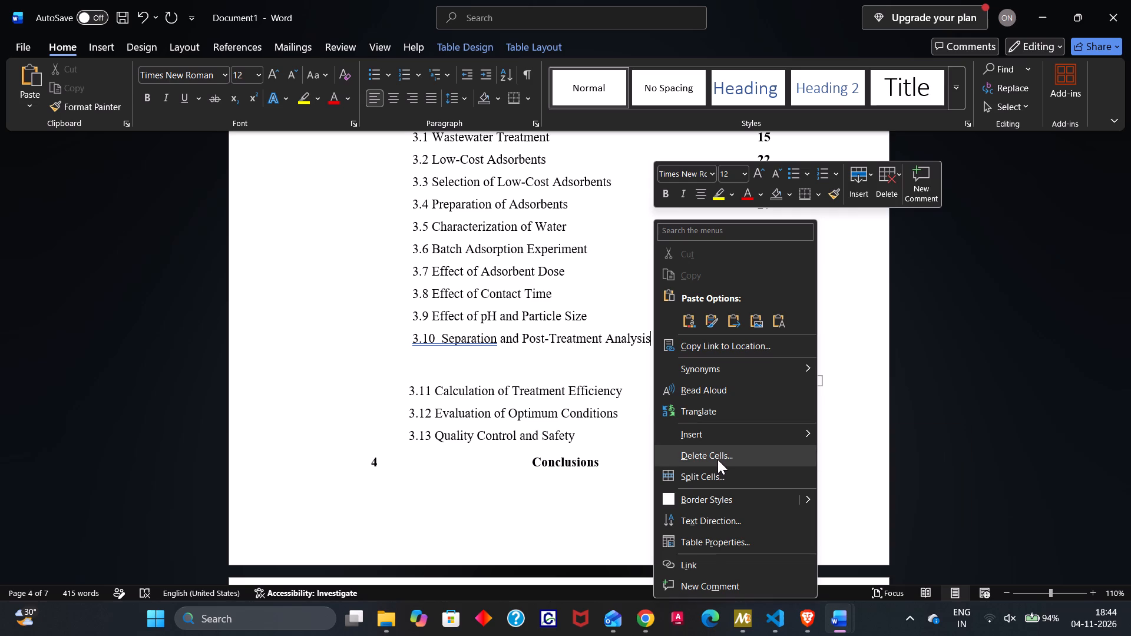
{"action": "left_click", "coordinate": [717, 459]}
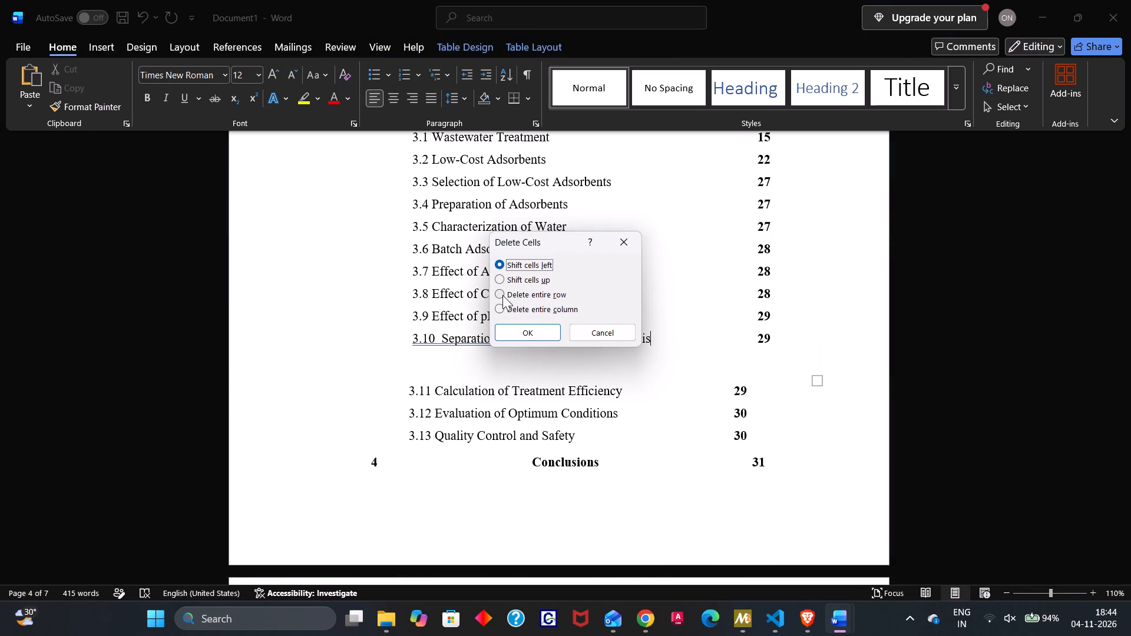
{"action": "left_click", "coordinate": [500, 295]}
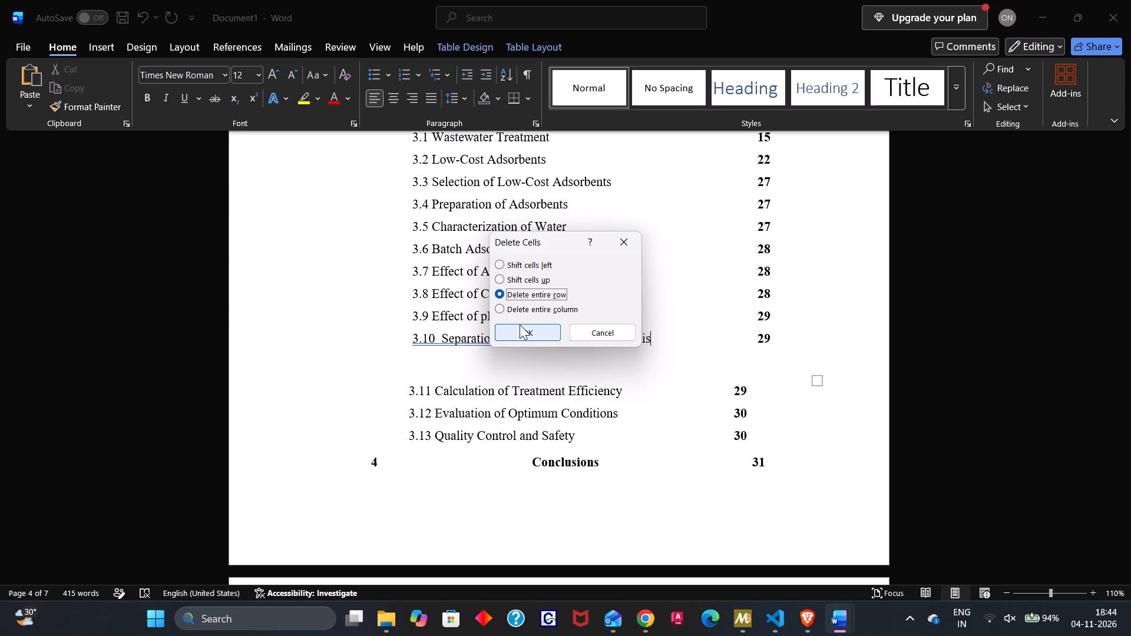
{"action": "left_click", "coordinate": [520, 327]}
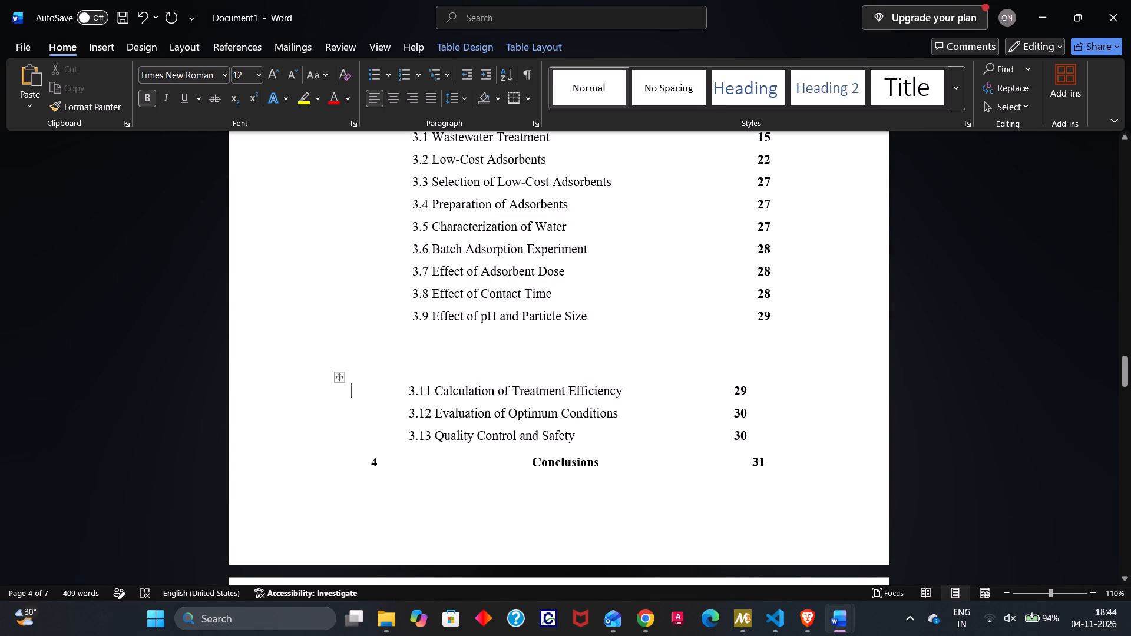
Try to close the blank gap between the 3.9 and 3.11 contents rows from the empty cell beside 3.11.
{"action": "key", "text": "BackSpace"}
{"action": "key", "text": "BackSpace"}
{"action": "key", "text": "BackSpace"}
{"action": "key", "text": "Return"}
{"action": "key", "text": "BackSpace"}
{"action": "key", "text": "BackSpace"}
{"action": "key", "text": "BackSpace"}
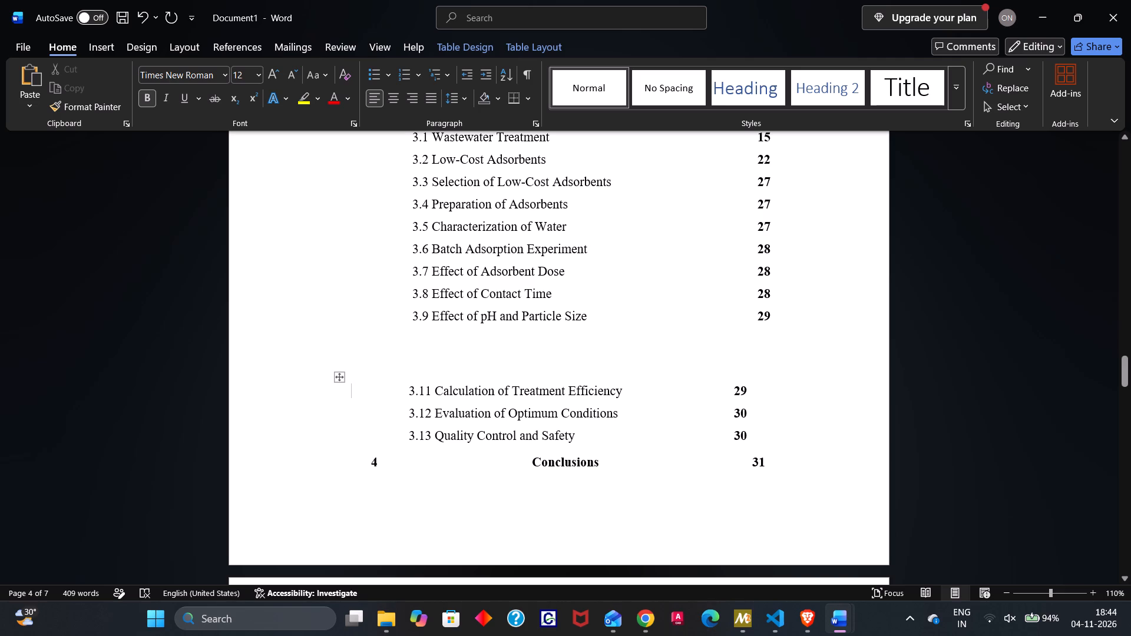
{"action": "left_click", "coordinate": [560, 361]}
Stretch the upper contents table, ending at row 3.9, downward to near the bottom of the page to increase its row spacing.
{"action": "scroll", "coordinate": [560, 361], "scroll_direction": "down", "scroll_amount": 2}
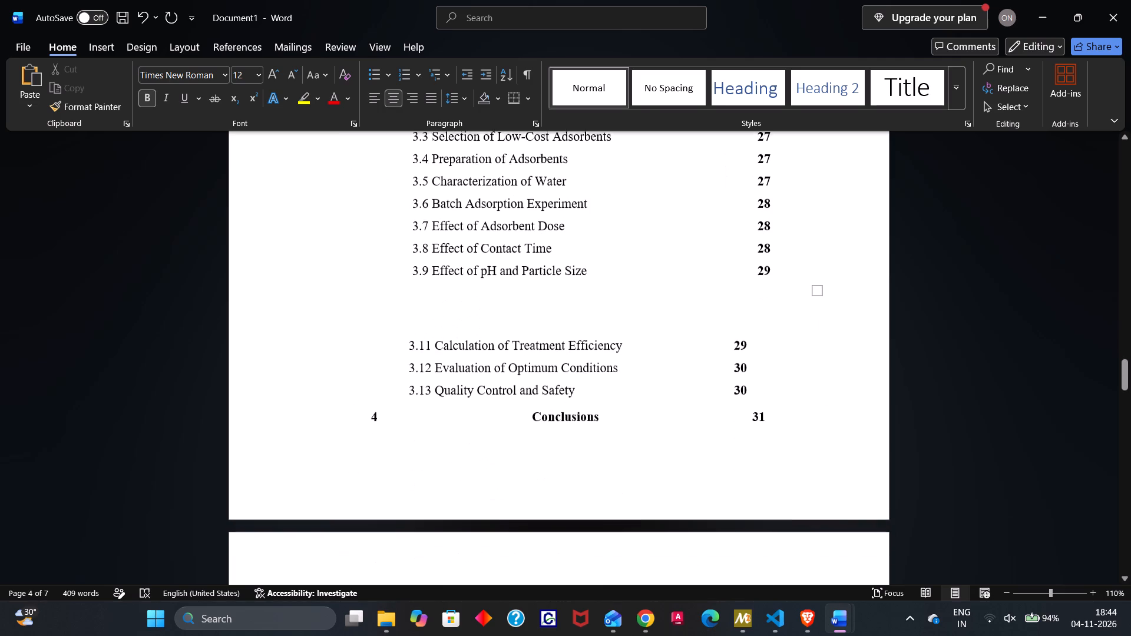
{"action": "left_click", "coordinate": [822, 290]}
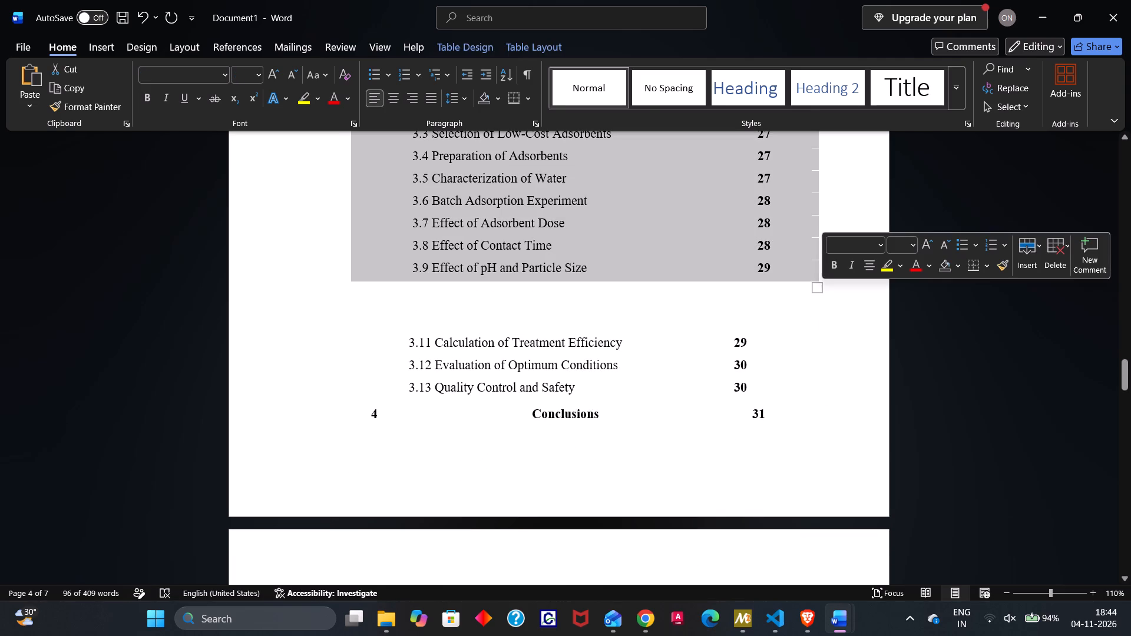
{"action": "left_click_drag", "start_coordinate": [822, 290], "coordinate": [821, 367]}
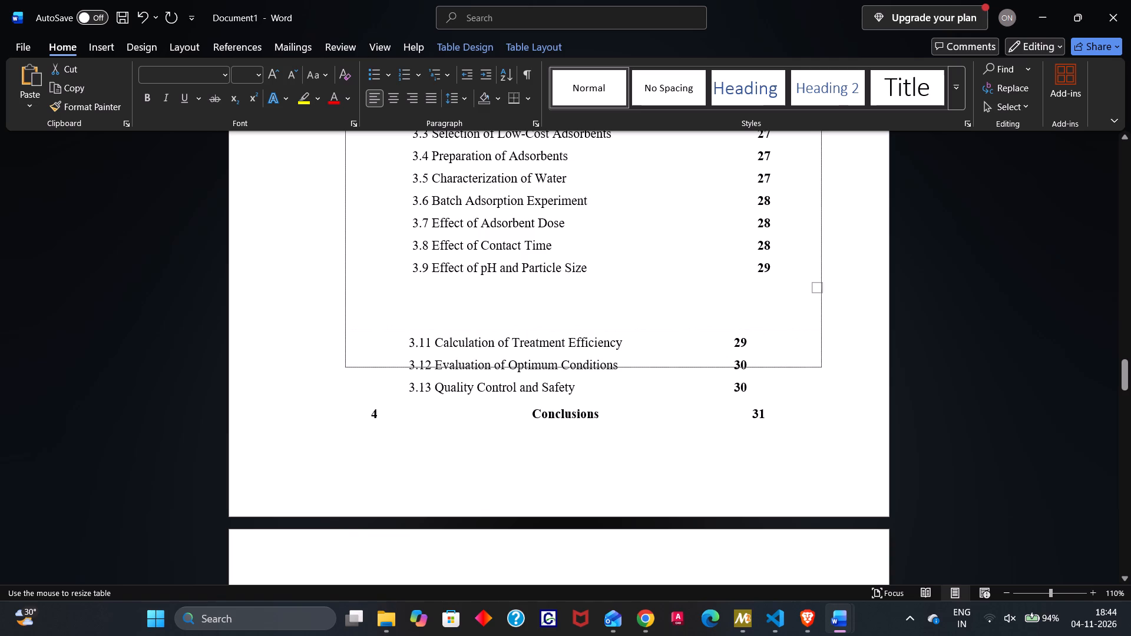
{"action": "left_click_drag", "start_coordinate": [821, 367], "coordinate": [831, 501]}
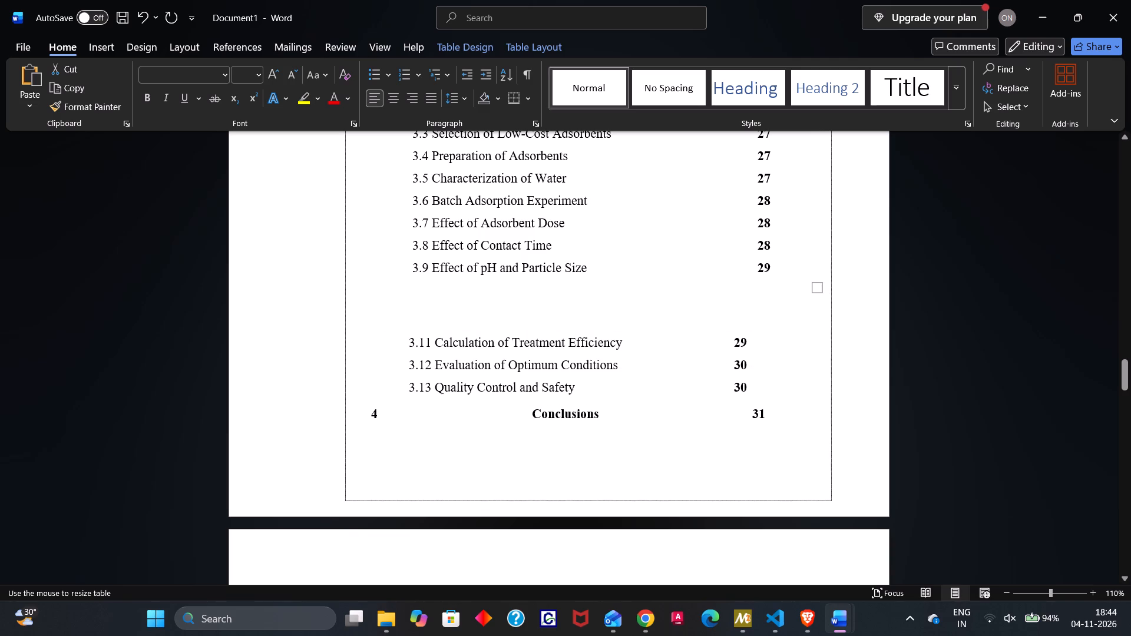
{"action": "left_click_drag", "start_coordinate": [831, 501], "coordinate": [824, 503]}
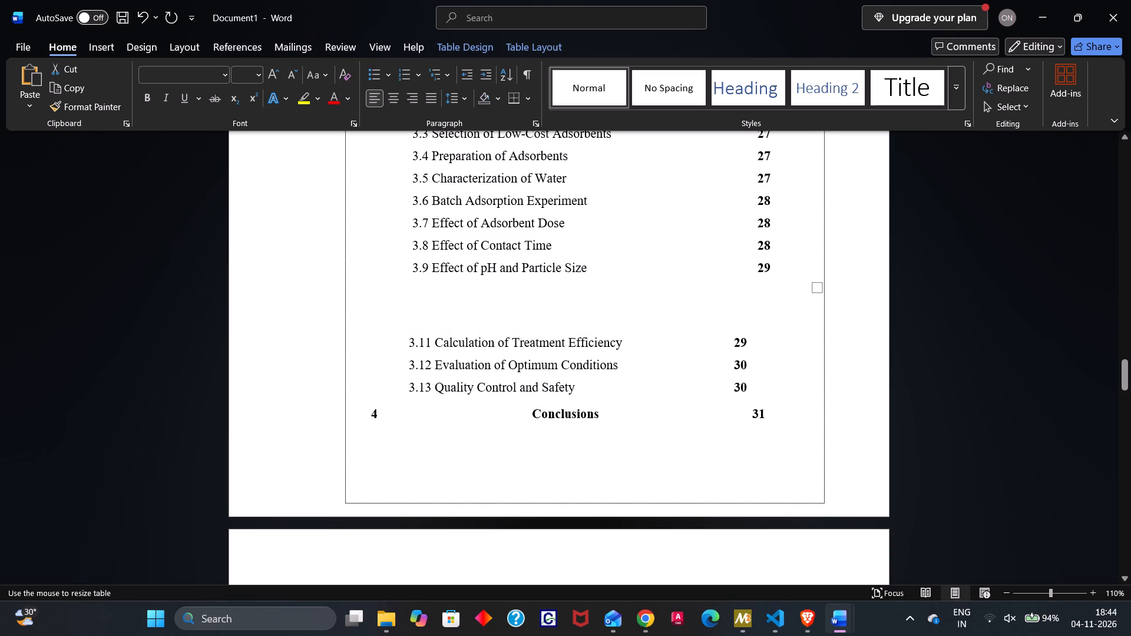
{"action": "left_click_drag", "start_coordinate": [824, 503], "coordinate": [820, 502]}
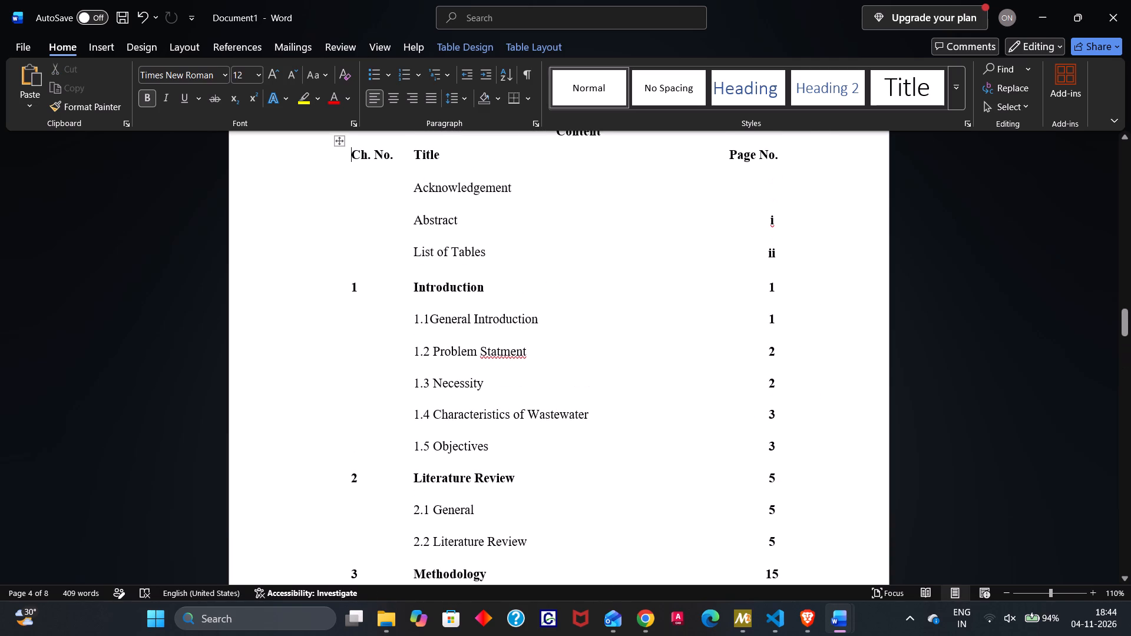
Examine the row spacing and page breaks of both contents tables from the Content heading to References.
{"action": "scroll", "coordinate": [686, 411], "scroll_direction": "down", "scroll_amount": 2}
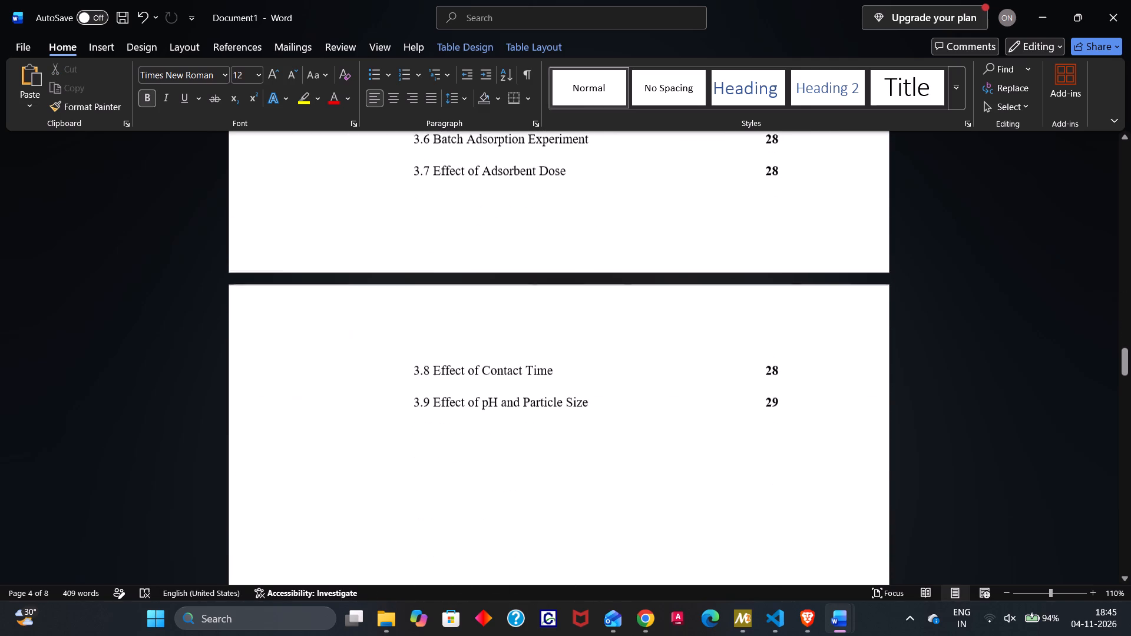
{"action": "scroll", "coordinate": [686, 411], "scroll_direction": "down", "scroll_amount": 1}
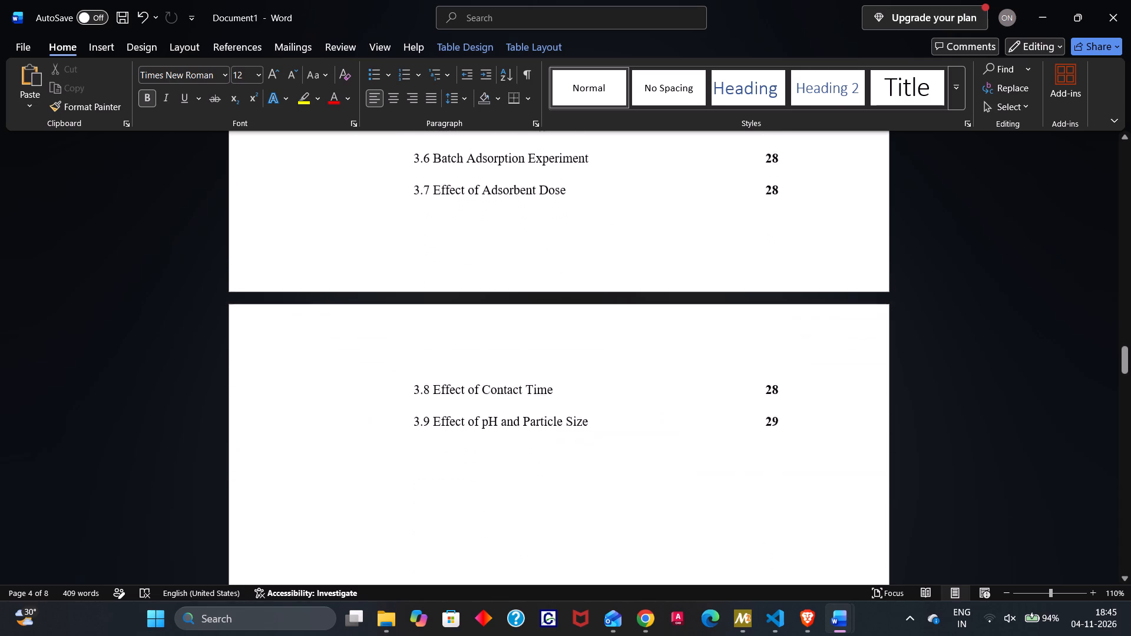
{"action": "scroll", "coordinate": [686, 411], "scroll_direction": "down", "scroll_amount": 3}
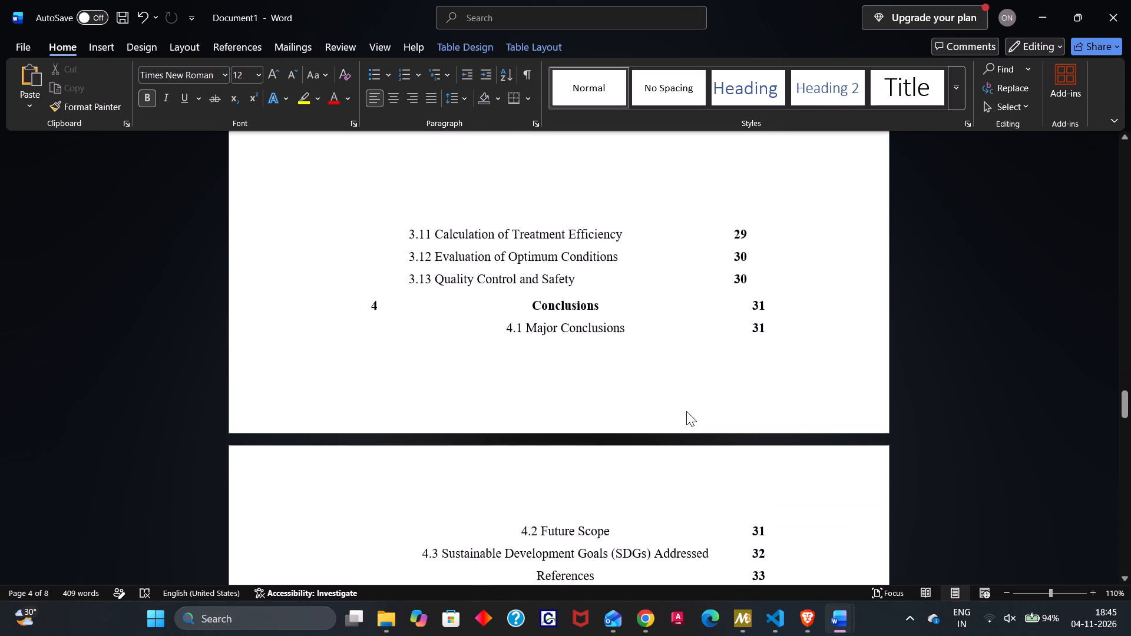
{"action": "scroll", "coordinate": [686, 411], "scroll_direction": "up", "scroll_amount": 2}
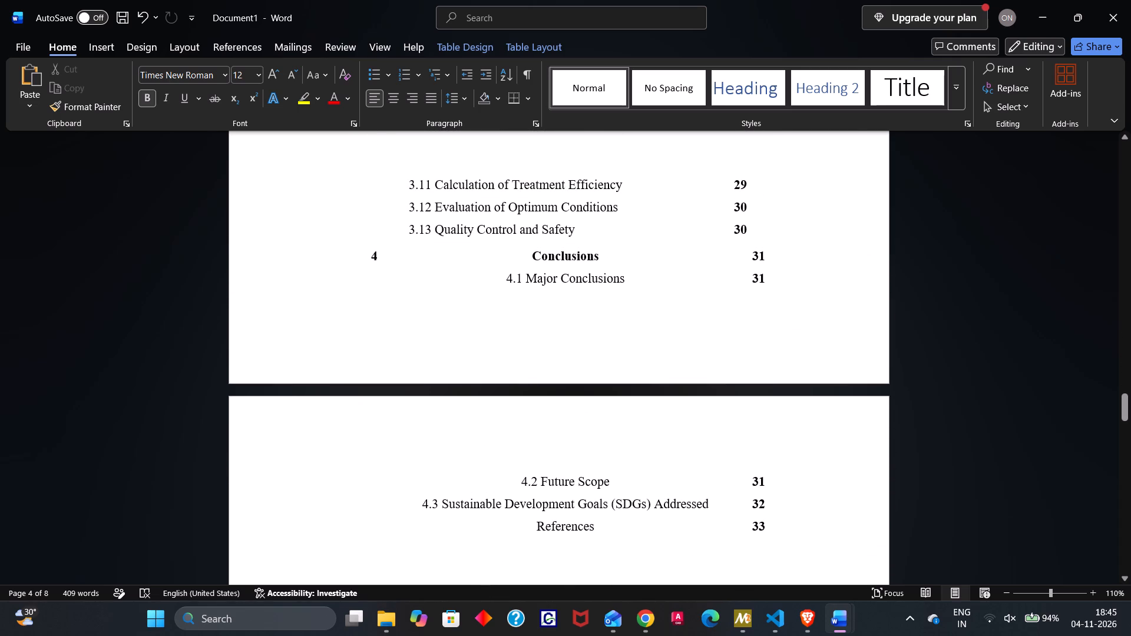
{"action": "scroll", "coordinate": [686, 411], "scroll_direction": "up", "scroll_amount": 2}
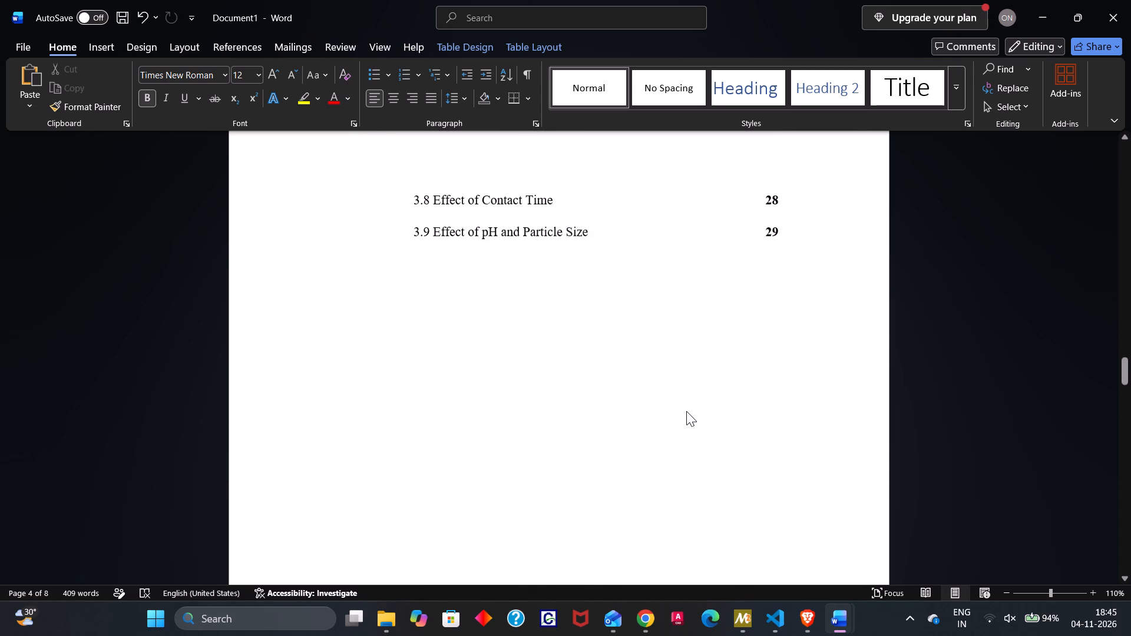
{"action": "scroll", "coordinate": [686, 411], "scroll_direction": "up", "scroll_amount": 4}
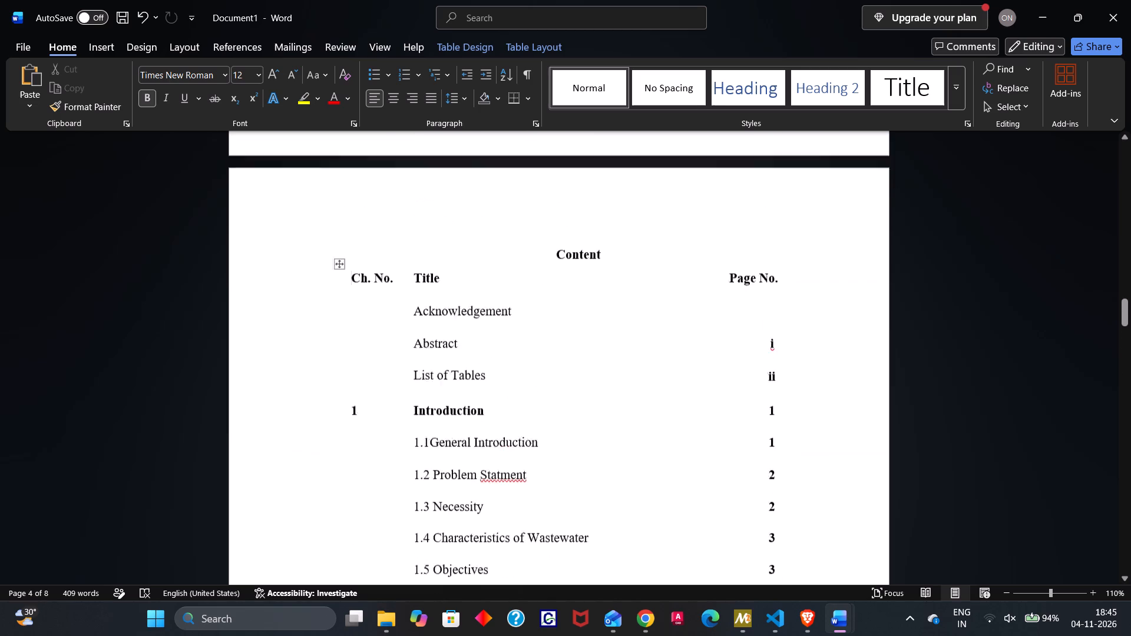
{"action": "scroll", "coordinate": [686, 411], "scroll_direction": "up", "scroll_amount": 2}
{"action": "scroll", "coordinate": [686, 411], "scroll_direction": "down", "scroll_amount": 1}
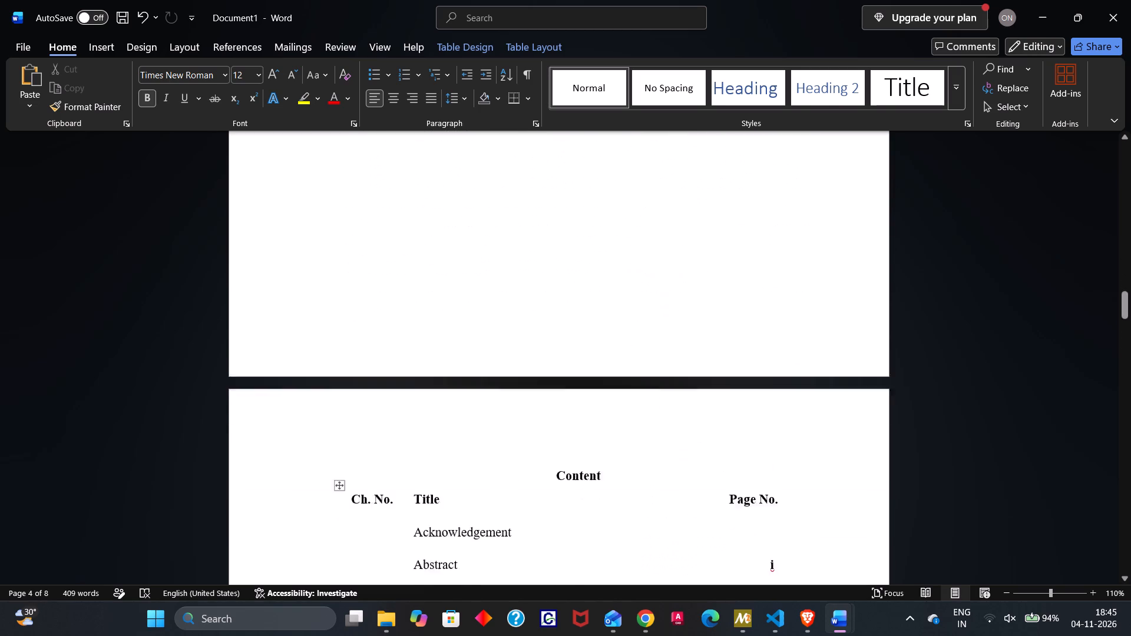
{"action": "scroll", "coordinate": [686, 411], "scroll_direction": "down", "scroll_amount": 3}
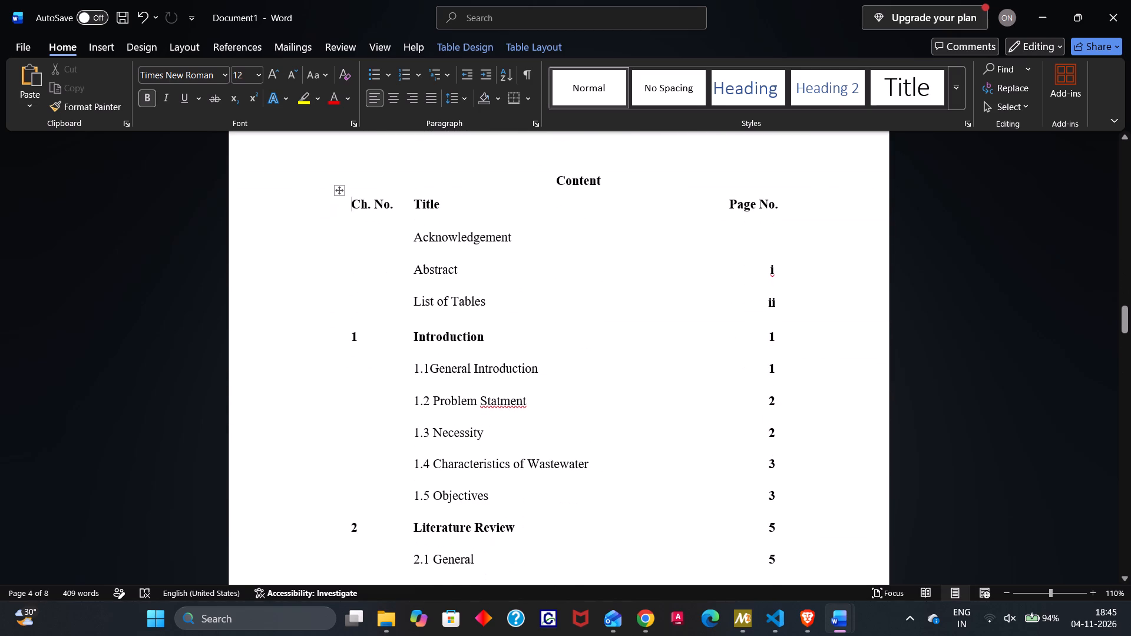
{"action": "scroll", "coordinate": [686, 411], "scroll_direction": "down", "scroll_amount": 4}
{"action": "scroll", "coordinate": [686, 411], "scroll_direction": "up", "scroll_amount": 1}
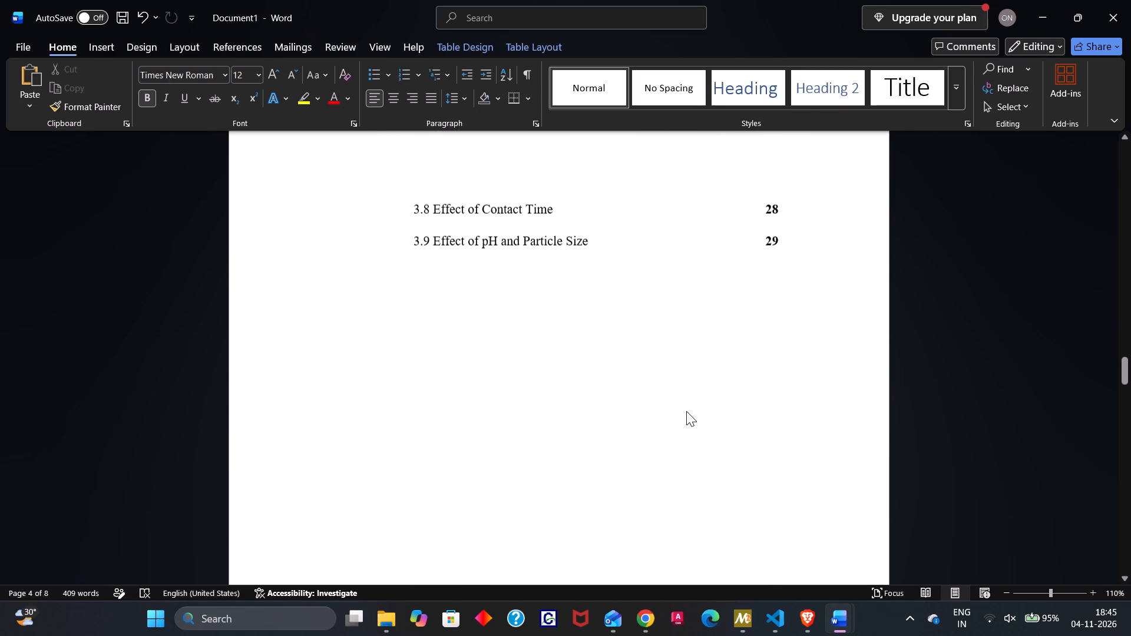
{"action": "scroll", "coordinate": [686, 411], "scroll_direction": "up", "scroll_amount": 1}
{"action": "scroll", "coordinate": [680, 329], "scroll_direction": "up", "scroll_amount": 1}
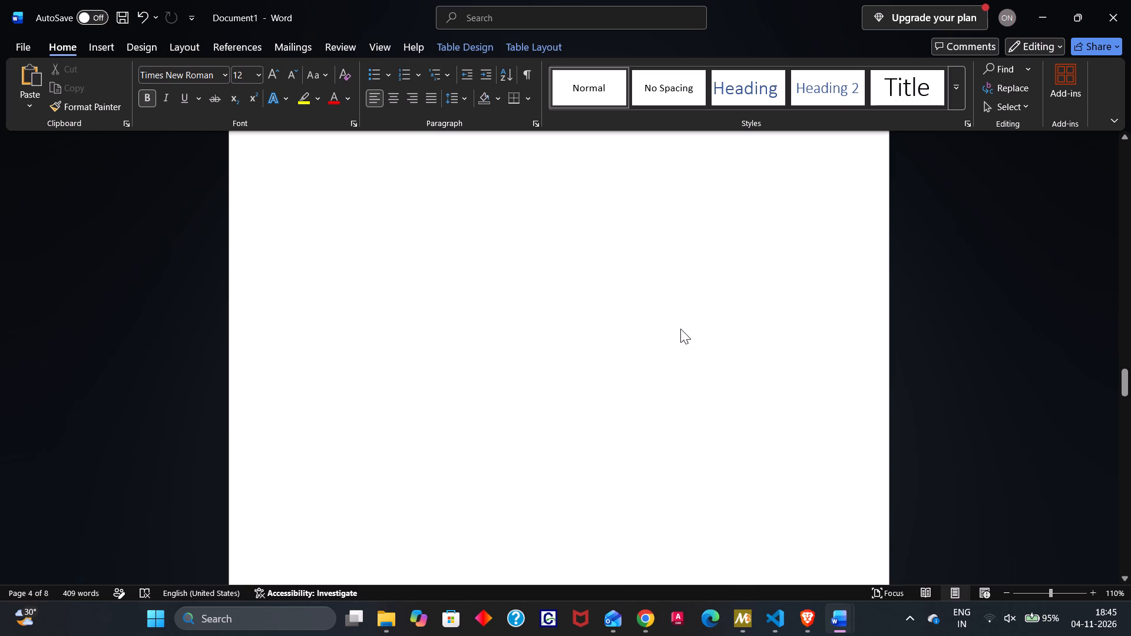
{"action": "scroll", "coordinate": [683, 289], "scroll_direction": "up", "scroll_amount": 1}
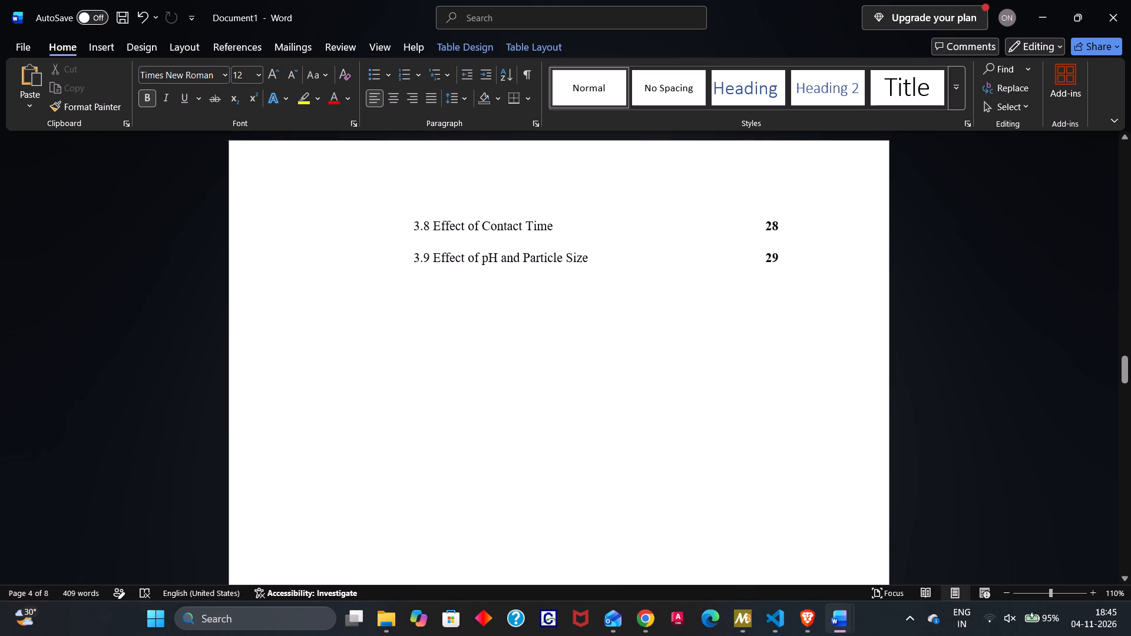
{"action": "scroll", "coordinate": [567, 360], "scroll_direction": "down", "scroll_amount": 1}
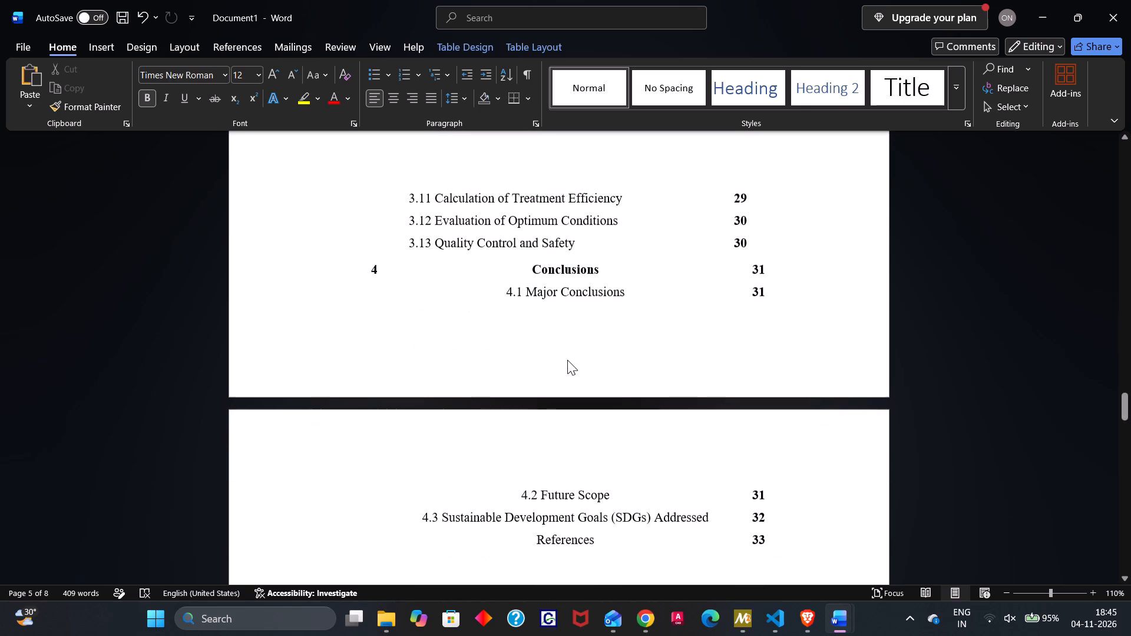
{"action": "scroll", "coordinate": [567, 360], "scroll_direction": "down", "scroll_amount": 1}
{"action": "scroll", "coordinate": [530, 273], "scroll_direction": "up", "scroll_amount": 1}
Move the lower contents table, starting at 3.11 Calculation of Treatment Efficiency, by its handle towards the upper table.
{"action": "left_click", "coordinate": [509, 242]}
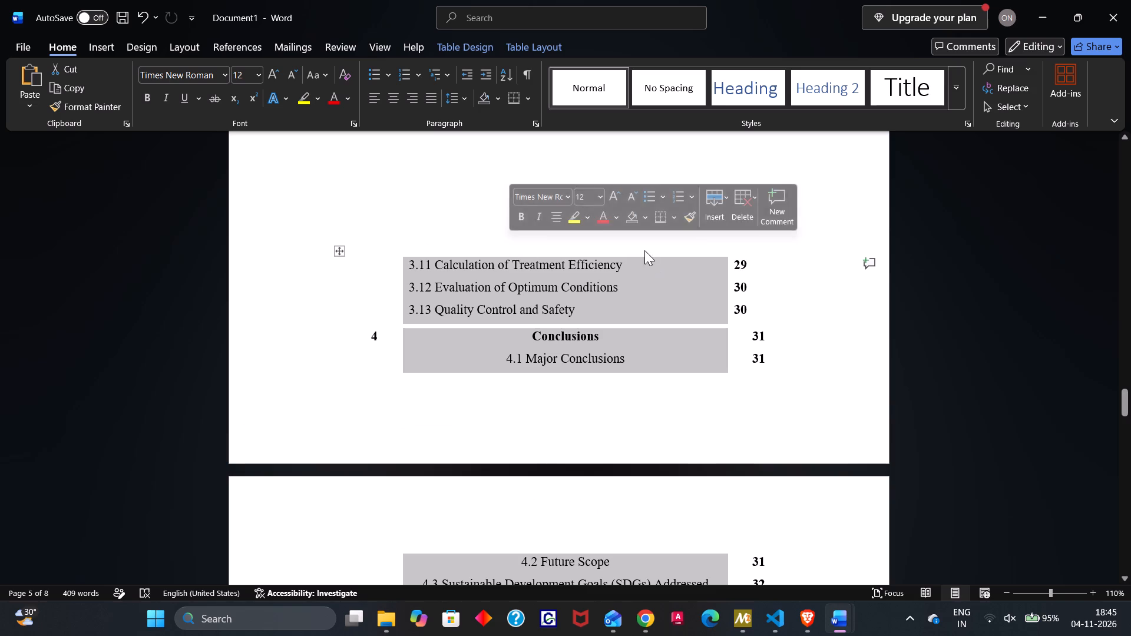
{"action": "left_click", "coordinate": [419, 239]}
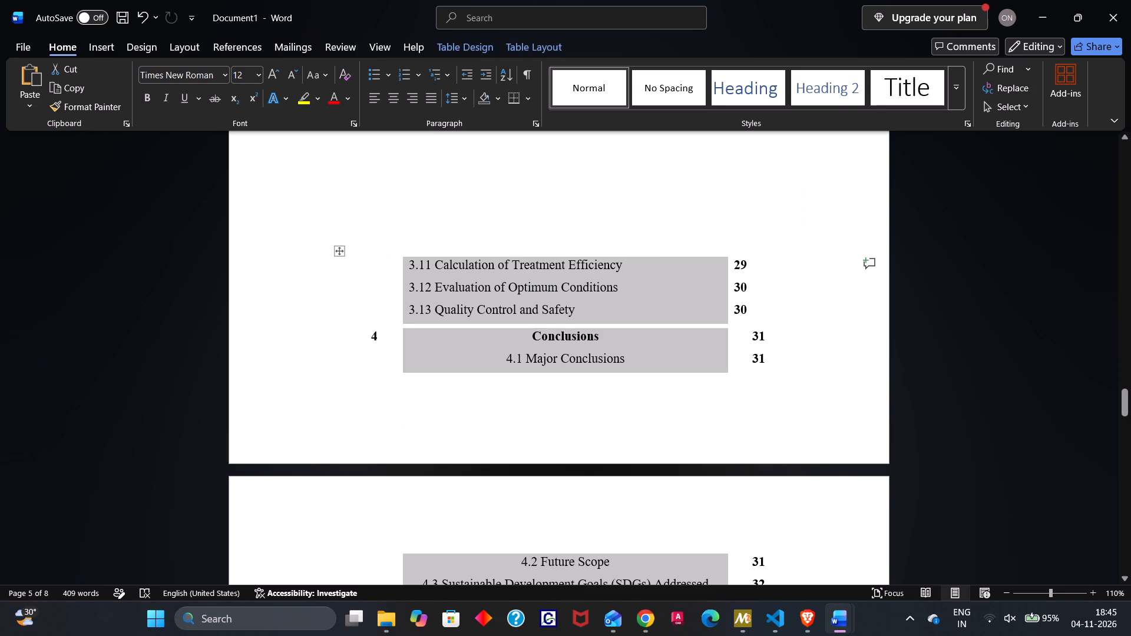
{"action": "left_click_drag", "start_coordinate": [343, 250], "coordinate": [369, 167]}
{"action": "left_click", "coordinate": [366, 160]}
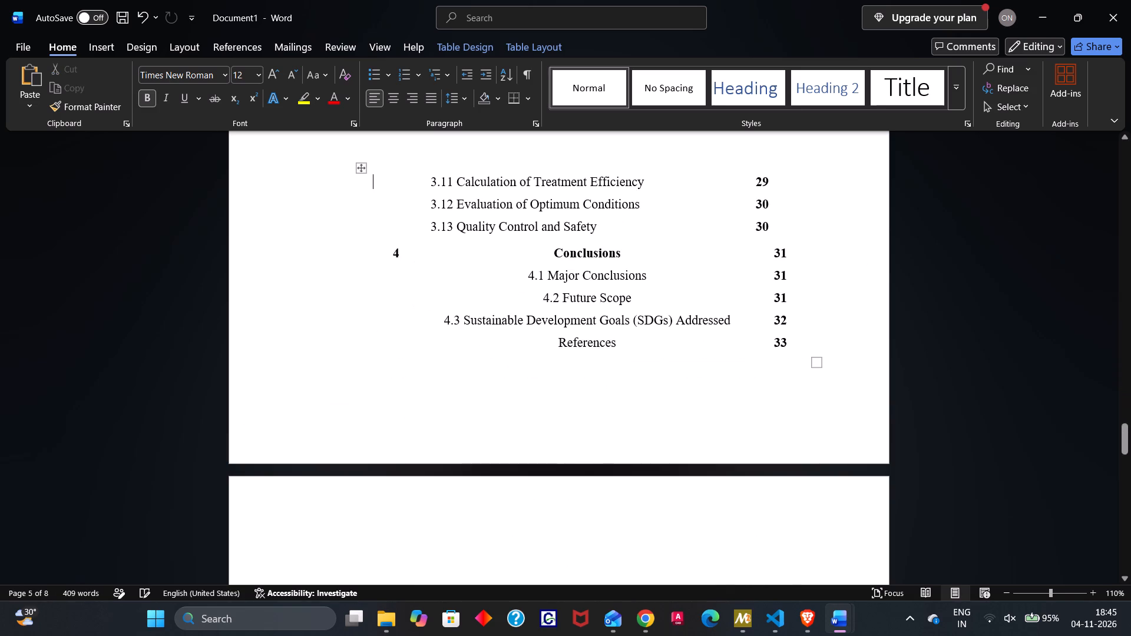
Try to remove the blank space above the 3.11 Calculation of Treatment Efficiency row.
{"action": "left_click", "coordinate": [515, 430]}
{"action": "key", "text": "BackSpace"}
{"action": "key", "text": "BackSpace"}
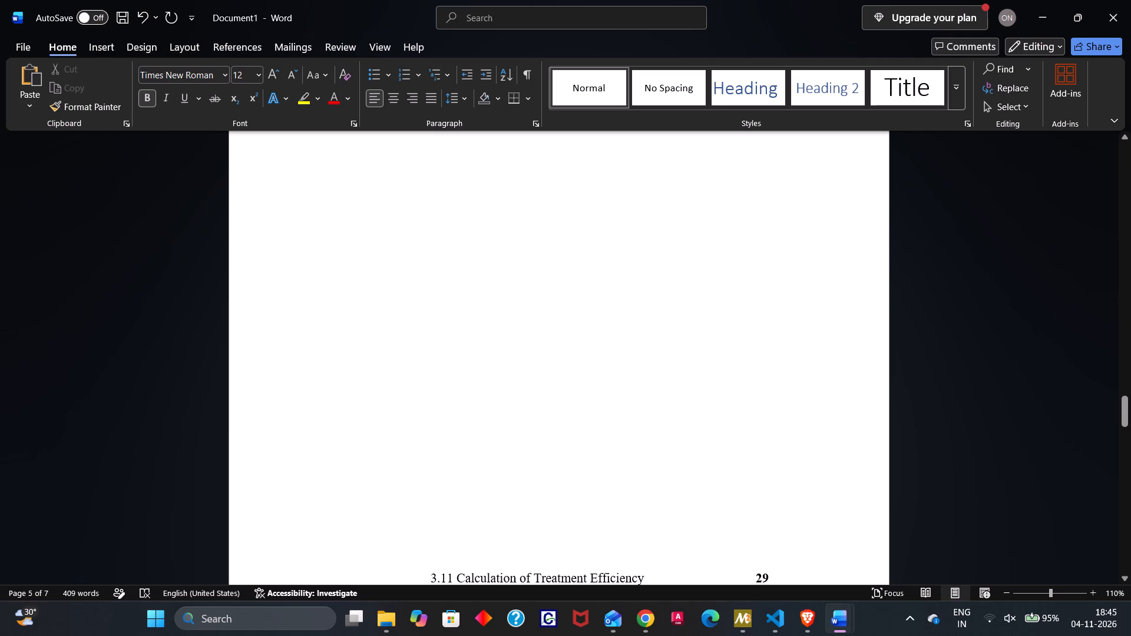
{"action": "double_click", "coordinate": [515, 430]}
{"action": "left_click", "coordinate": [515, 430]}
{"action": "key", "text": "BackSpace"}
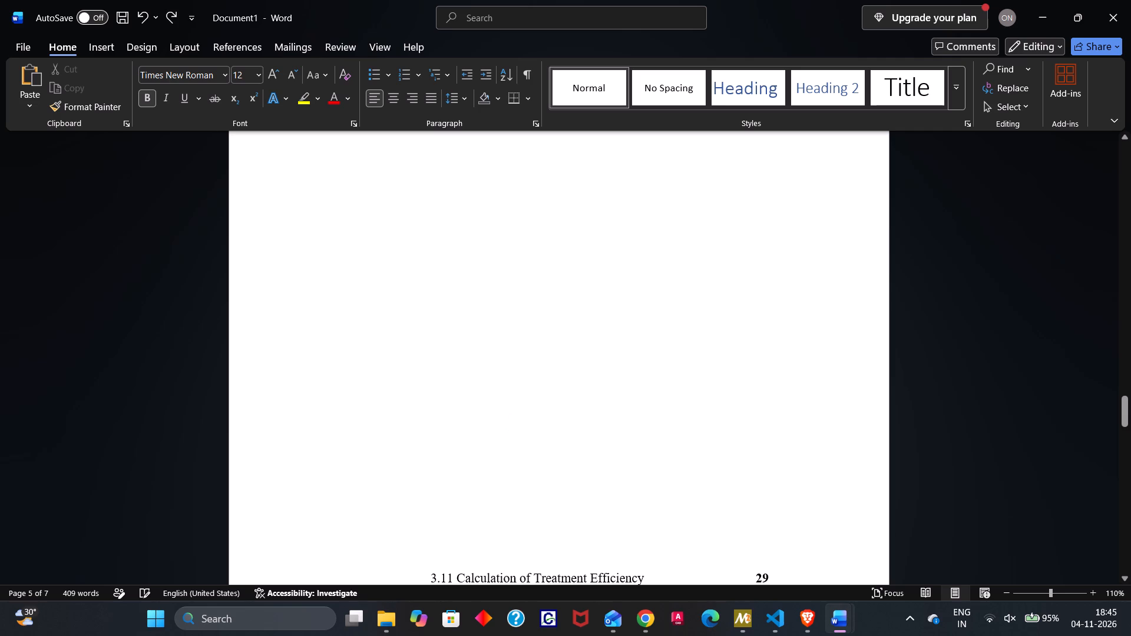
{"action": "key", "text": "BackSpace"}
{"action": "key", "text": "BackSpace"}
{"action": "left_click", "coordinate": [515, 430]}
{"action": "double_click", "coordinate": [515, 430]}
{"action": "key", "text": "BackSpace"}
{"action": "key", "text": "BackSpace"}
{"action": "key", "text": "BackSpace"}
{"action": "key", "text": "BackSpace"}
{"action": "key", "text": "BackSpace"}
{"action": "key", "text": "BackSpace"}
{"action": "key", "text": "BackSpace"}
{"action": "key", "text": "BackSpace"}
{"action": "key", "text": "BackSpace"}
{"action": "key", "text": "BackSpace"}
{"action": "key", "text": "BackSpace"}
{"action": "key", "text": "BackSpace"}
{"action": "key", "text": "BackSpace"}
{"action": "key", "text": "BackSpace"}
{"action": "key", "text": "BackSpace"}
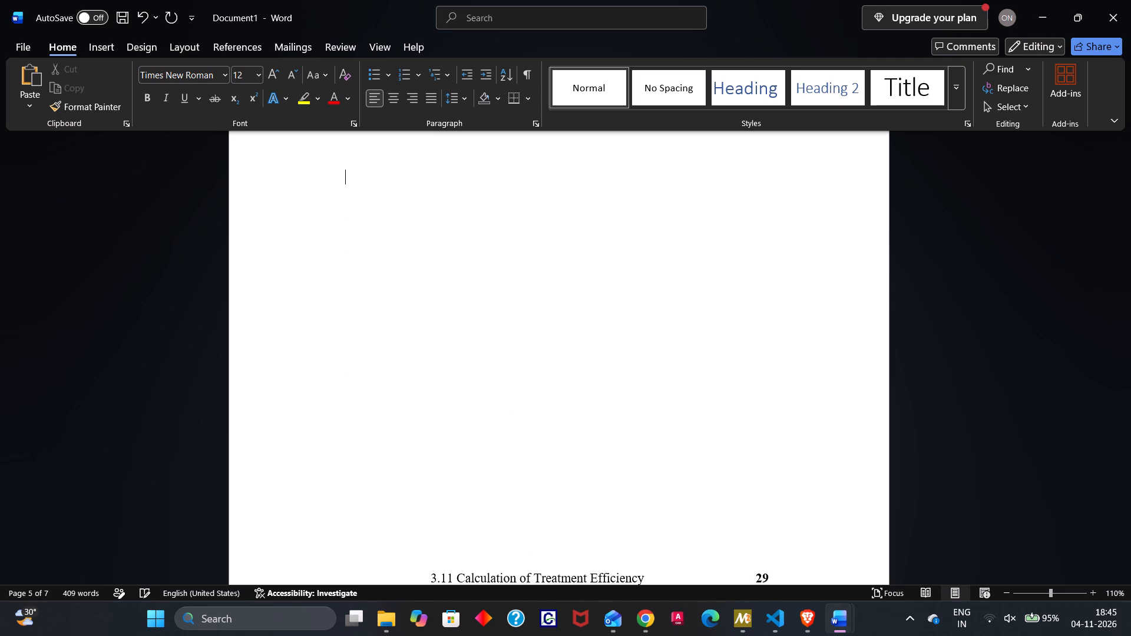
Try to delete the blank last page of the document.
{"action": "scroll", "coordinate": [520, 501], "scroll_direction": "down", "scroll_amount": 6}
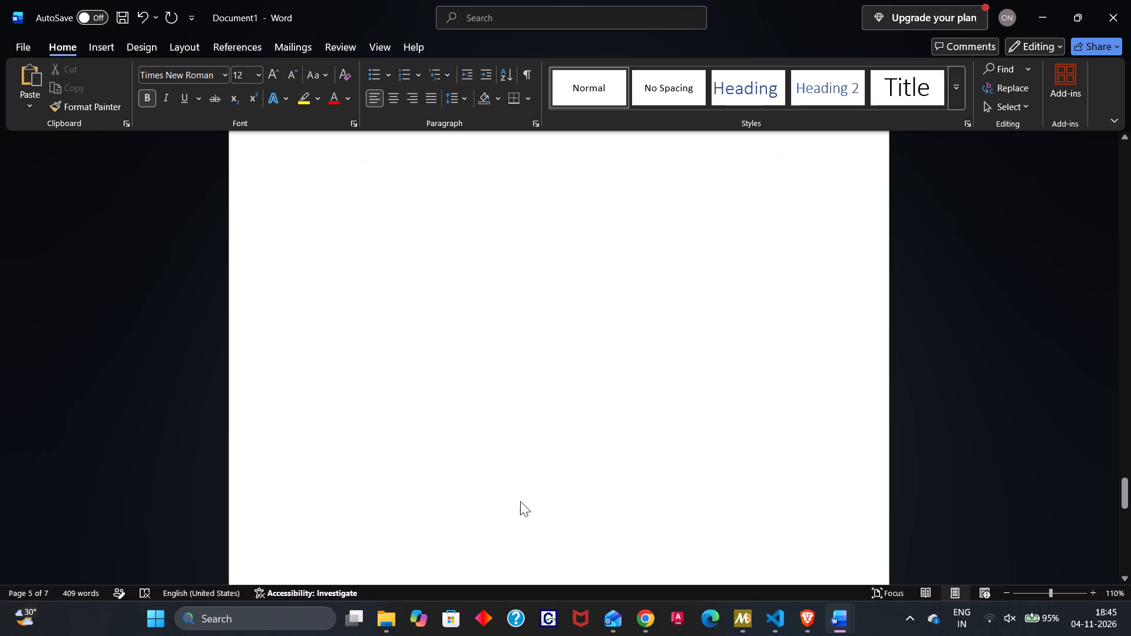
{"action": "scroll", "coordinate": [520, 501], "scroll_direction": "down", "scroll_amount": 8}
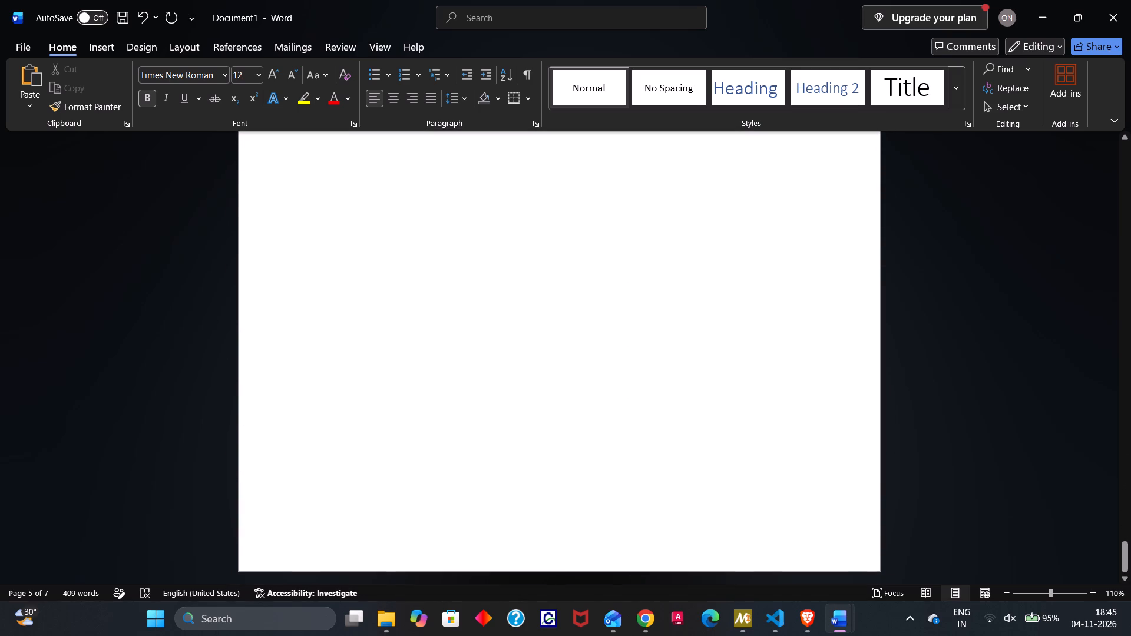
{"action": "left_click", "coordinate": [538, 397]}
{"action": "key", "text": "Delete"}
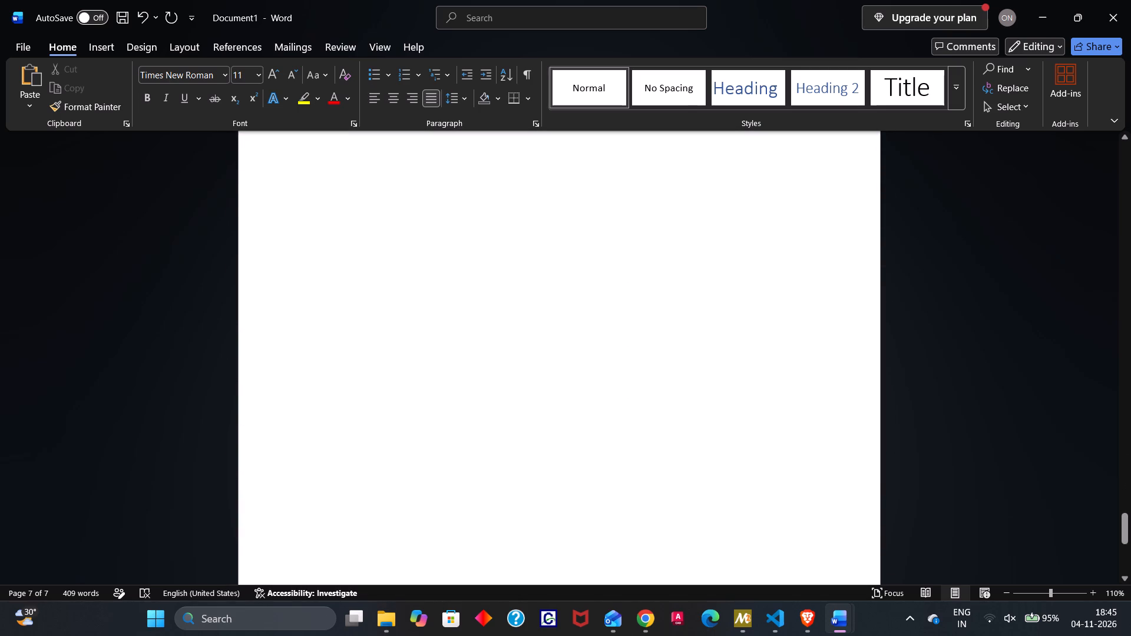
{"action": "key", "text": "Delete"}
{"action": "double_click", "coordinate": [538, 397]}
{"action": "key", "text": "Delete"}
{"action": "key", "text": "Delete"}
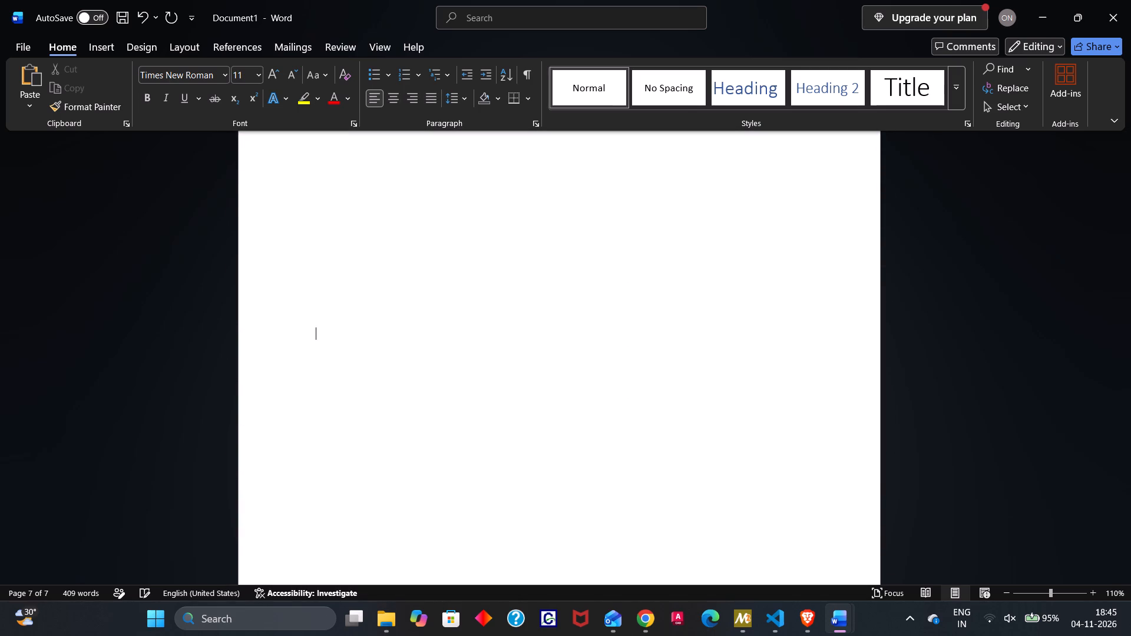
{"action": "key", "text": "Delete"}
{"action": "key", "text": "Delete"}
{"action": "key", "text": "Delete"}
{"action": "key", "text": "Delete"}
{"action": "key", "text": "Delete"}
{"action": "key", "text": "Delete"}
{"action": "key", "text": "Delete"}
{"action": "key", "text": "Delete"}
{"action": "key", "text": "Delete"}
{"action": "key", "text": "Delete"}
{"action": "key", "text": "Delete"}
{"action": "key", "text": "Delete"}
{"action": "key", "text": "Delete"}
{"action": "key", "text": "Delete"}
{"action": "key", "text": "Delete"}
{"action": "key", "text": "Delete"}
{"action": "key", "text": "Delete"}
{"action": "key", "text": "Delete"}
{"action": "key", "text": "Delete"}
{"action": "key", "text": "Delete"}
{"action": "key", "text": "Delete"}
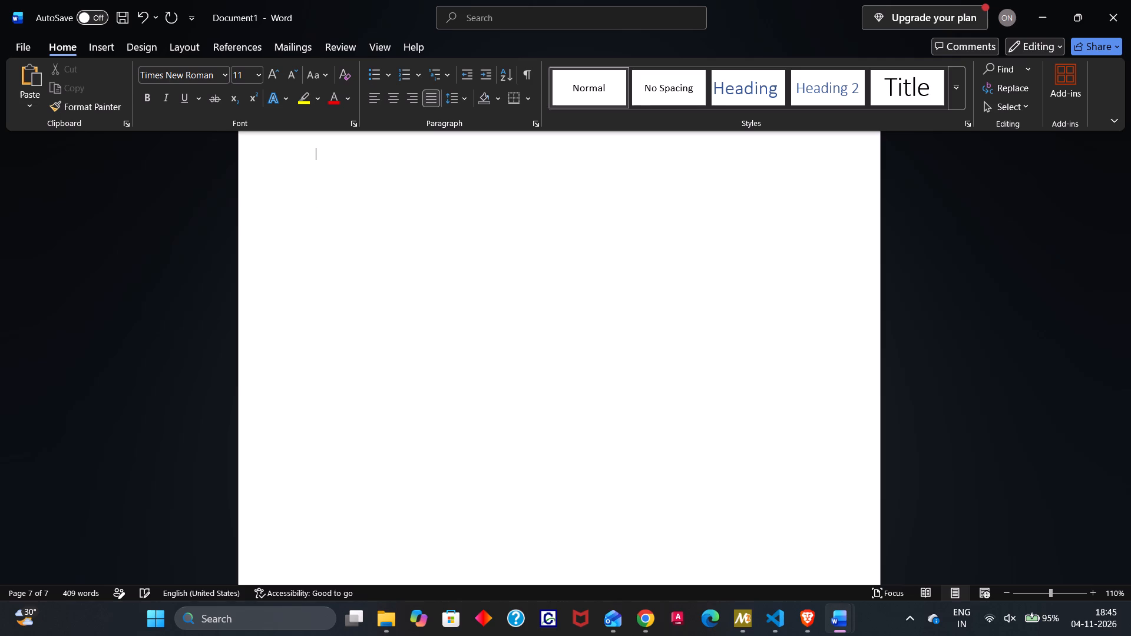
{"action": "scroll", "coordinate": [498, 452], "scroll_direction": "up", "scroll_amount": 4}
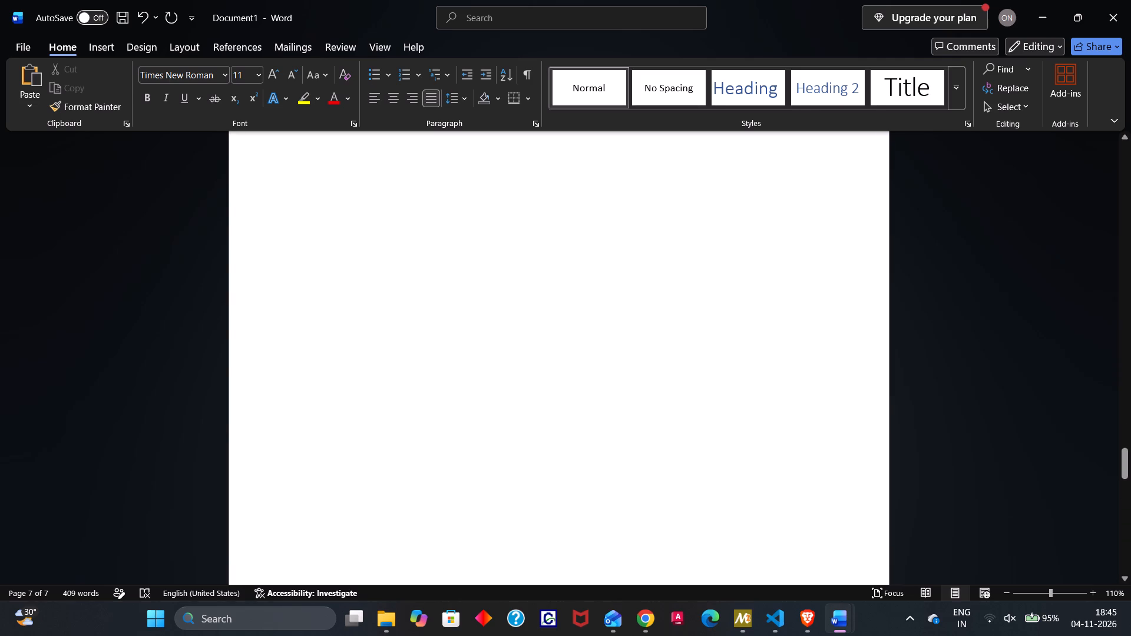
Resize the lower contents table, from 3.11 Calculation of Treatment Efficiency to References, making it slightly narrower and taller.
{"action": "scroll", "coordinate": [498, 452], "scroll_direction": "up", "scroll_amount": 2}
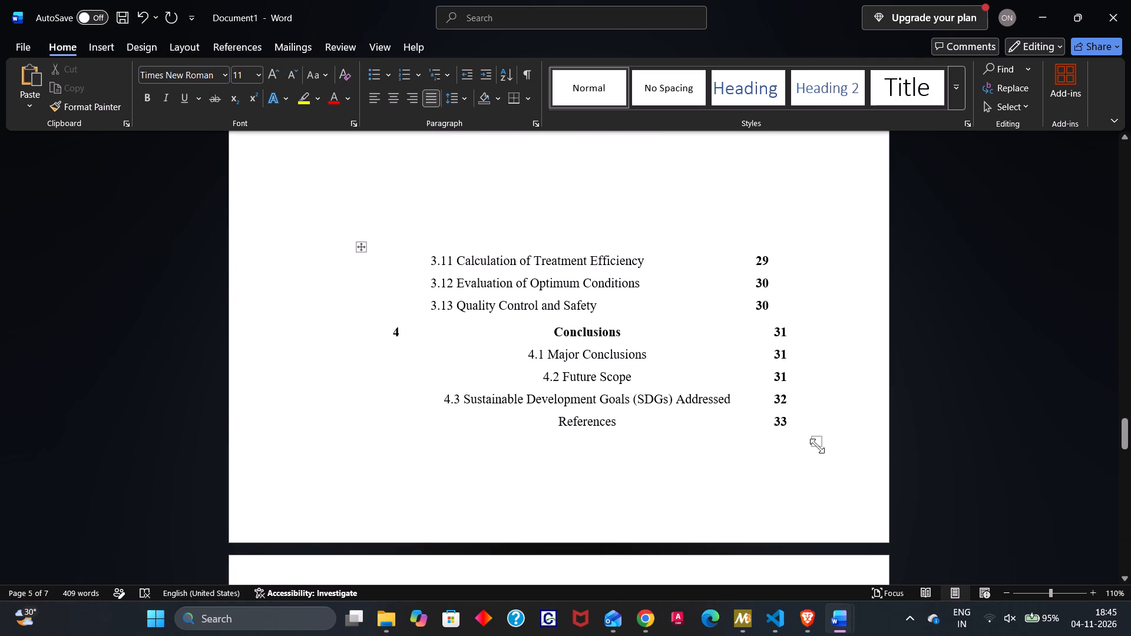
{"action": "left_click_drag", "start_coordinate": [817, 446], "coordinate": [805, 418]}
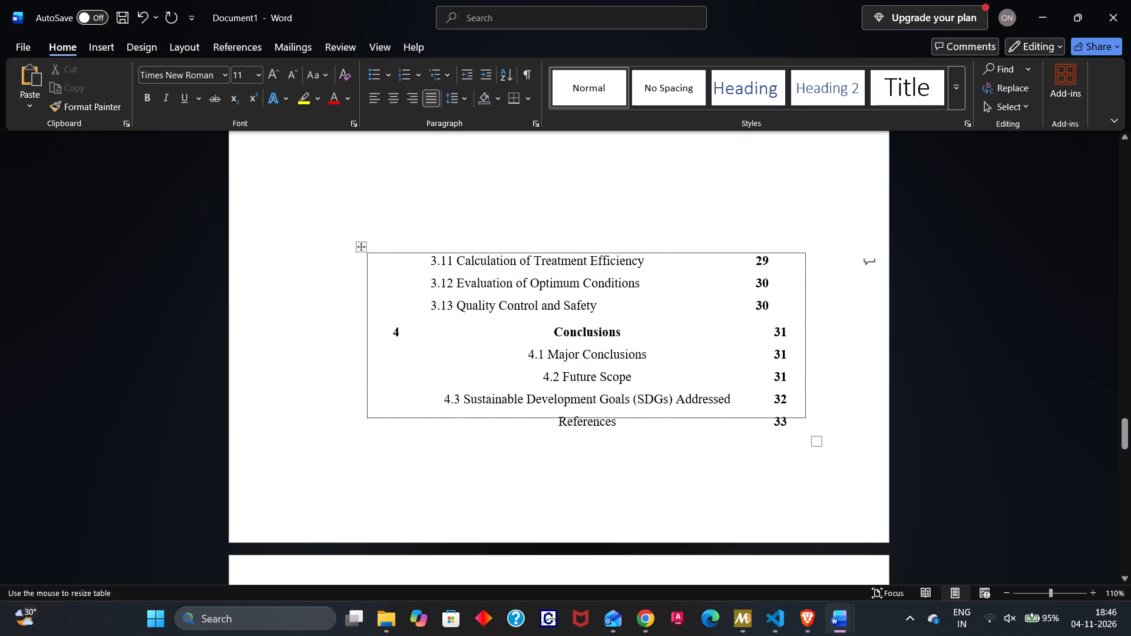
{"action": "left_click_drag", "start_coordinate": [805, 418], "coordinate": [798, 445]}
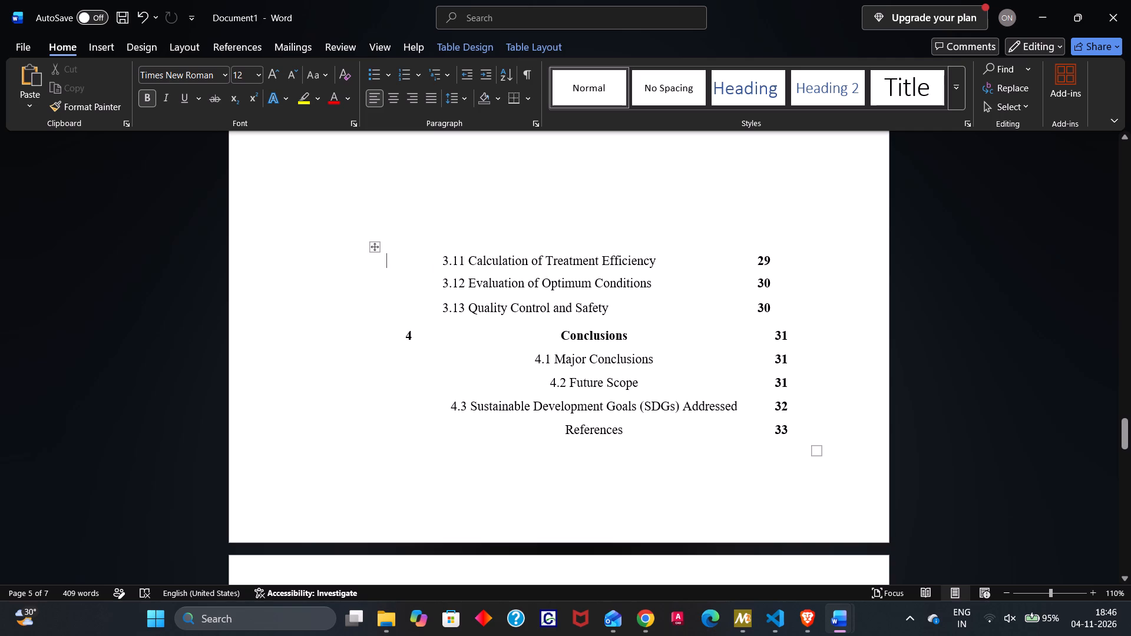
Left-align the title column of the lower contents table, from 3.11 Calculation of Treatment Efficiency to References.
{"action": "left_click_drag", "start_coordinate": [446, 257], "coordinate": [524, 351]}
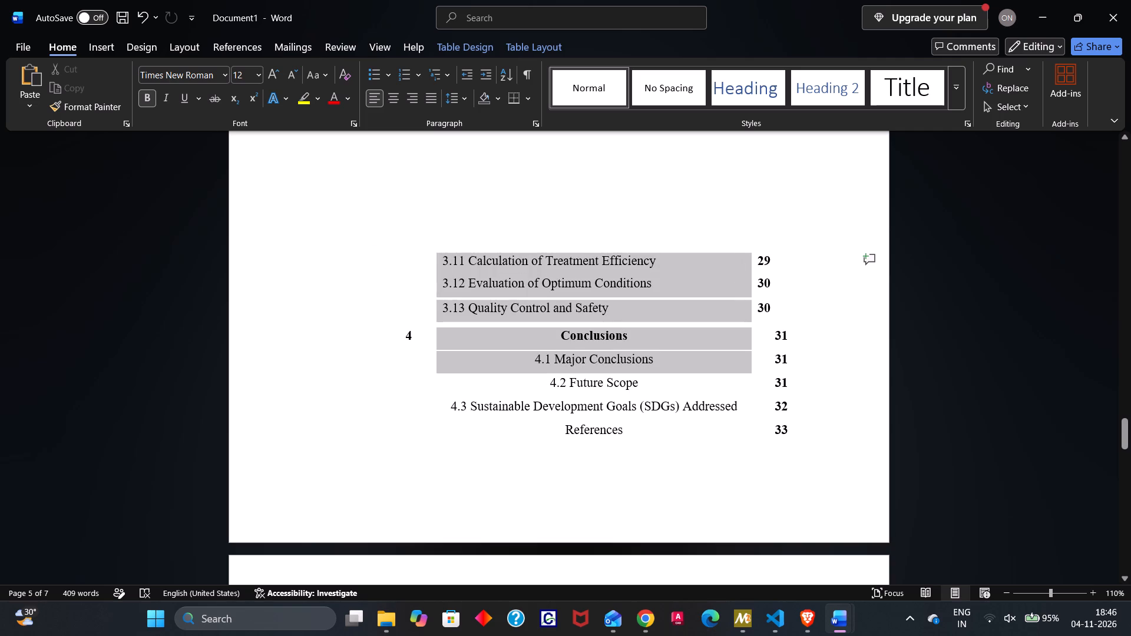
{"action": "left_click_drag", "start_coordinate": [524, 351], "coordinate": [553, 439]}
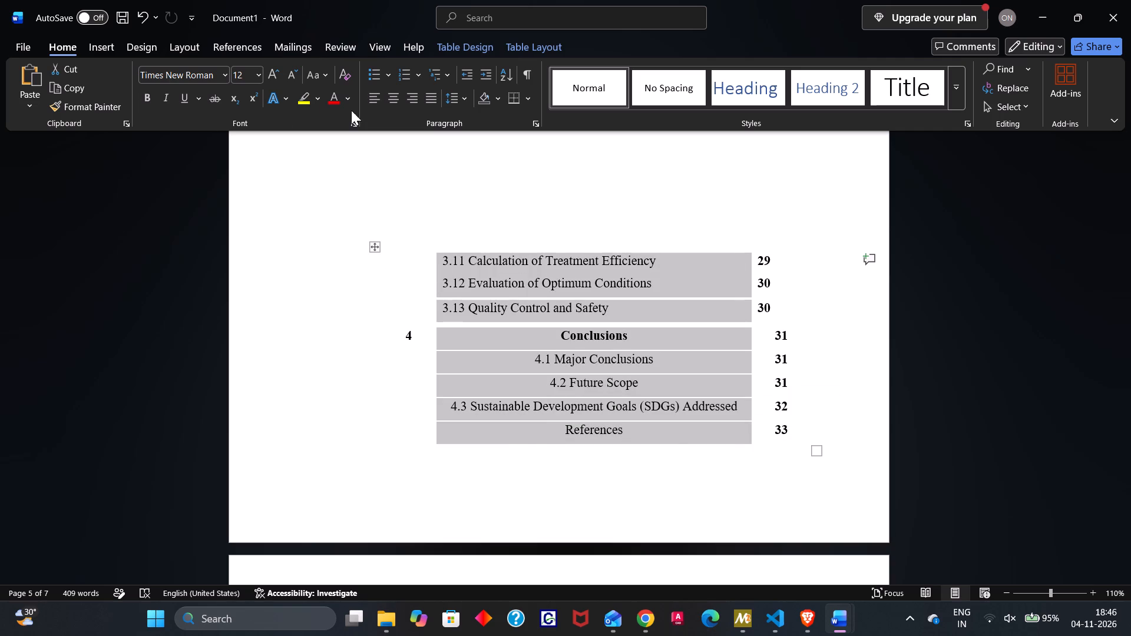
{"action": "left_click", "coordinate": [379, 101]}
Left-align the page-number column of the lower contents table, from the 3.11 row down to References.
{"action": "left_click", "coordinate": [753, 256]}
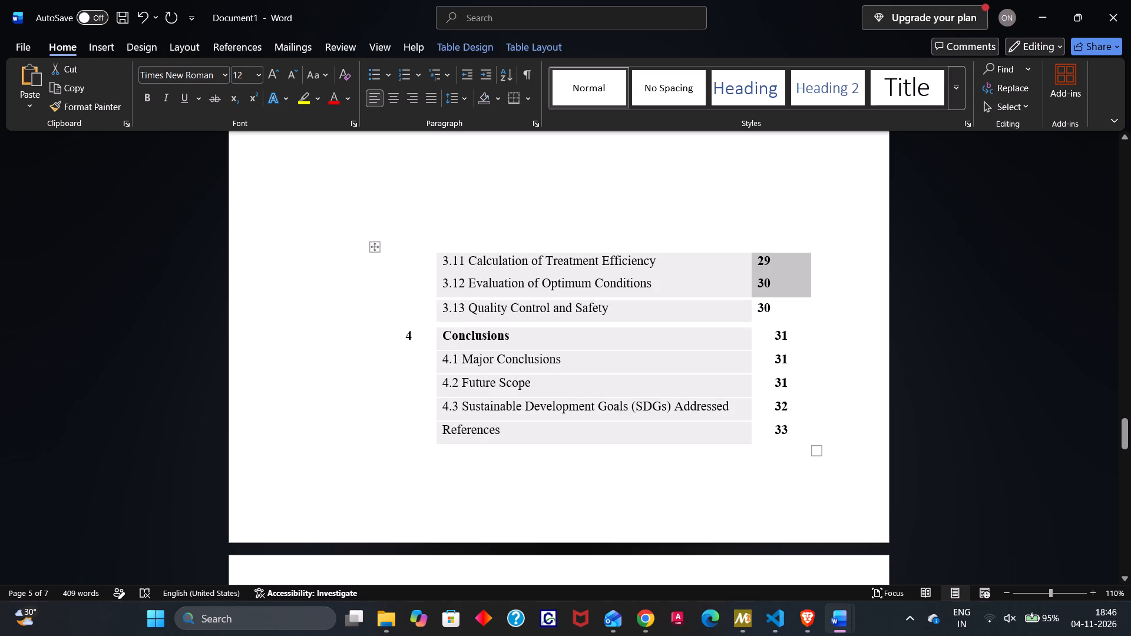
{"action": "double_click", "coordinate": [760, 257]}
{"action": "left_click_drag", "start_coordinate": [760, 257], "coordinate": [769, 300]}
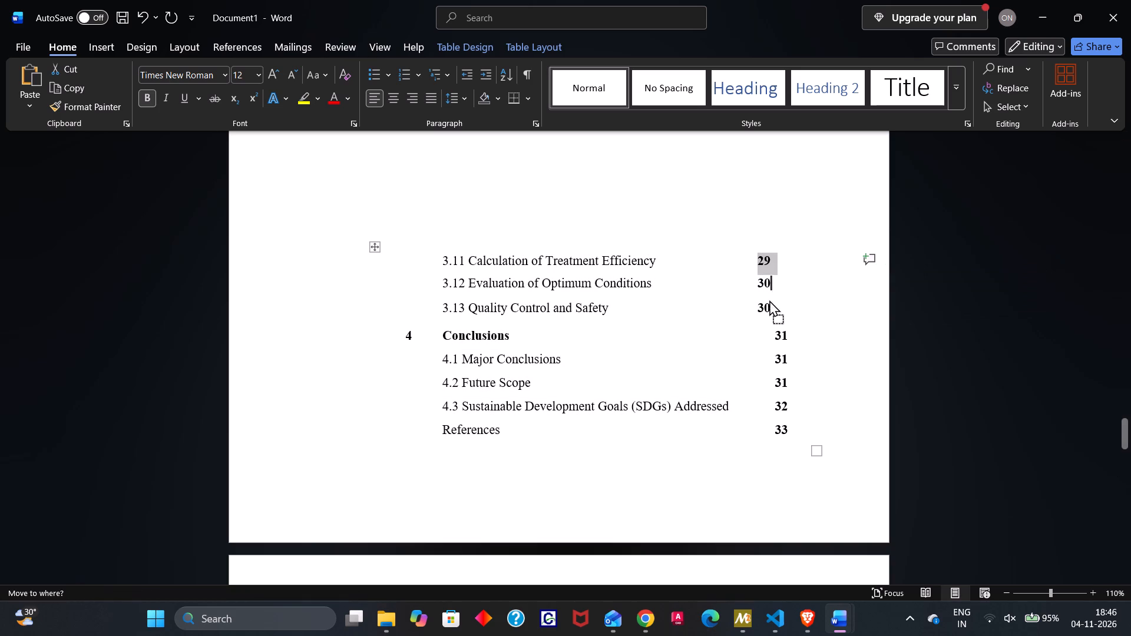
{"action": "left_click_drag", "start_coordinate": [769, 300], "coordinate": [762, 270]}
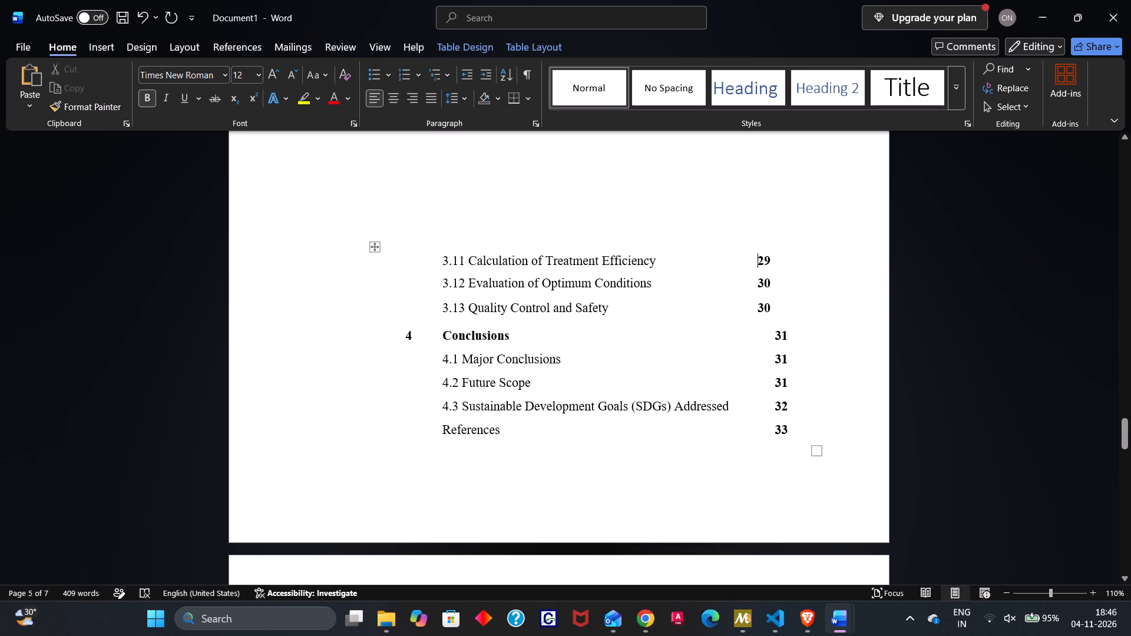
{"action": "left_click_drag", "start_coordinate": [760, 263], "coordinate": [793, 410]}
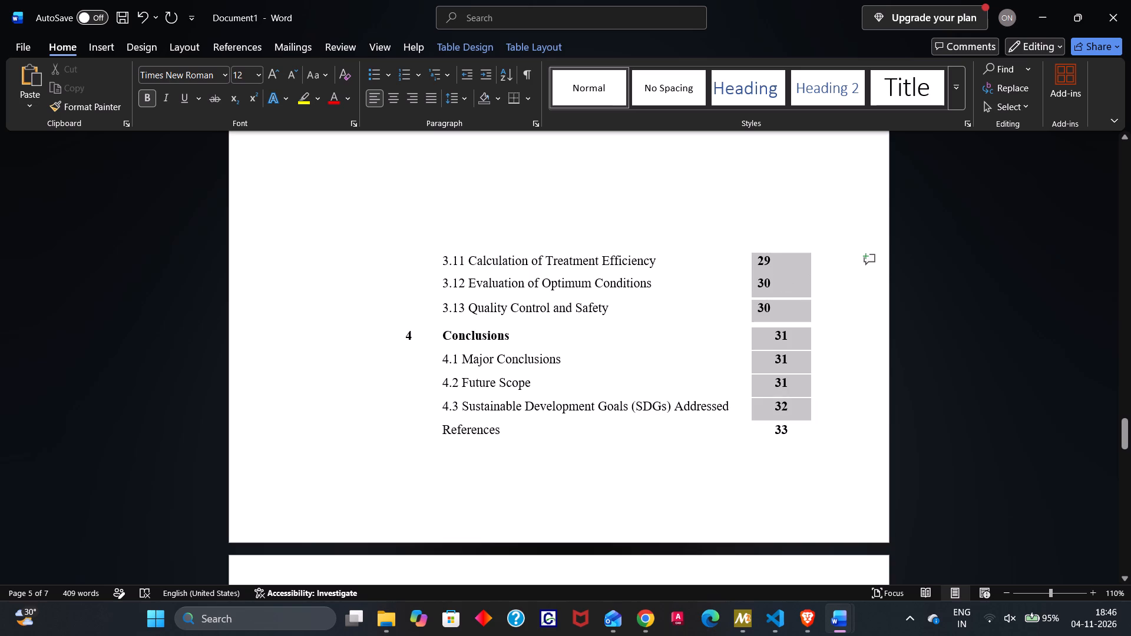
{"action": "left_click_drag", "start_coordinate": [793, 410], "coordinate": [796, 439]}
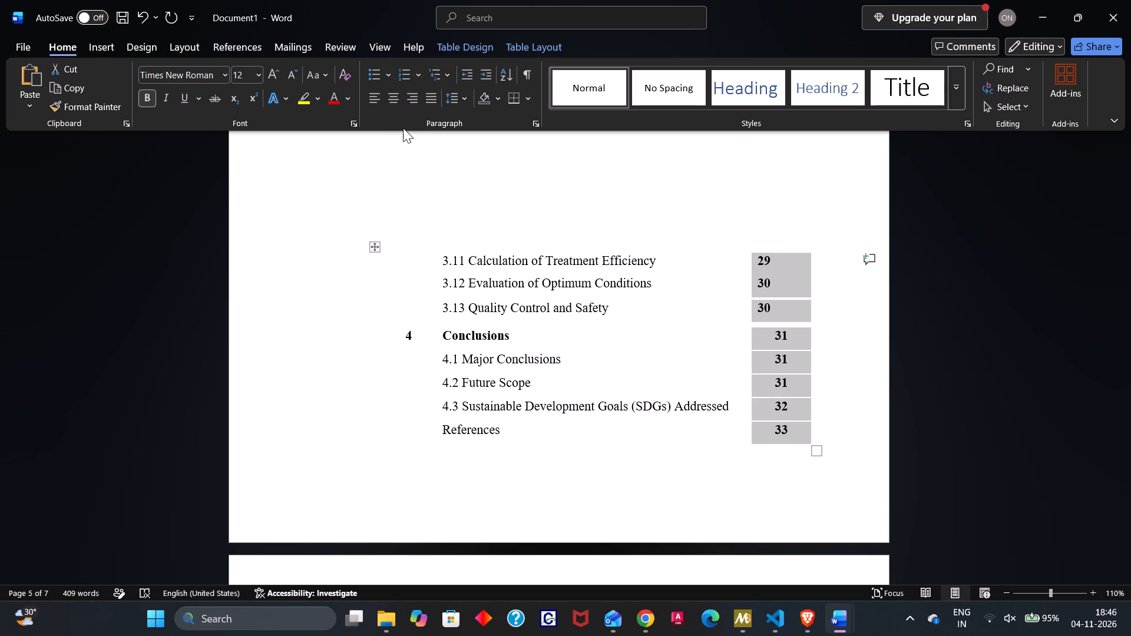
{"action": "left_click", "coordinate": [374, 97]}
Try to remove the blank space above the 3.11 Calculation of Treatment Efficiency row by deleting empty paragraphs.
{"action": "left_click", "coordinate": [473, 177]}
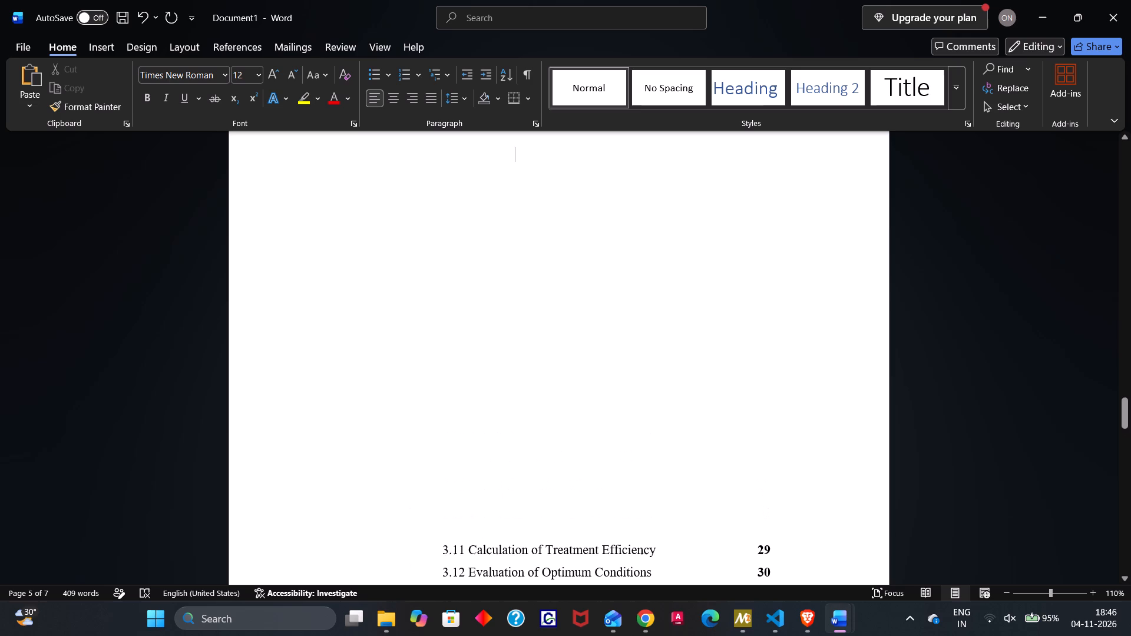
{"action": "key", "text": "BackSpace"}
{"action": "key", "text": "BackSpace"}
{"action": "key", "text": "BackSpace"}
{"action": "key", "text": "BackSpace"}
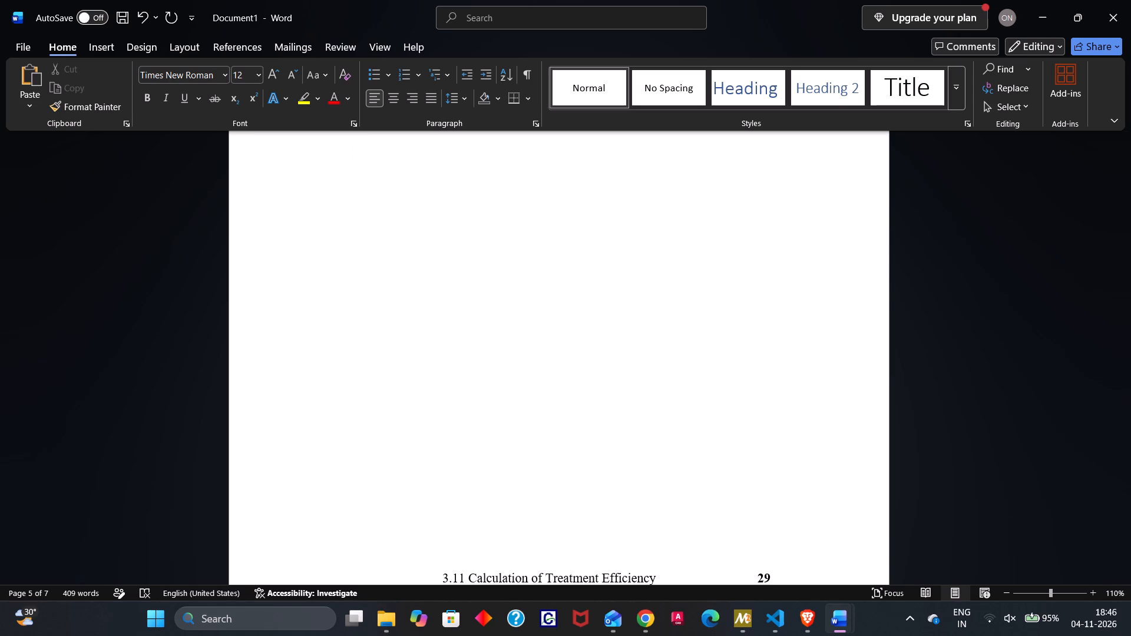
For the Content heading and the upper contents table through 3.9, choose Justified paragraph alignment and Body Text outline level.
{"action": "scroll", "coordinate": [550, 340], "scroll_direction": "up", "scroll_amount": 3}
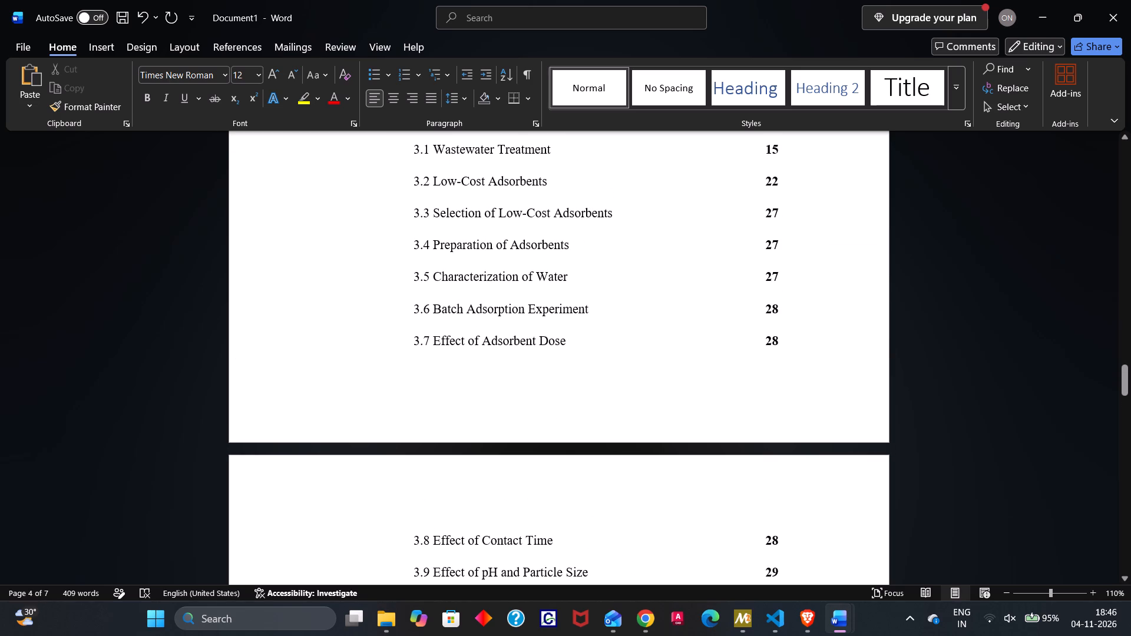
{"action": "scroll", "coordinate": [550, 340], "scroll_direction": "up", "scroll_amount": 1}
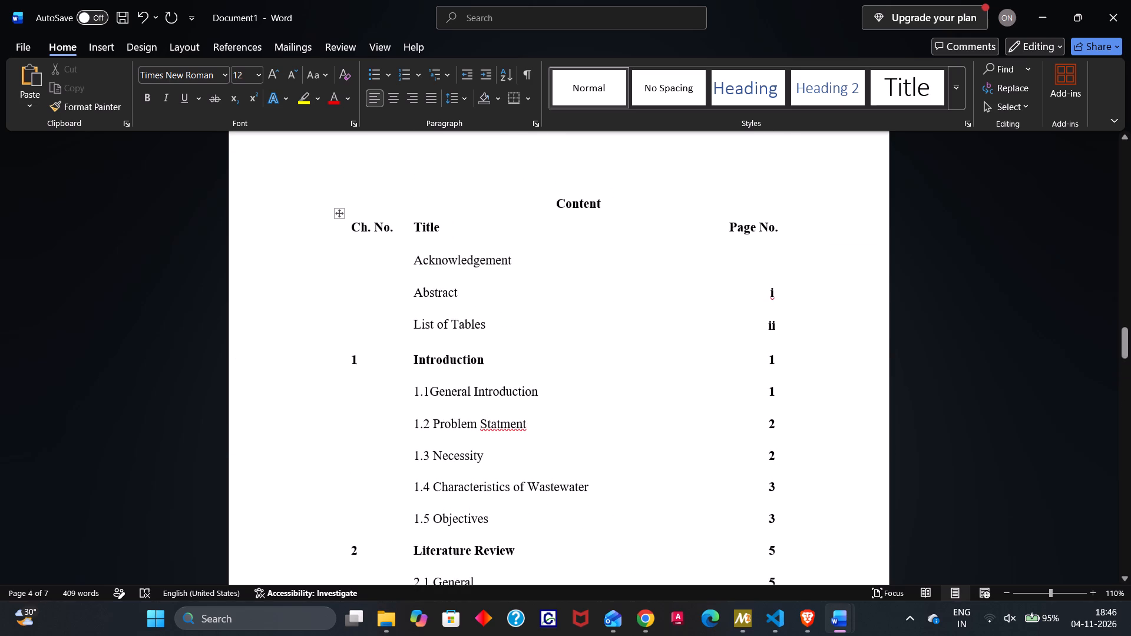
{"action": "scroll", "coordinate": [550, 340], "scroll_direction": "up", "scroll_amount": 1}
{"action": "left_click_drag", "start_coordinate": [547, 208], "coordinate": [577, 226]}
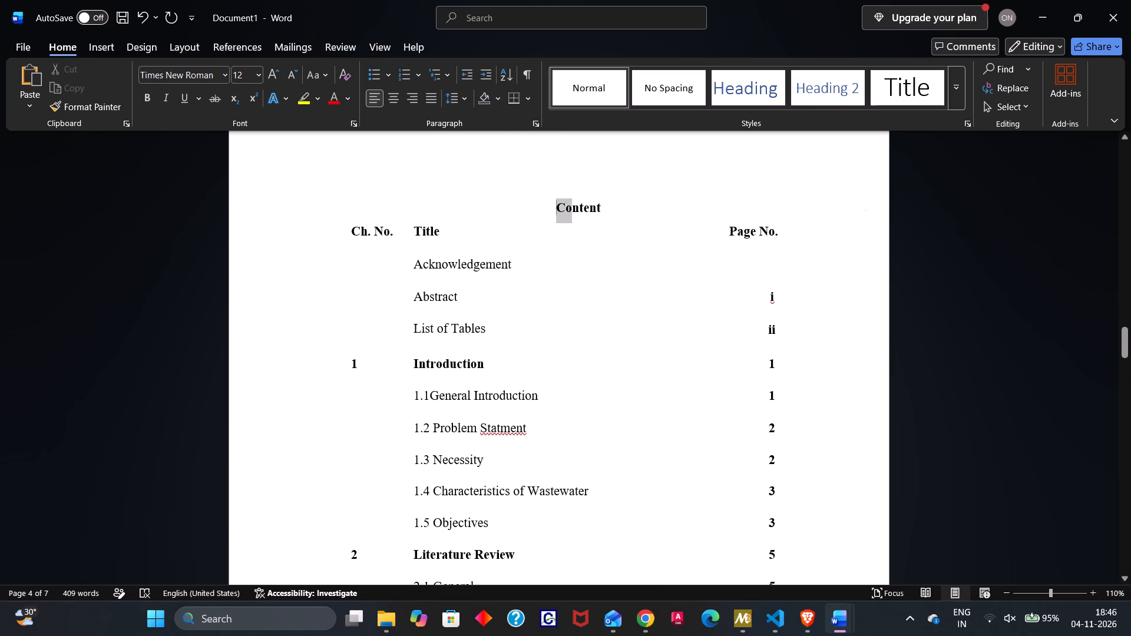
{"action": "left_click_drag", "start_coordinate": [577, 226], "coordinate": [683, 562]}
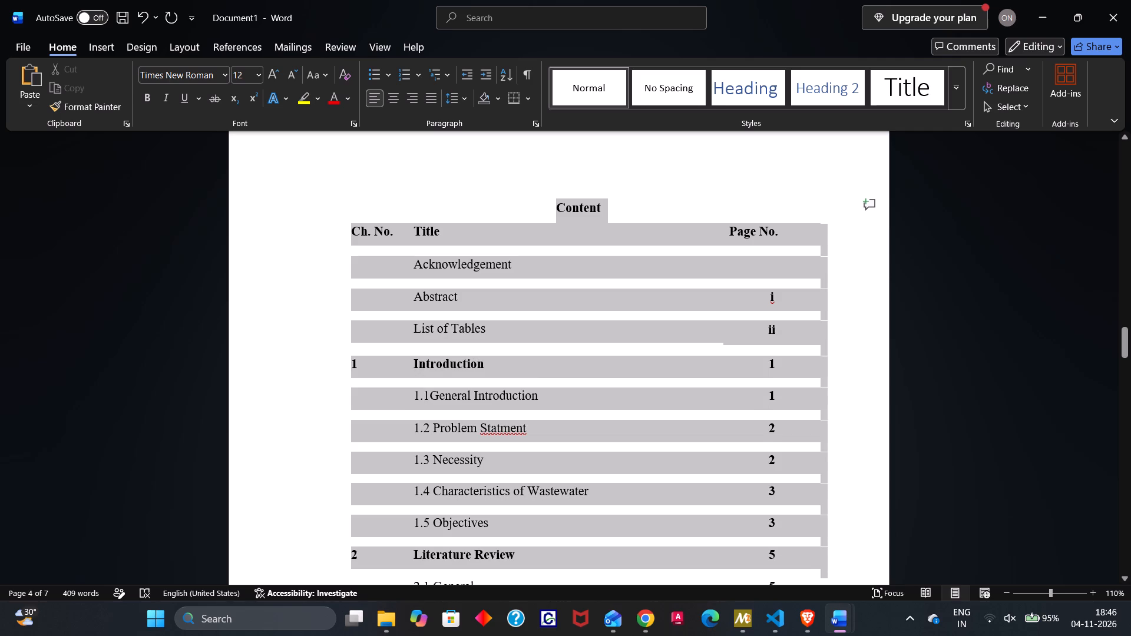
{"action": "left_click_drag", "start_coordinate": [683, 562], "coordinate": [736, 472]}
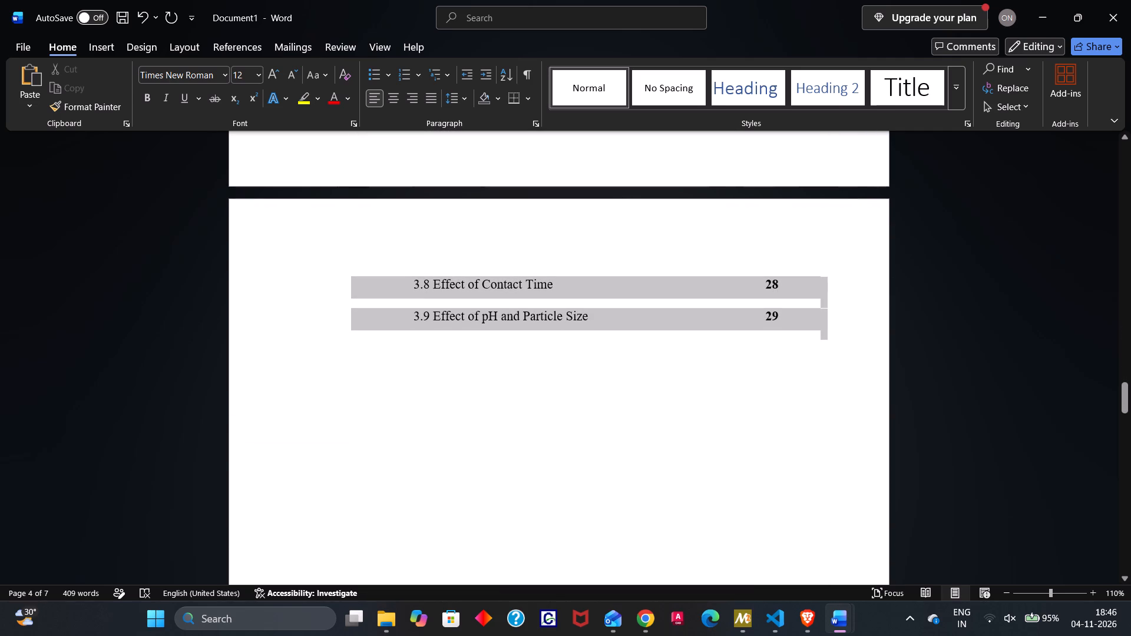
{"action": "left_click_drag", "start_coordinate": [736, 472], "coordinate": [747, 456]}
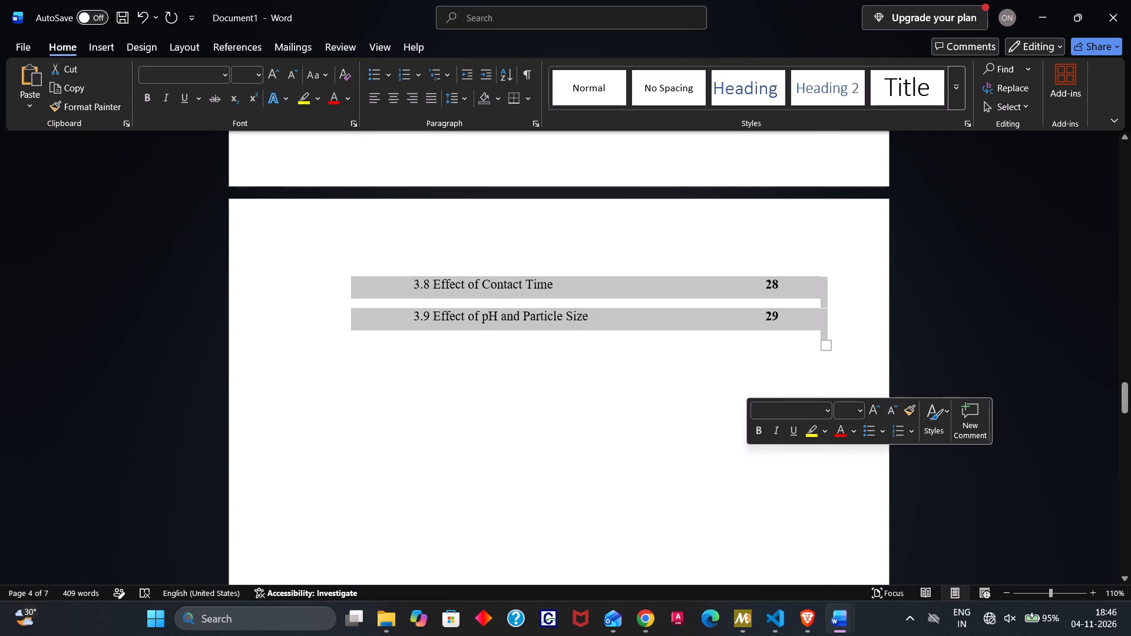
{"action": "left_click", "coordinate": [538, 121]}
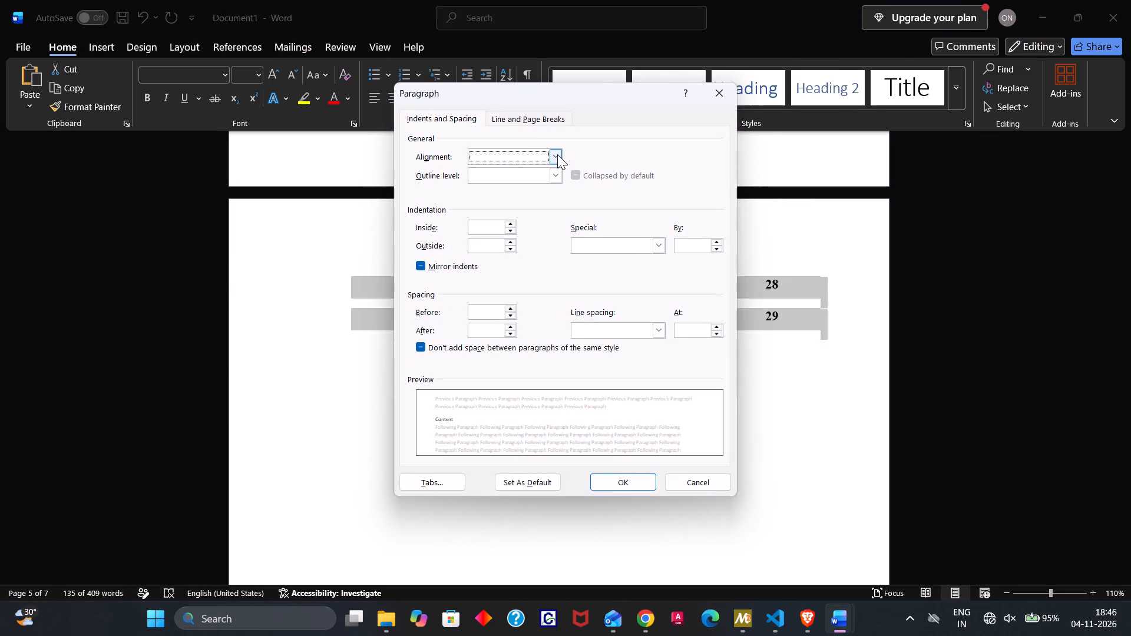
{"action": "left_click", "coordinate": [557, 154]}
{"action": "left_click", "coordinate": [502, 196]}
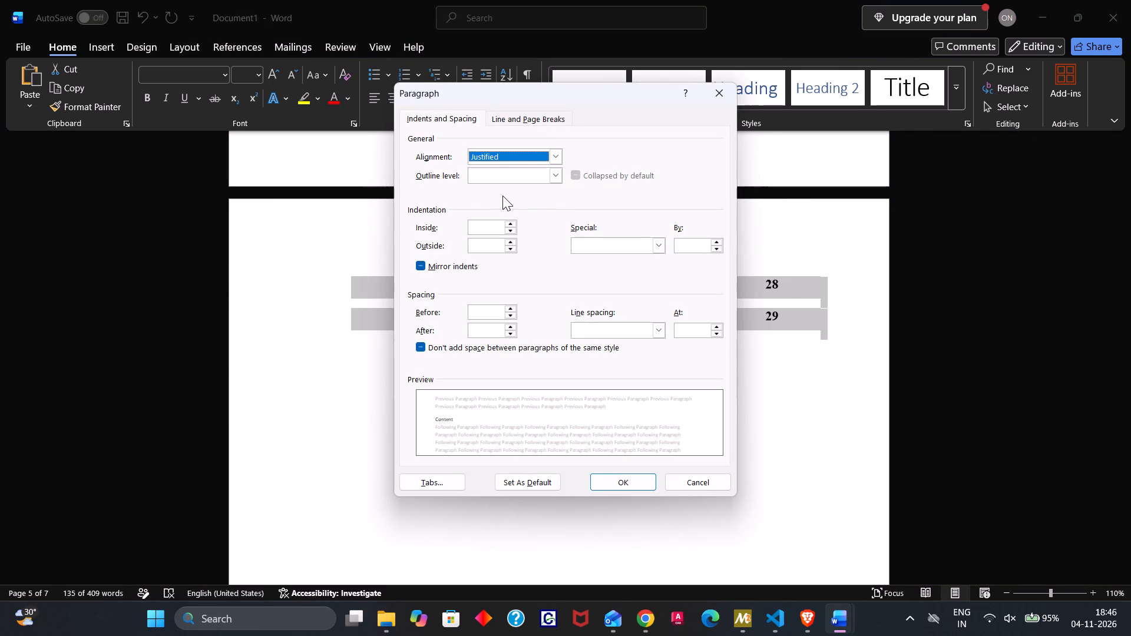
{"action": "left_click", "coordinate": [505, 177]}
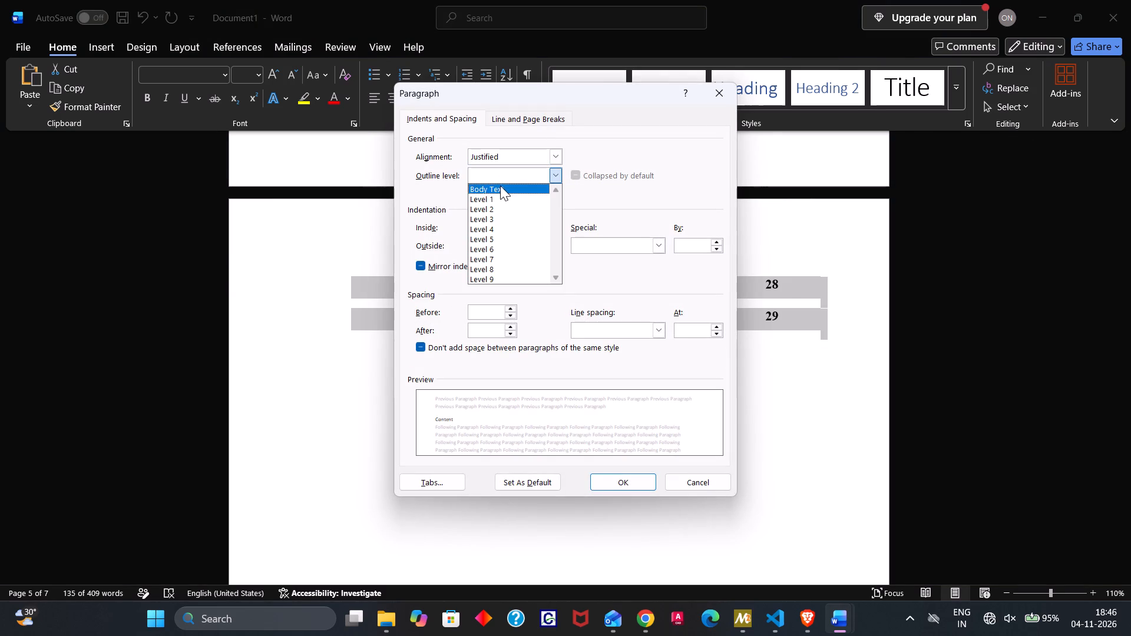
{"action": "left_click", "coordinate": [500, 185]}
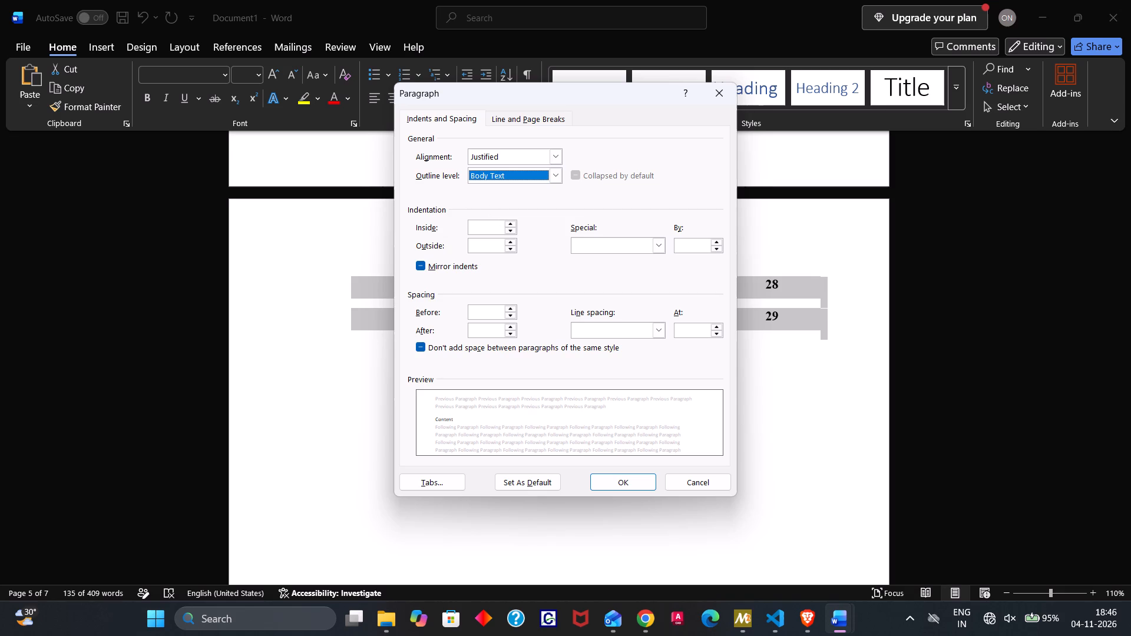
Set the selected contents paragraphs' inside and outside indentation to 0.
{"action": "left_click", "coordinate": [488, 224]}
{"action": "key", "text": "0"}
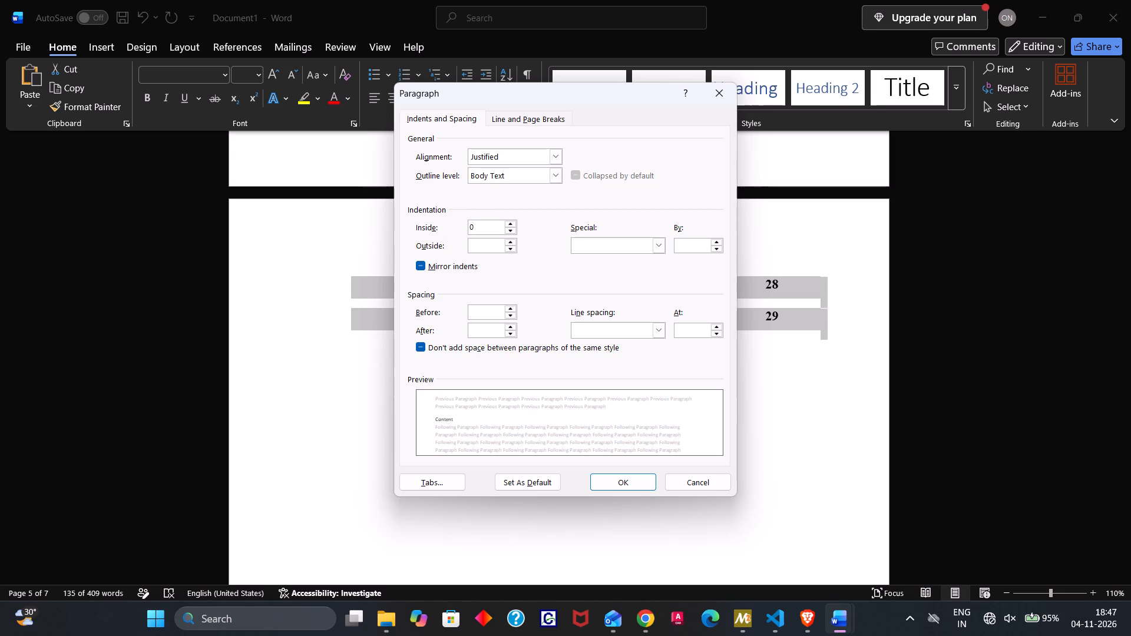
{"action": "key", "text": "Down"}
{"action": "key", "text": "BackSpace"}
{"action": "key", "text": "0"}
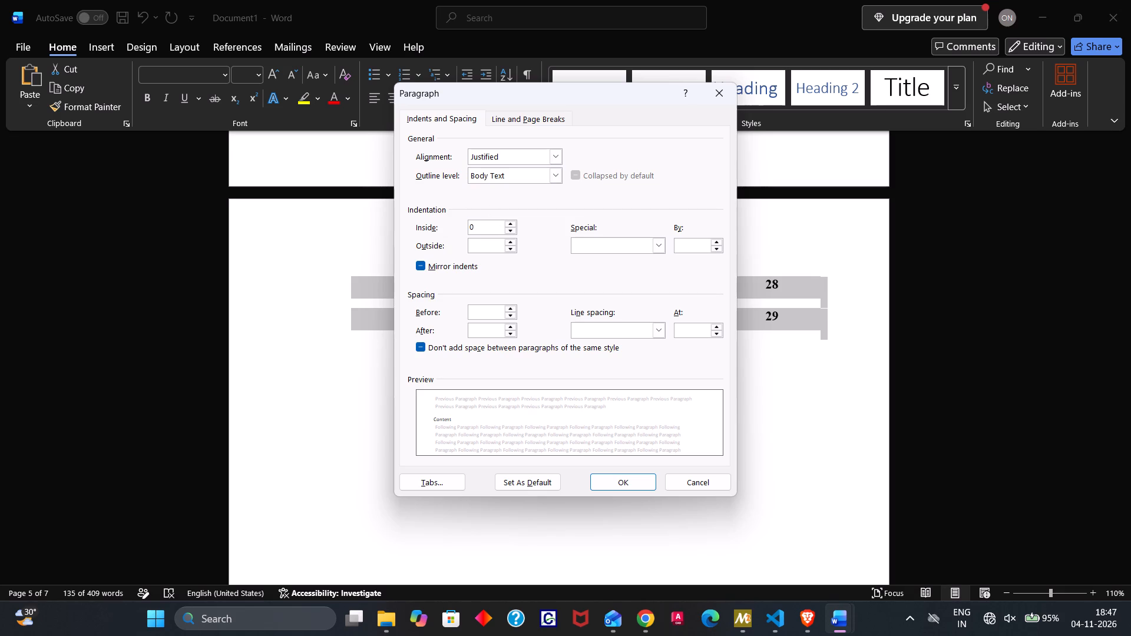
{"action": "left_click", "coordinate": [490, 246]}
{"action": "key", "text": "0"}
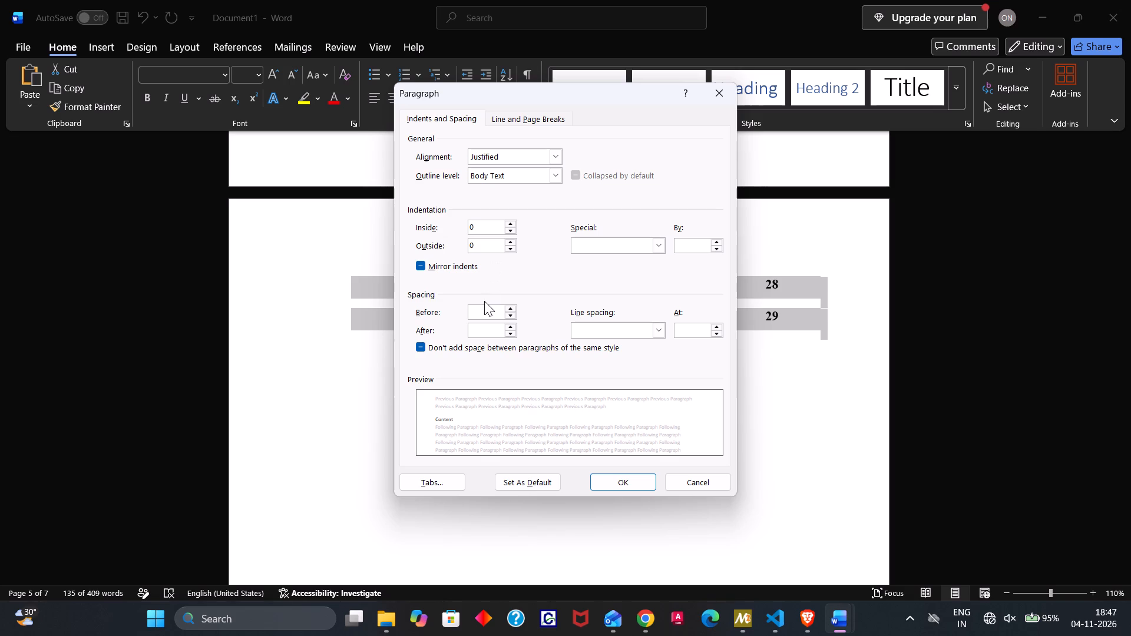
Set paragraph spacing before and after to 0 and special indentation to (none), and apply the paragraph settings.
{"action": "left_click", "coordinate": [482, 312]}
{"action": "key", "text": "0"}
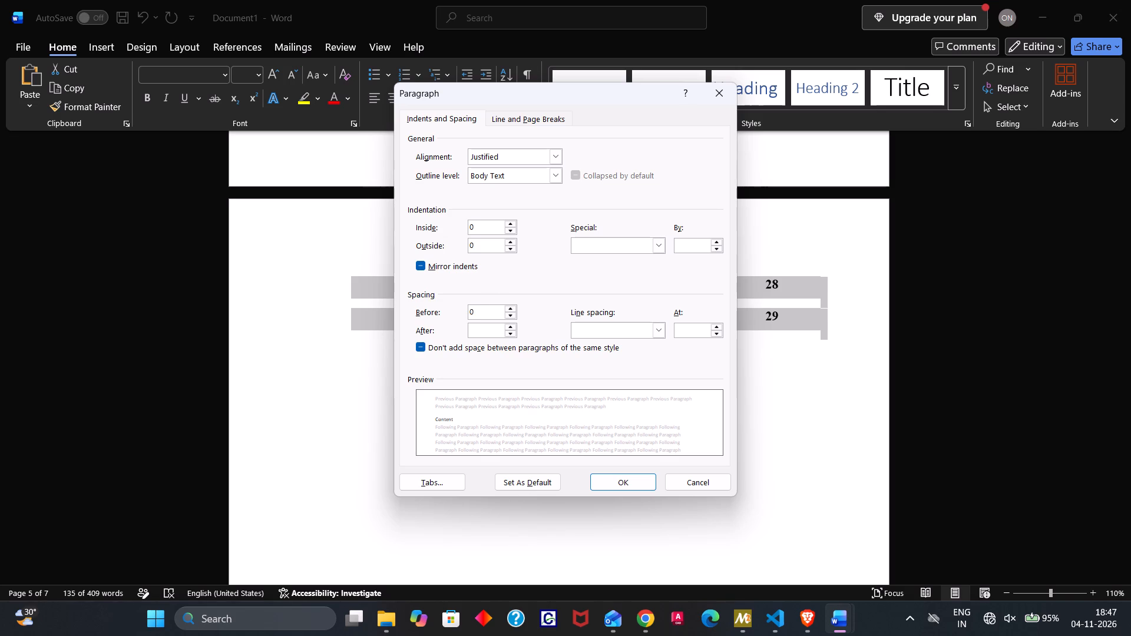
{"action": "left_click", "coordinate": [474, 334]}
{"action": "key", "text": "0"}
{"action": "left_click", "coordinate": [660, 250]}
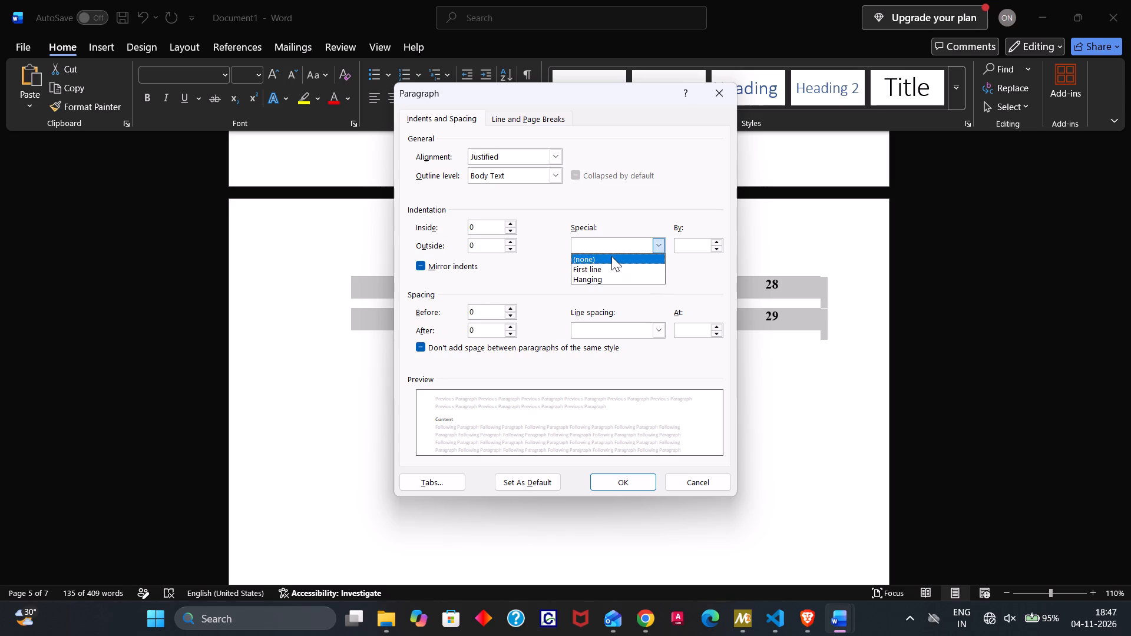
{"action": "left_click_drag", "start_coordinate": [611, 256], "coordinate": [605, 257]}
{"action": "left_click", "coordinate": [605, 257]}
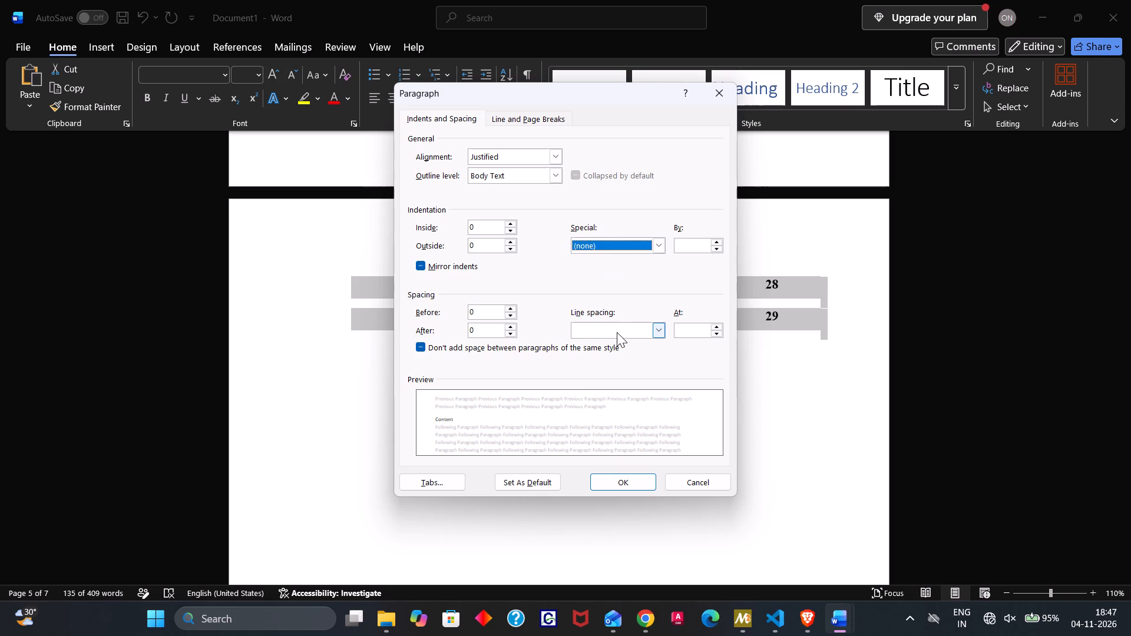
{"action": "left_click", "coordinate": [617, 332]}
{"action": "left_click", "coordinate": [606, 349]}
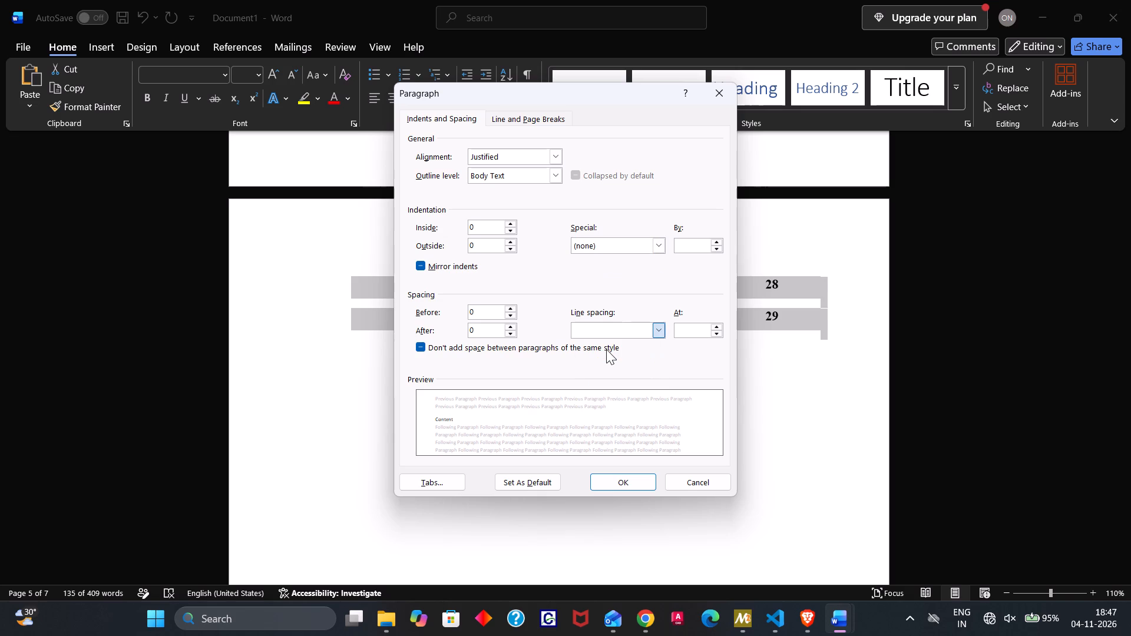
{"action": "left_click", "coordinate": [615, 476]}
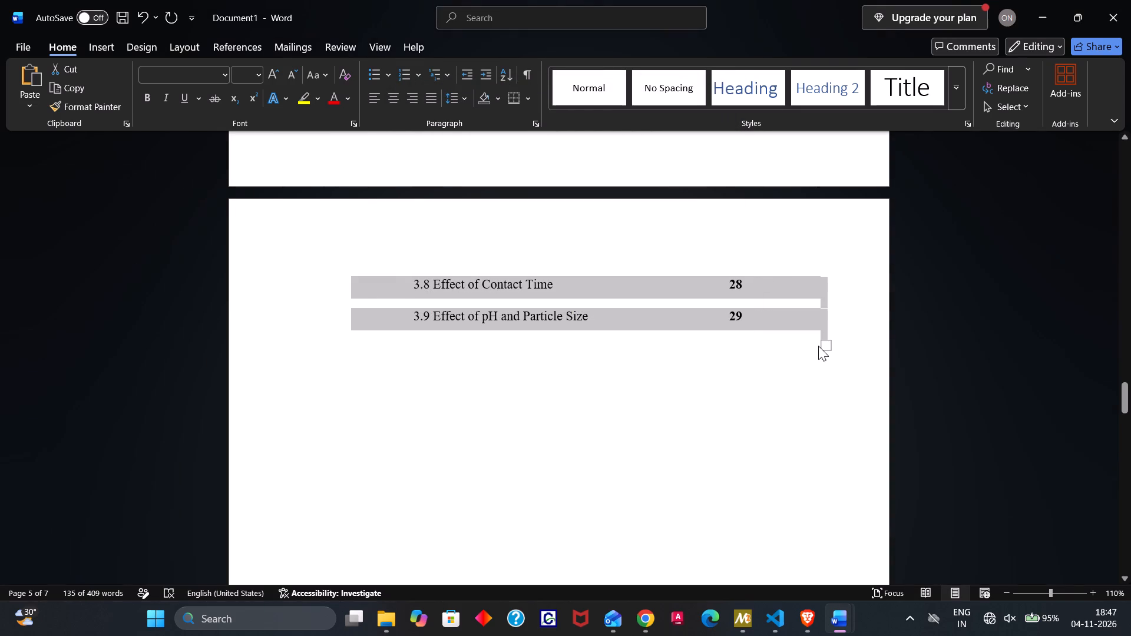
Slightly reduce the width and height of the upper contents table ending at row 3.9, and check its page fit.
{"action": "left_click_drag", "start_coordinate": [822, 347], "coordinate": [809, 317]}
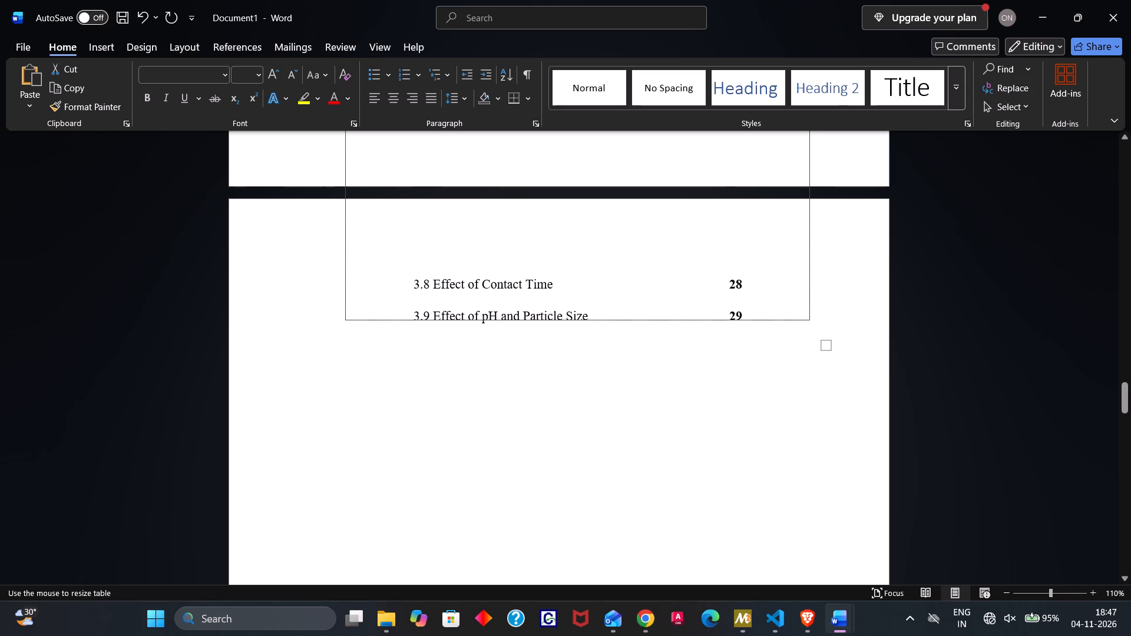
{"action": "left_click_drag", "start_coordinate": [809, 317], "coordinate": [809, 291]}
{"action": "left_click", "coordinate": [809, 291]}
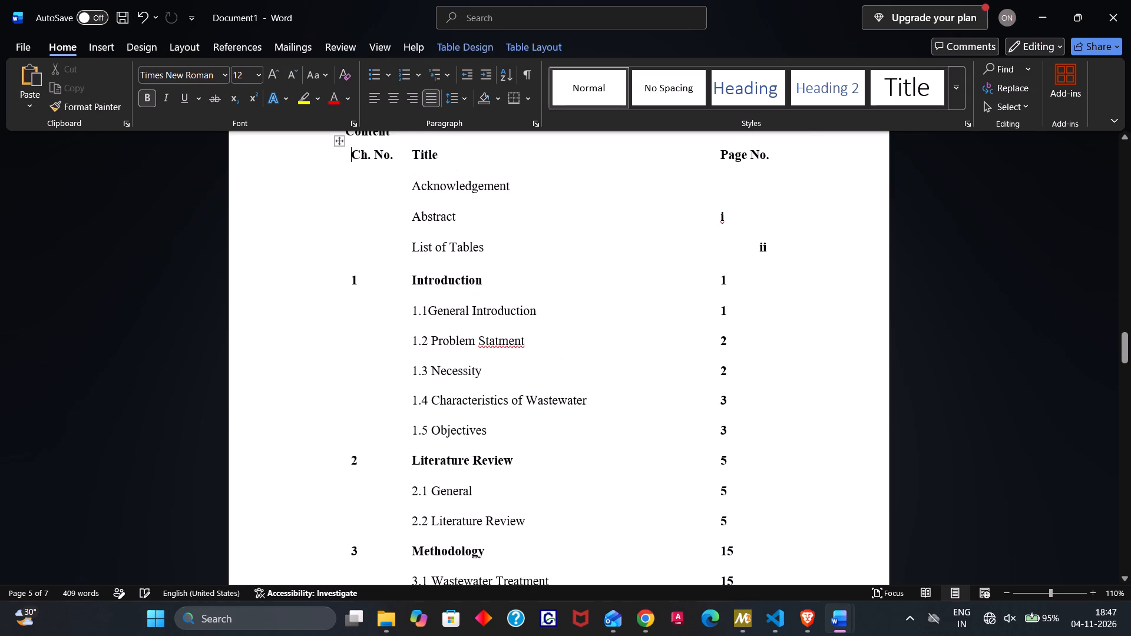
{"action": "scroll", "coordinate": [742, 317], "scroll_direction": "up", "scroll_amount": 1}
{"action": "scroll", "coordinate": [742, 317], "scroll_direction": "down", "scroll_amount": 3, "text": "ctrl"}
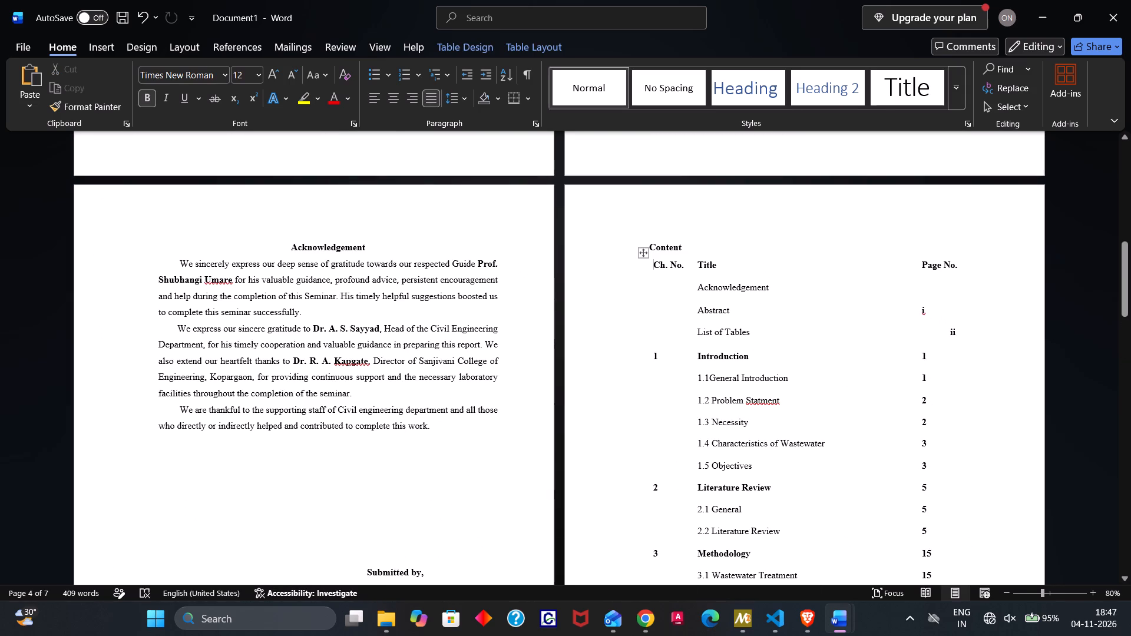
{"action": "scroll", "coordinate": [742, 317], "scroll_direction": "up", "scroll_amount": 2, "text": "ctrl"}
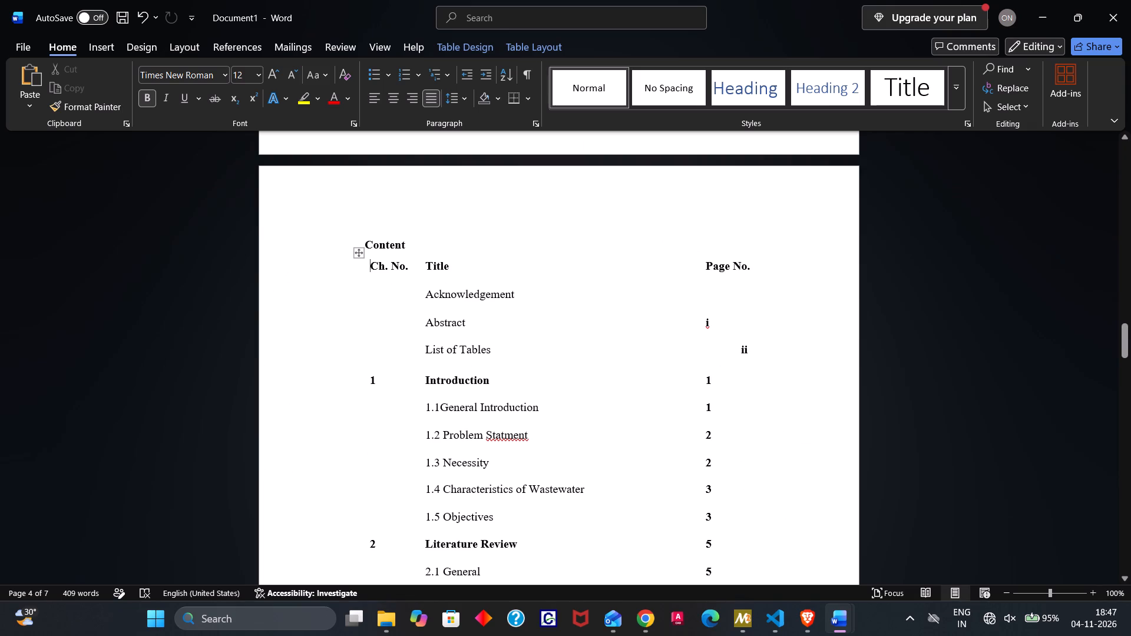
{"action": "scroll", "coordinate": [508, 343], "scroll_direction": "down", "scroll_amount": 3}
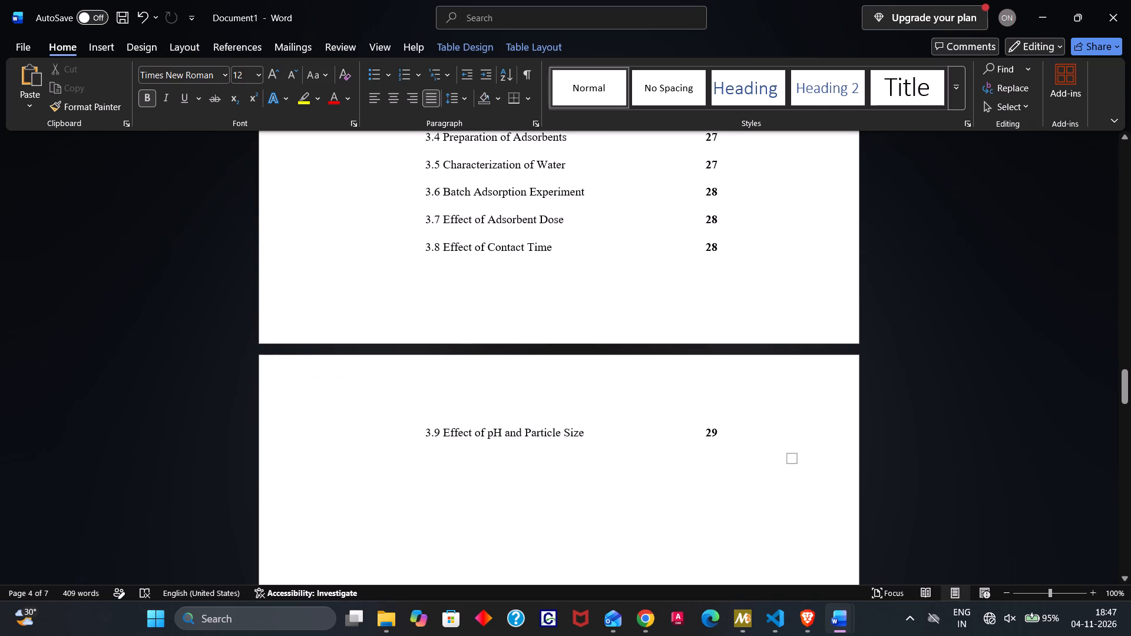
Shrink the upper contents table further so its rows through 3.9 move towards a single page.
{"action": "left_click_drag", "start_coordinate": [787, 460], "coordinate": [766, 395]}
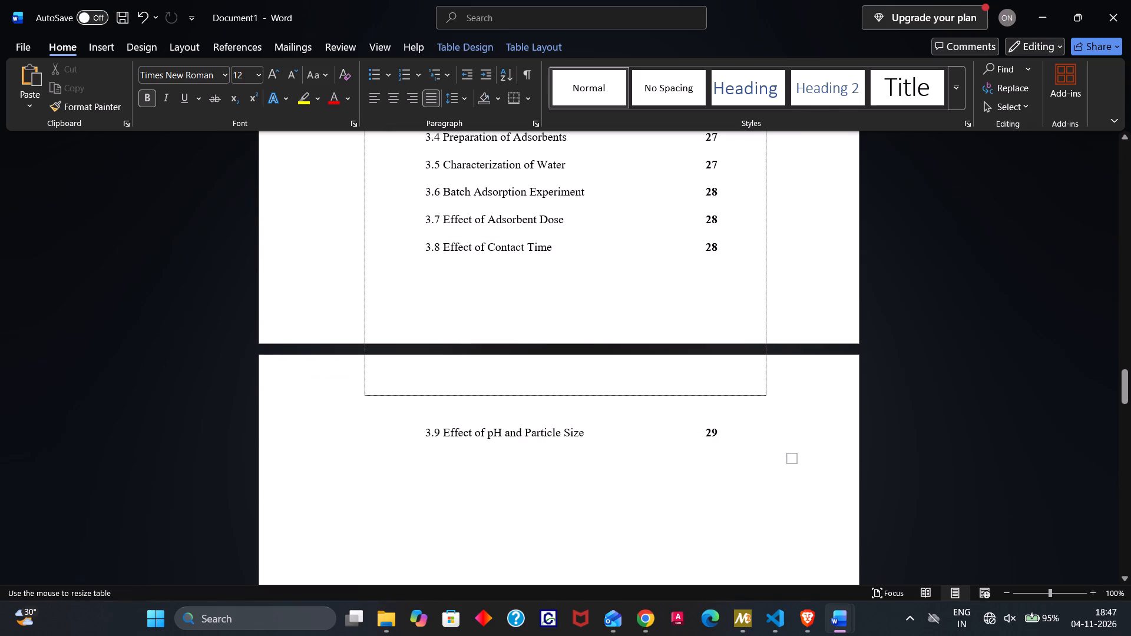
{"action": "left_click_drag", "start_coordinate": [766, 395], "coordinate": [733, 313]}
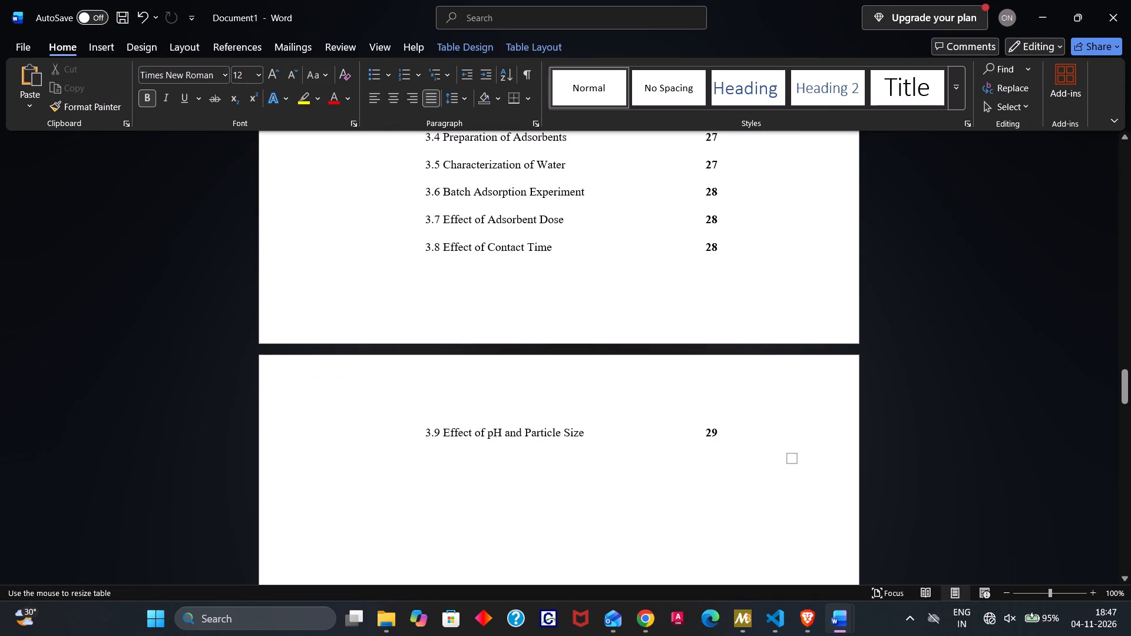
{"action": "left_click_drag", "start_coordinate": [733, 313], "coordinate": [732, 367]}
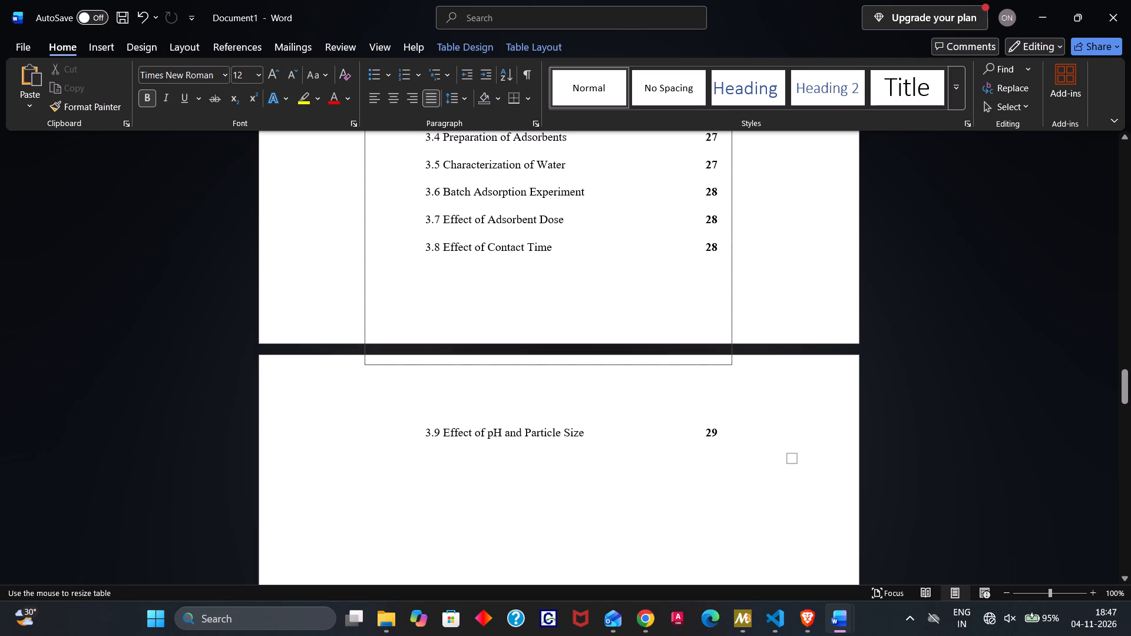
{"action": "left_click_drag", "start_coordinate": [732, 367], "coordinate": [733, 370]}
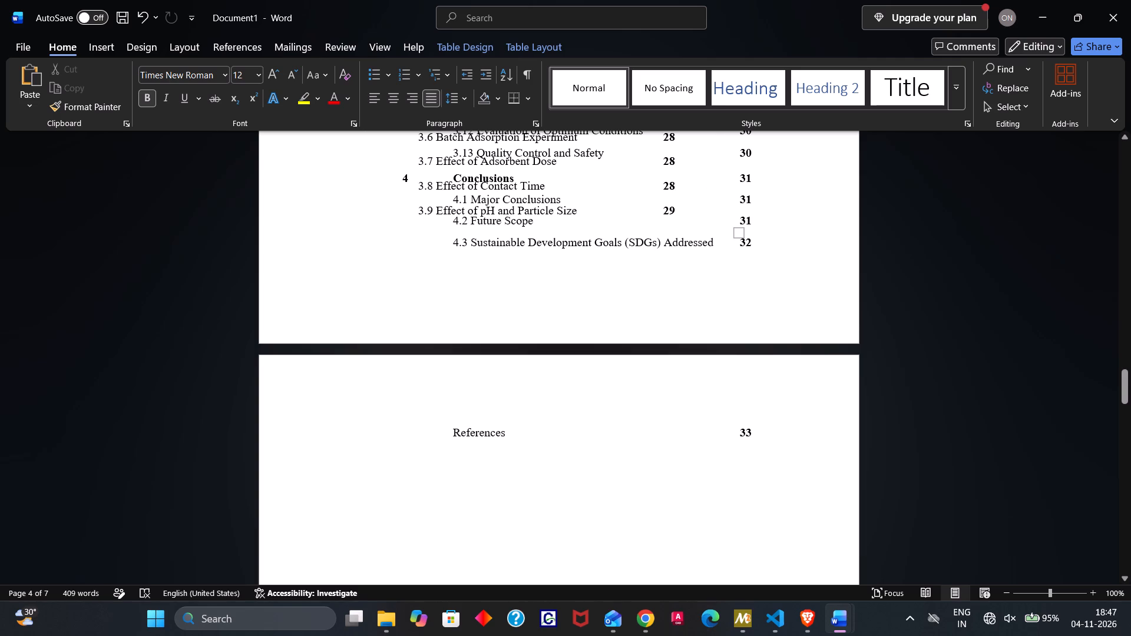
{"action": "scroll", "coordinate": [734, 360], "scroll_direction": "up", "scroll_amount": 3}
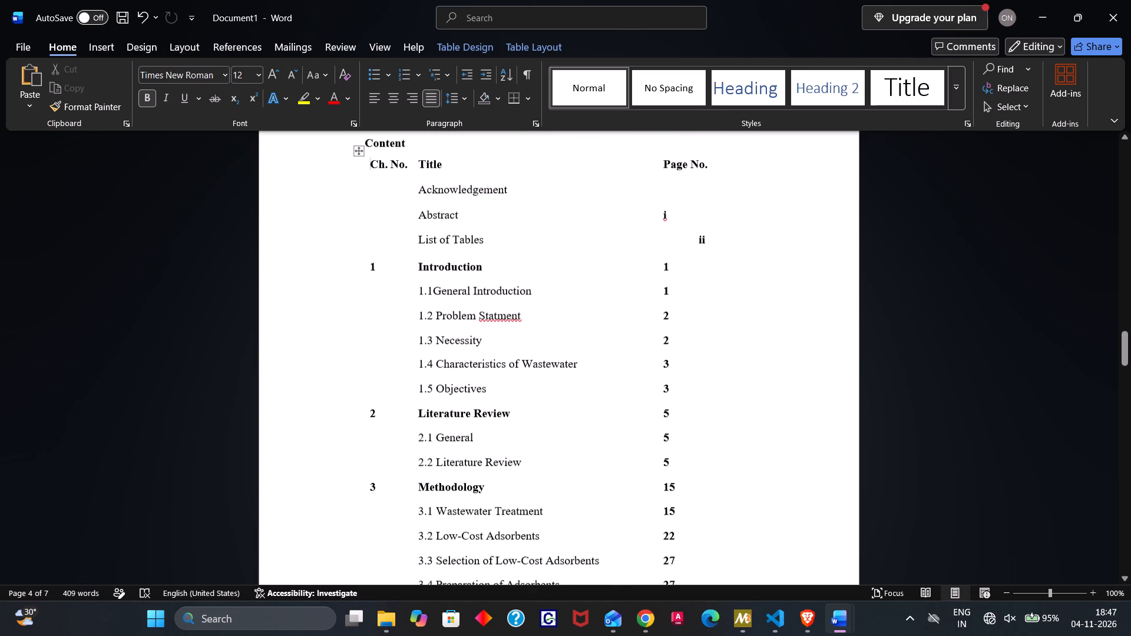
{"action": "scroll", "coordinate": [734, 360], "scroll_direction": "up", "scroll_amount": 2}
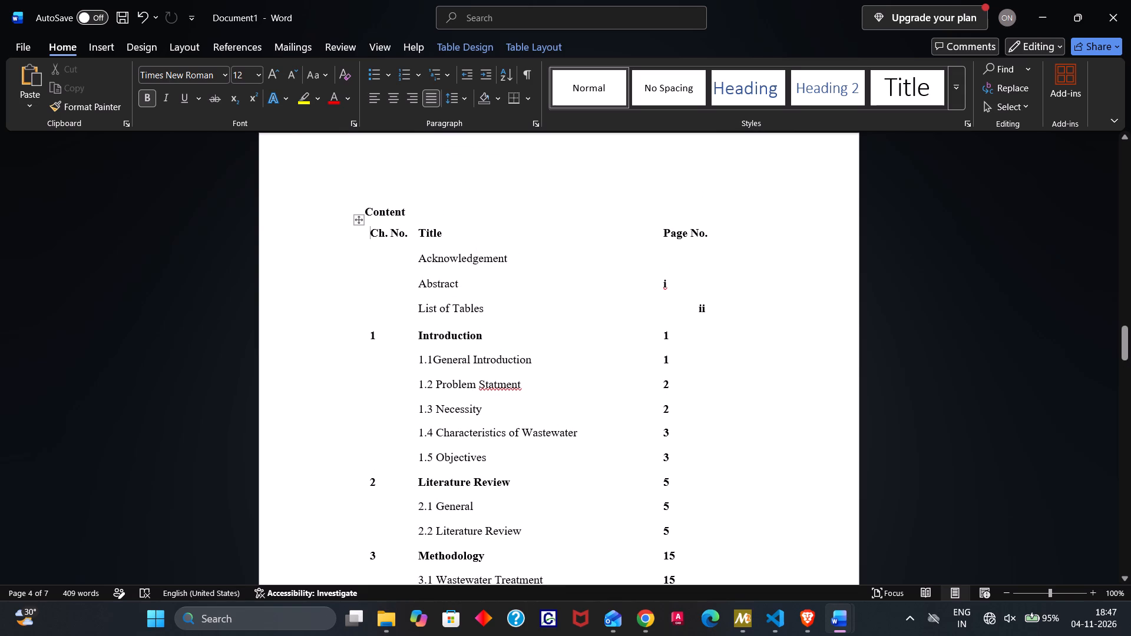
Undo both resizes of the upper contents table and the paragraph settings applied to it and the Content heading.
{"action": "key", "text": "ctrl+z"}
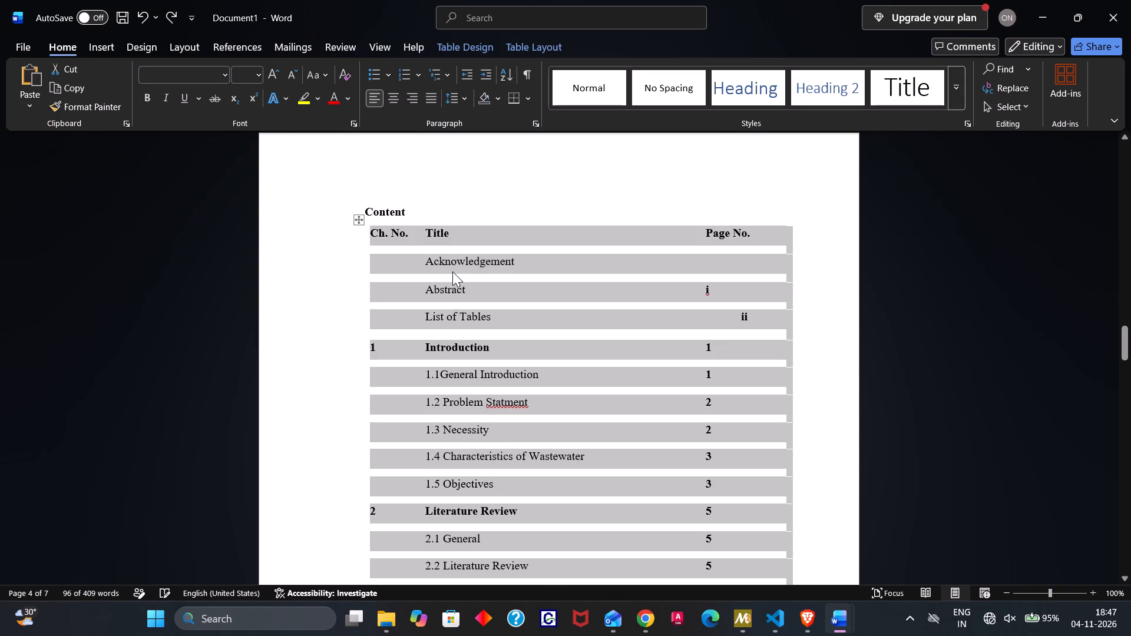
{"action": "key", "text": "ctrl+z"}
{"action": "key", "text": "ctrl+z"}
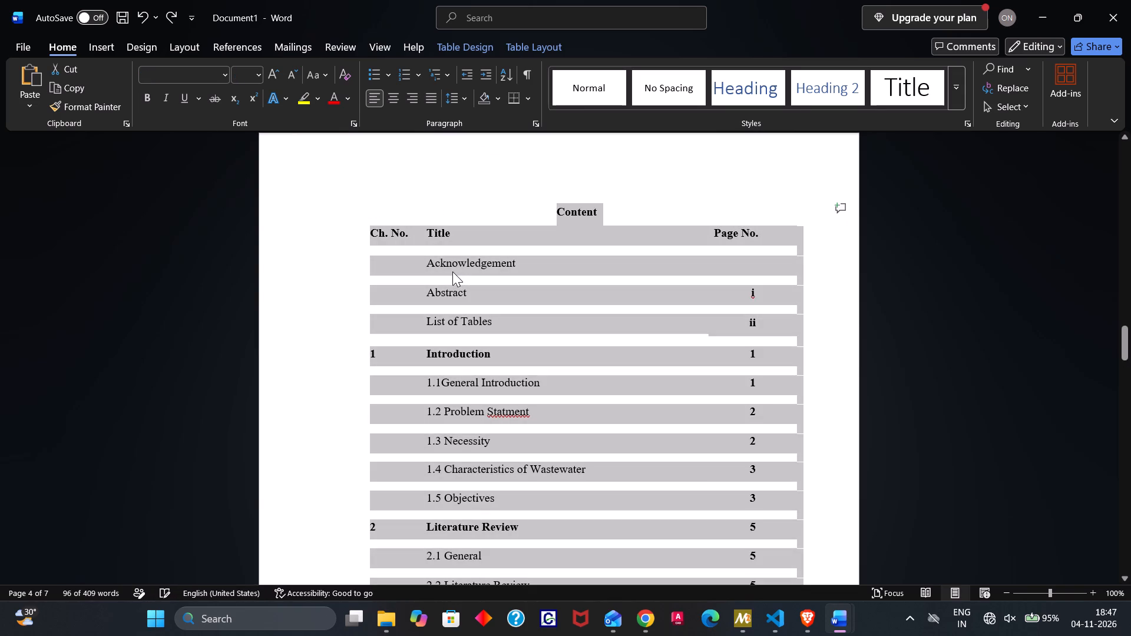
Undo the earlier series of edits to the lower contents table, including its title alignment and empty-paragraph changes.
{"action": "key", "text": "ctrl+z"}
{"action": "scroll", "coordinate": [452, 271], "scroll_direction": "up", "scroll_amount": 2}
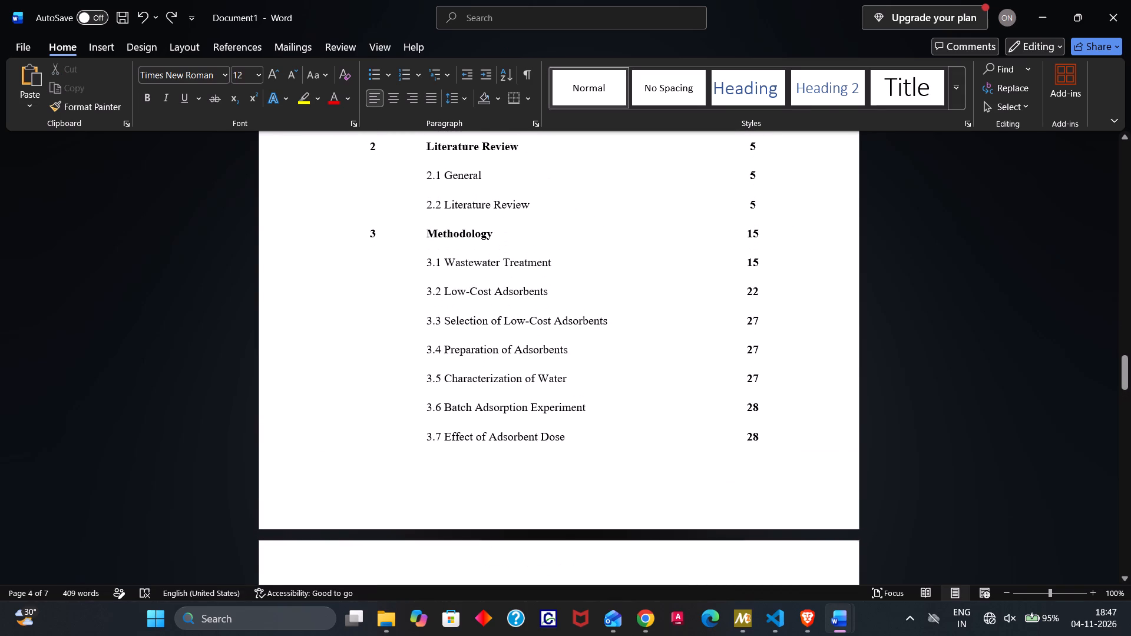
{"action": "key", "text": "ctrl+z"}
{"action": "key", "text": "ctrl+z"}
{"action": "key", "text": "ctrl+z"}
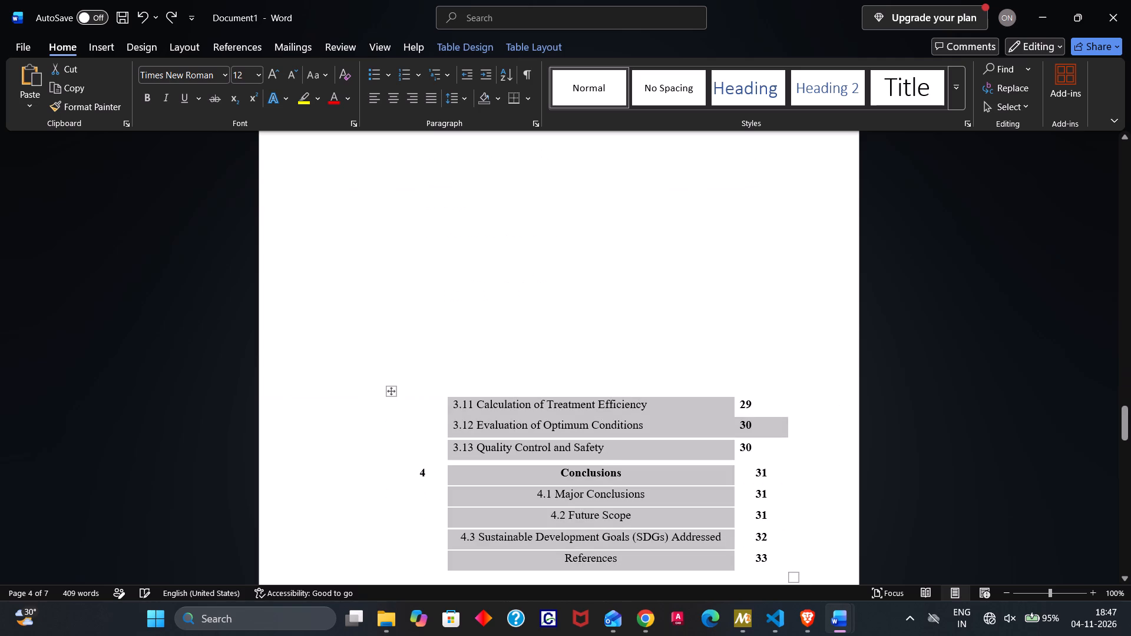
{"action": "key", "text": "ctrl+z"}
{"action": "key", "text": "ctrl+z"}
{"action": "key", "text": "ctrl+z"}
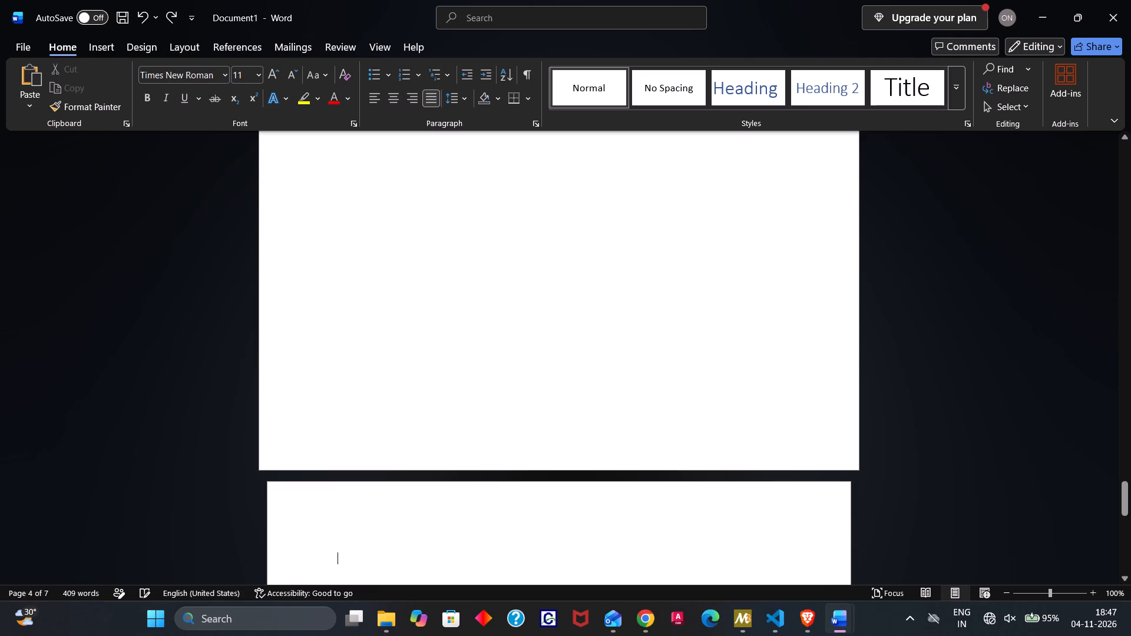
{"action": "key", "text": "ctrl+z"}
{"action": "key", "text": "ctrl+z"}
{"action": "key", "text": "ctrl+z"}
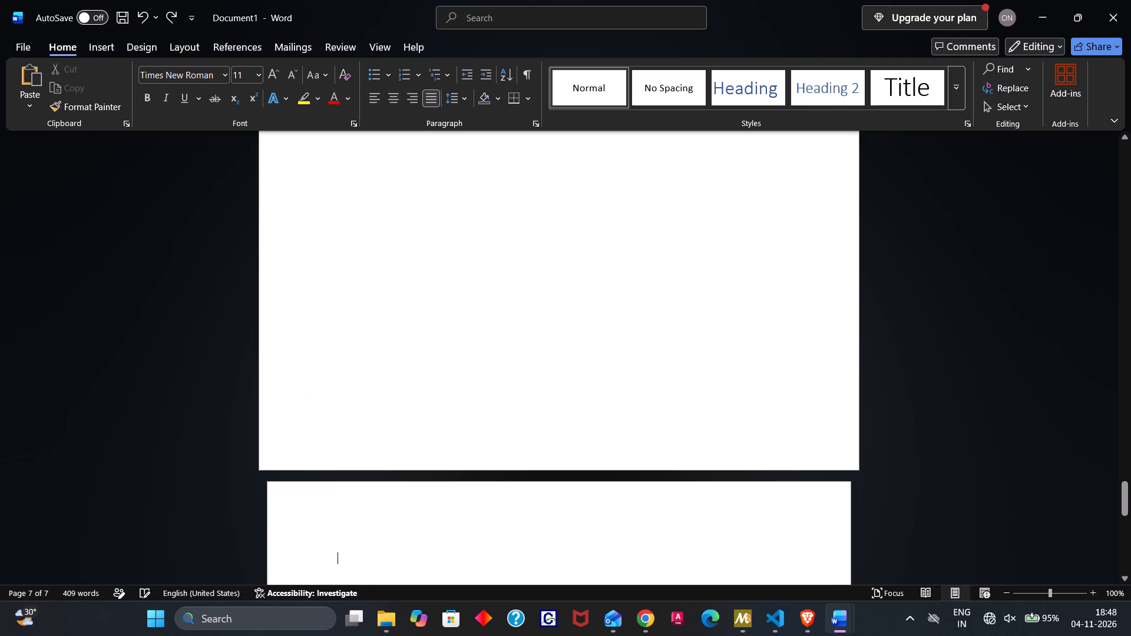
{"action": "key", "text": "ctrl+z"}
{"action": "key", "text": "ctrl+z"}
{"action": "key", "text": "ctrl+z"}
{"action": "key", "text": "ctrl+z"}
{"action": "key", "text": "ctrl+z"}
{"action": "key", "text": "ctrl+z"}
{"action": "key", "text": "ctrl+z"}
{"action": "key", "text": "ctrl+z"}
{"action": "key", "text": "ctrl+z"}
{"action": "key", "text": "ctrl+z"}
Review the front matter from the cover page through the certificate and acknowledgement to the Content page.
{"action": "scroll", "coordinate": [452, 271], "scroll_direction": "up", "scroll_amount": 2}
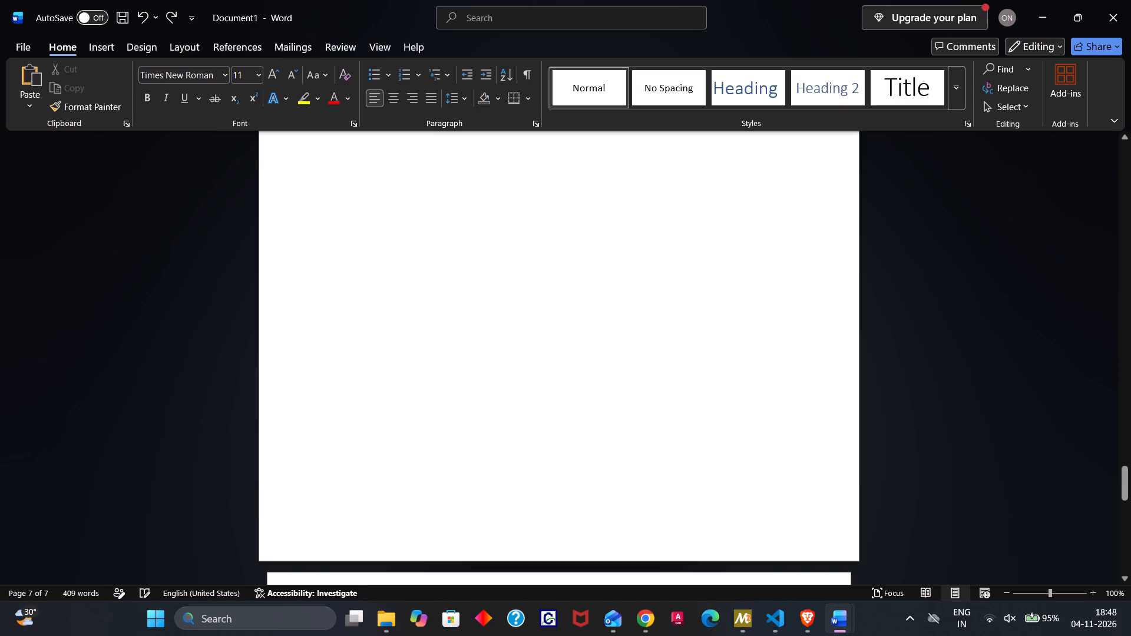
{"action": "scroll", "coordinate": [452, 271], "scroll_direction": "up", "scroll_amount": 9}
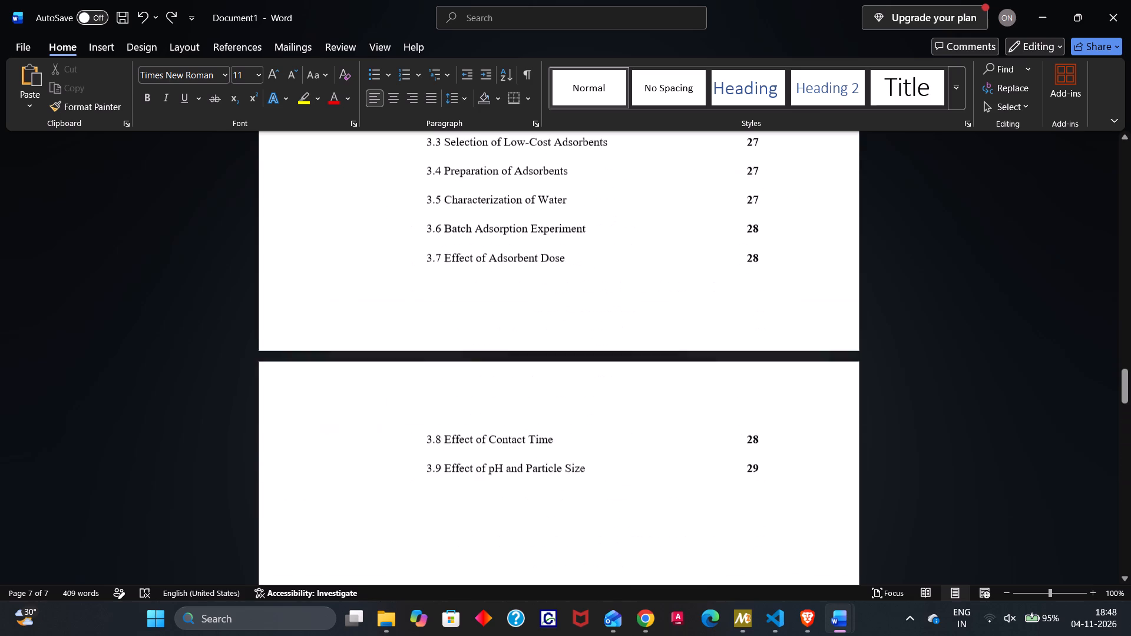
{"action": "scroll", "coordinate": [452, 271], "scroll_direction": "up", "scroll_amount": 6}
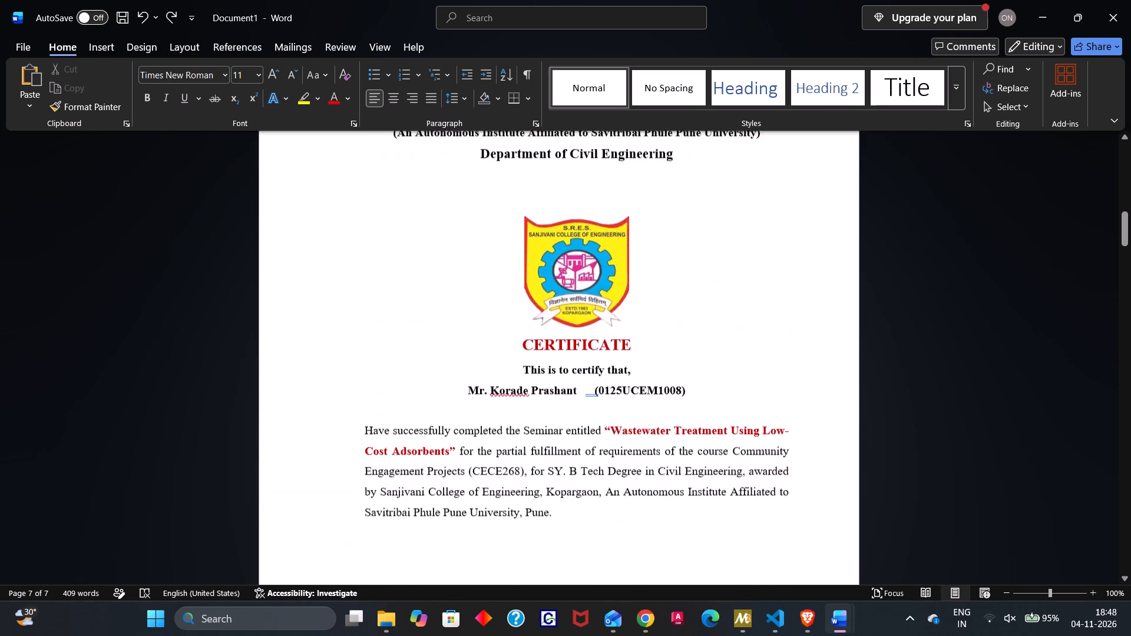
{"action": "scroll", "coordinate": [452, 271], "scroll_direction": "up", "scroll_amount": 3}
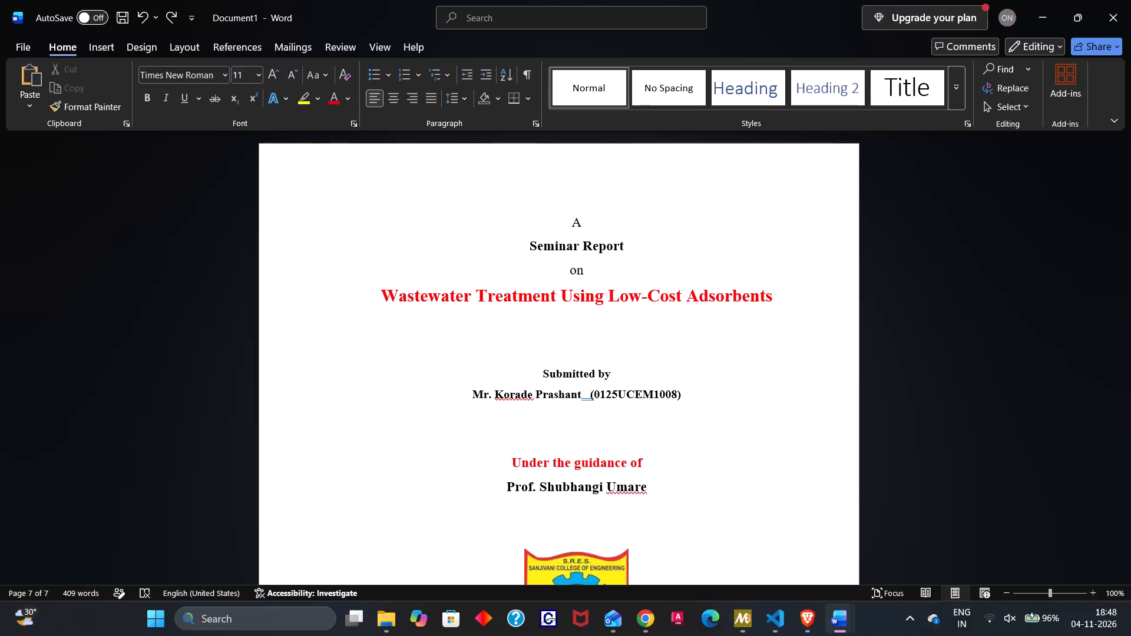
{"action": "scroll", "coordinate": [452, 271], "scroll_direction": "up", "scroll_amount": 2}
{"action": "scroll", "coordinate": [452, 271], "scroll_direction": "down", "scroll_amount": 6}
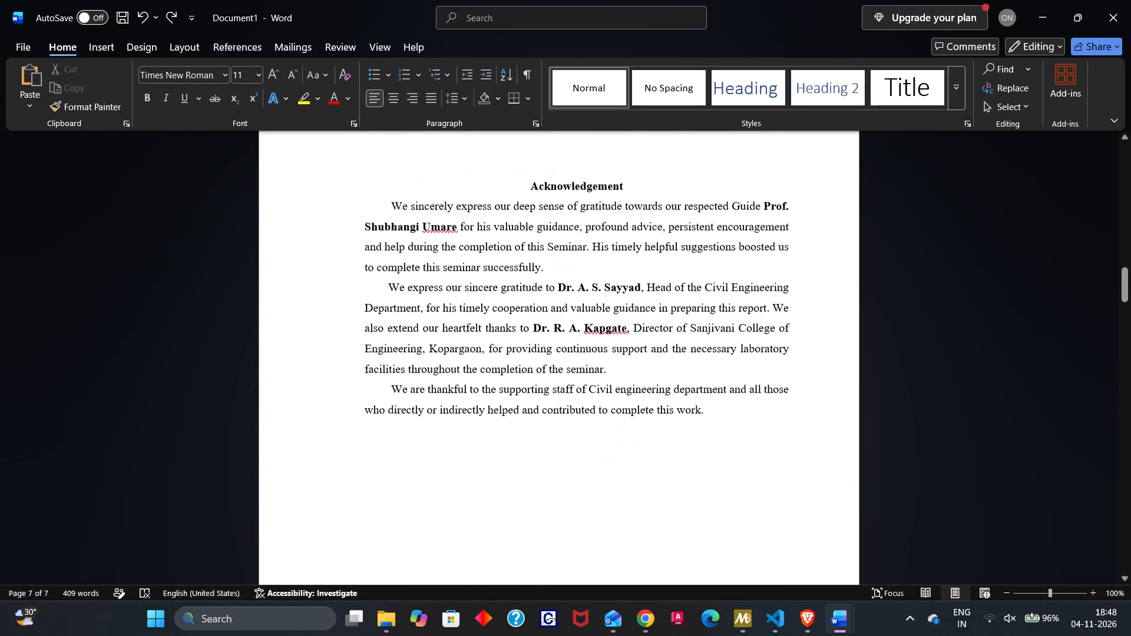
{"action": "scroll", "coordinate": [452, 271], "scroll_direction": "down", "scroll_amount": 3}
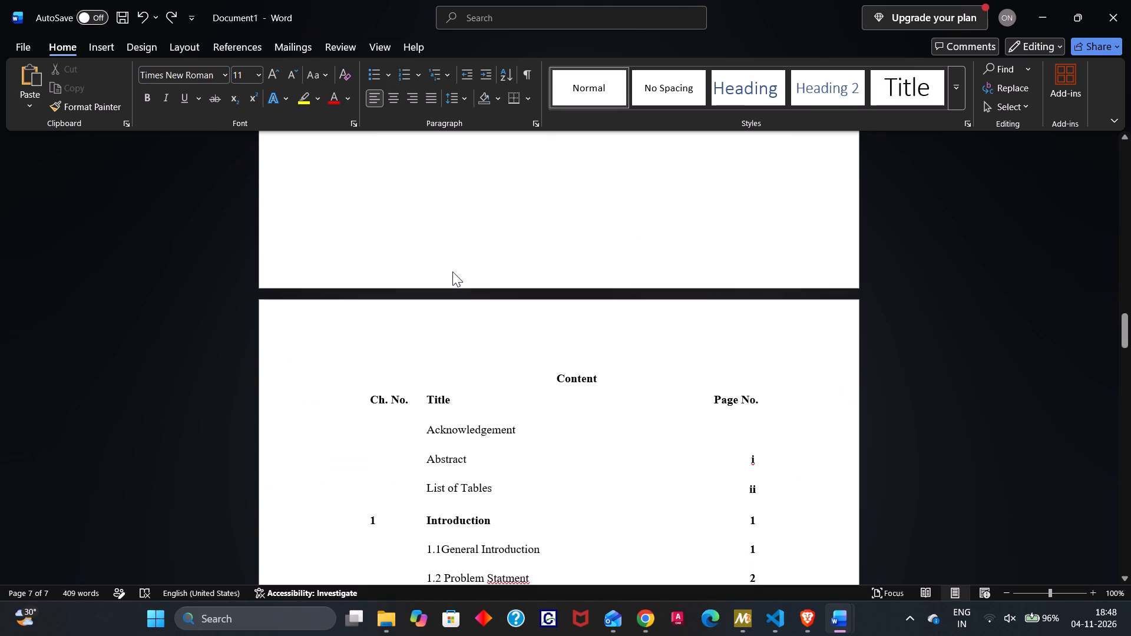
Slightly reduce the width and row heights of the upper contents table ending at 3.9 Effect of pH and Particle Size.
{"action": "scroll", "coordinate": [452, 271], "scroll_direction": "down", "scroll_amount": 1}
{"action": "left_click", "coordinate": [464, 296]}
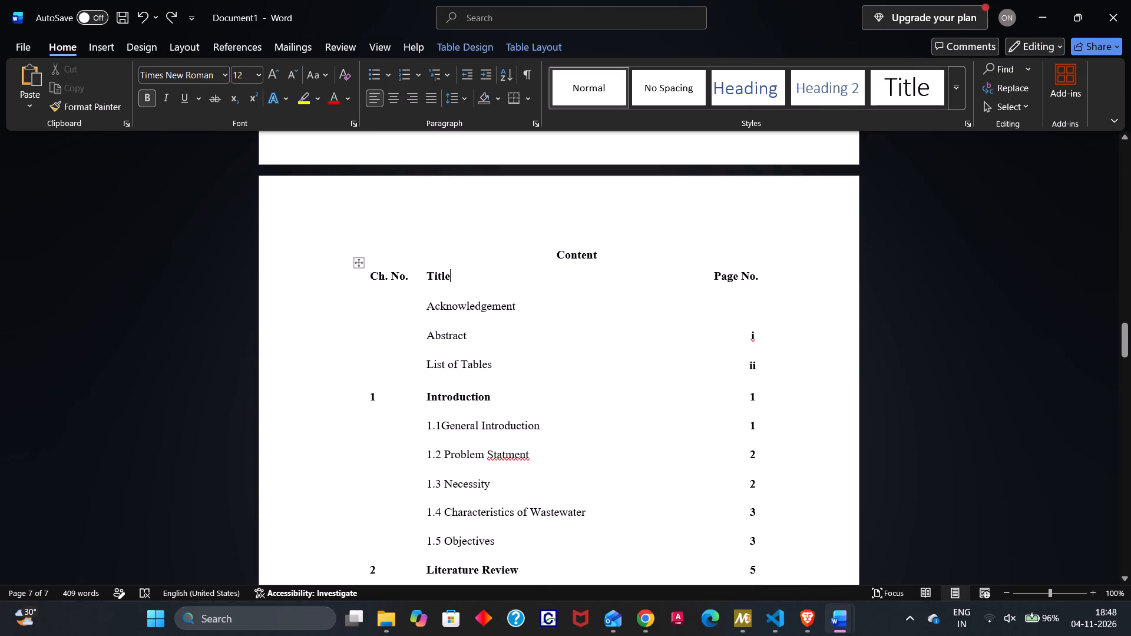
{"action": "key", "text": "Down"}
{"action": "scroll", "coordinate": [703, 306], "scroll_direction": "down", "scroll_amount": 2}
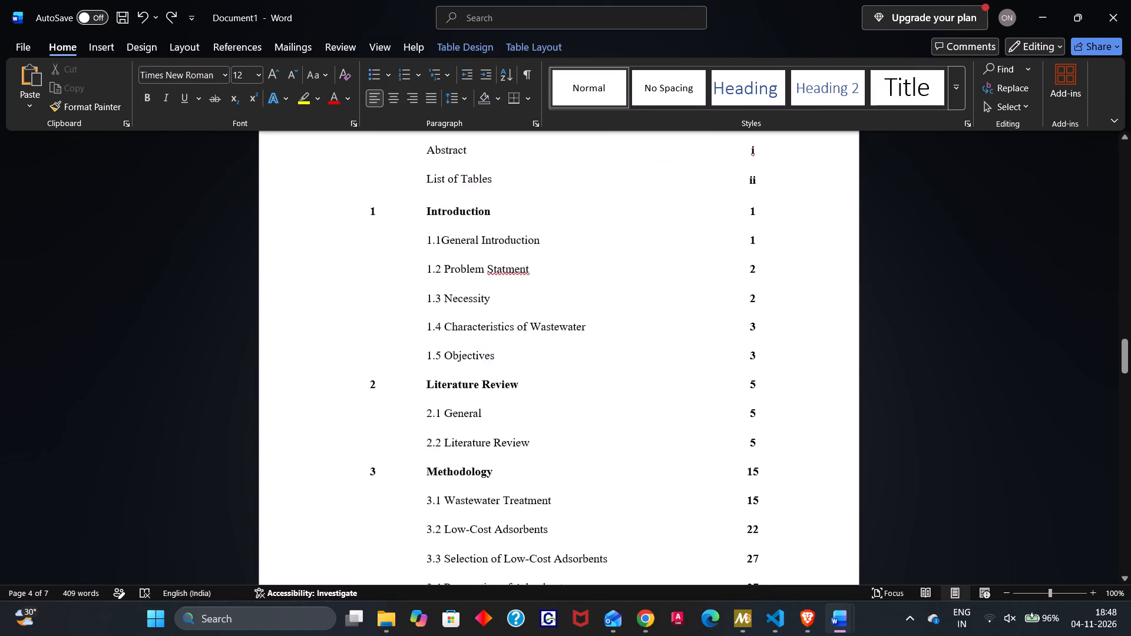
{"action": "scroll", "coordinate": [703, 306], "scroll_direction": "down", "scroll_amount": 4}
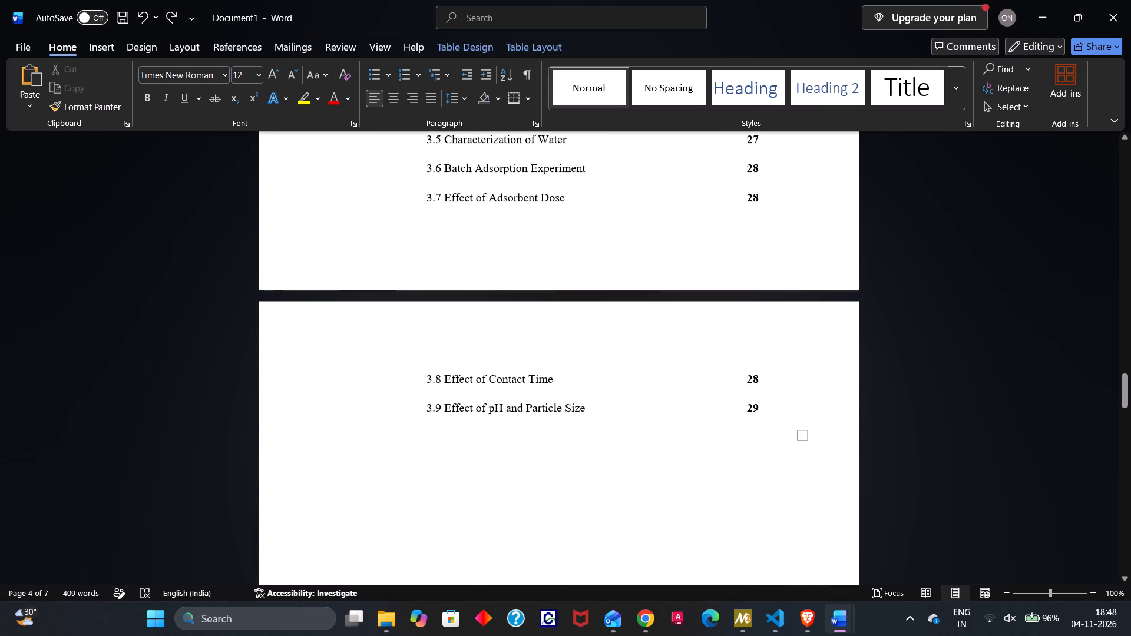
{"action": "left_click_drag", "start_coordinate": [801, 435], "coordinate": [792, 407]}
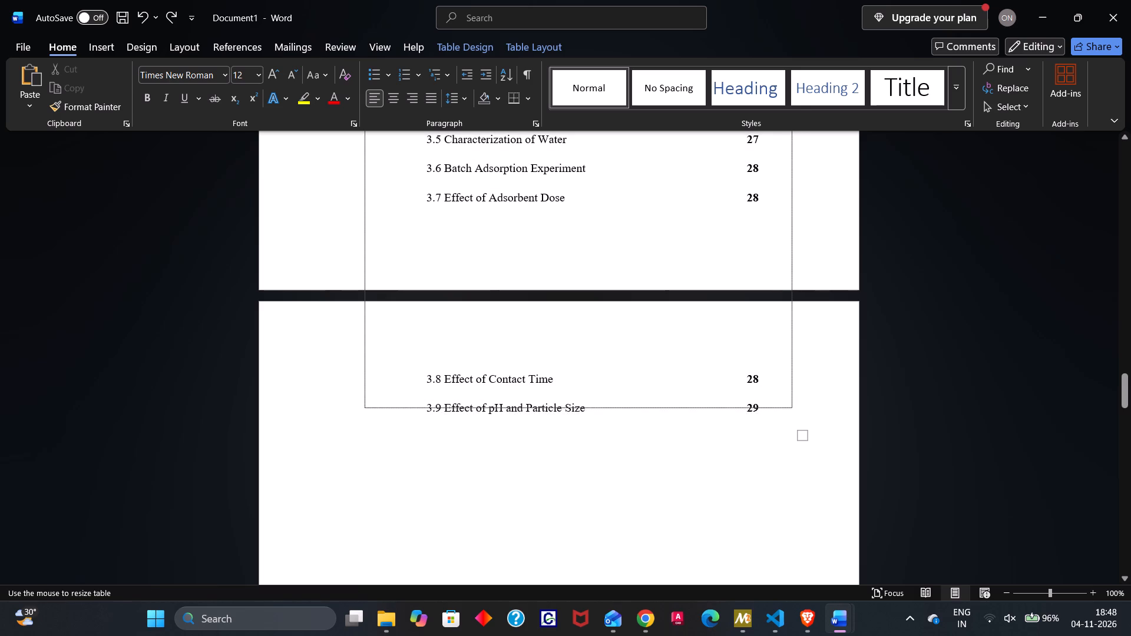
{"action": "left_click_drag", "start_coordinate": [792, 407], "coordinate": [786, 363]}
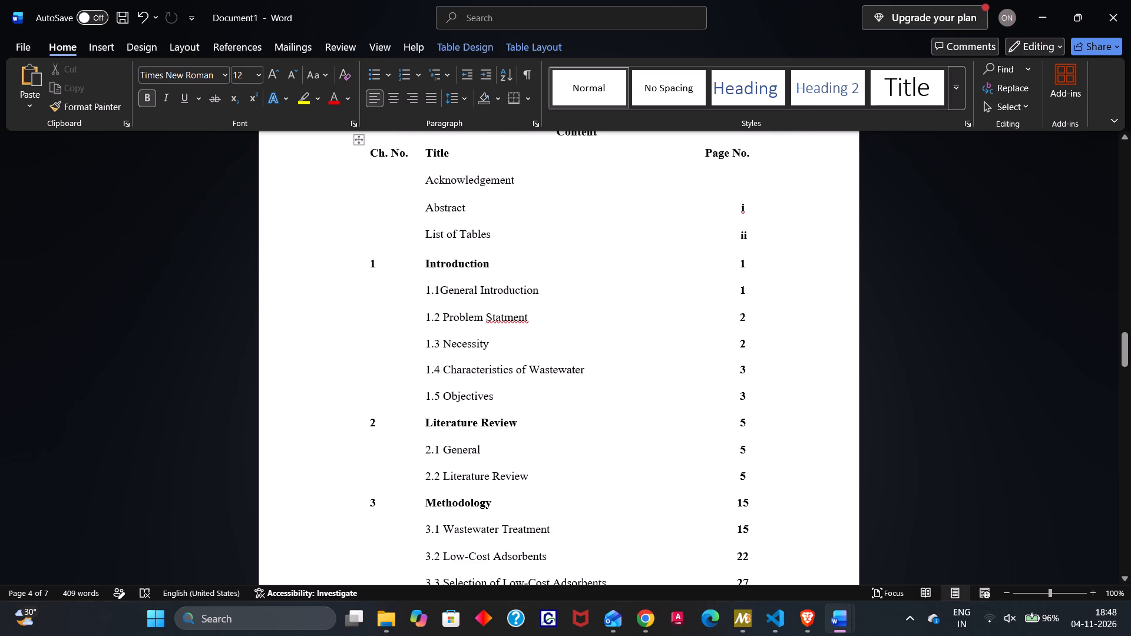
Set the font size of the entire upper contents table to 12.
{"action": "scroll", "coordinate": [712, 401], "scroll_direction": "up", "scroll_amount": 1}
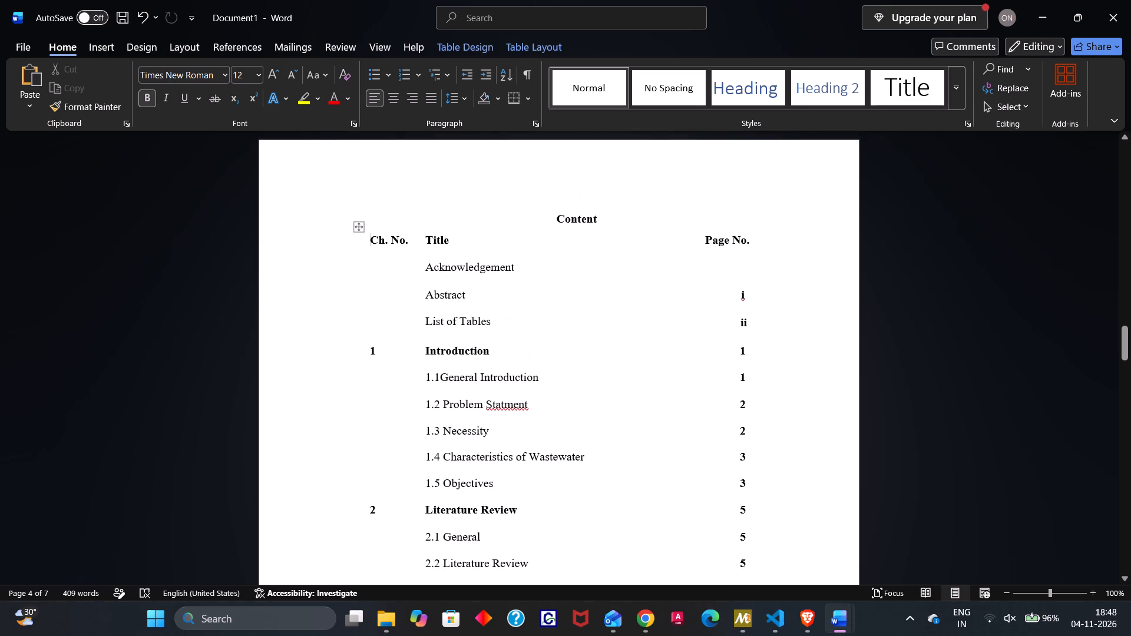
{"action": "left_click", "coordinate": [359, 226]}
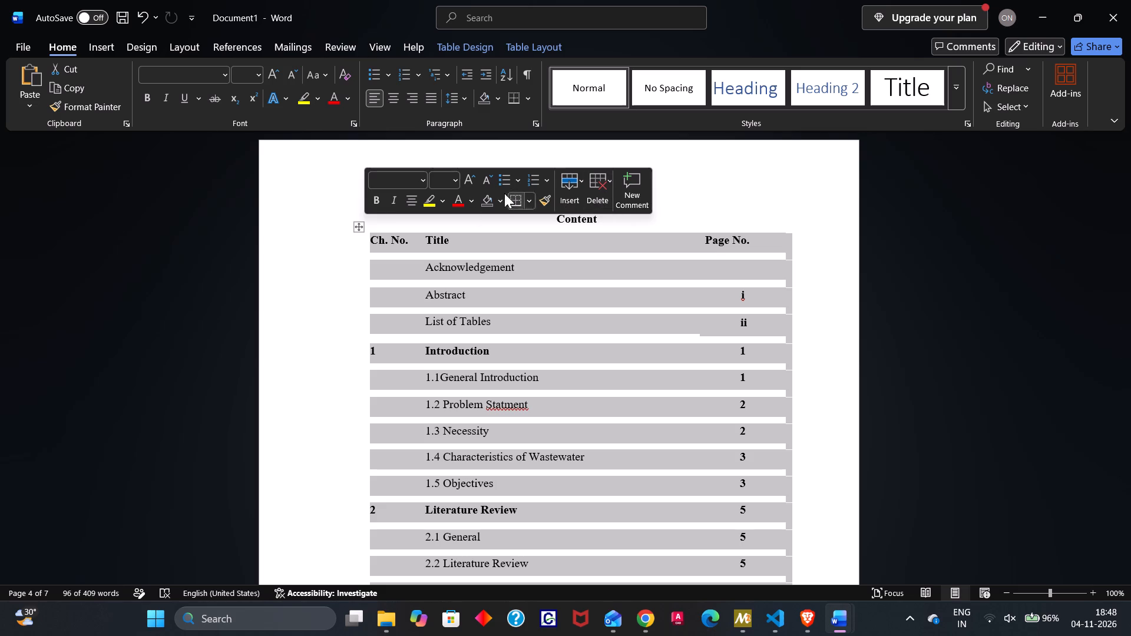
{"action": "left_click", "coordinate": [456, 179]}
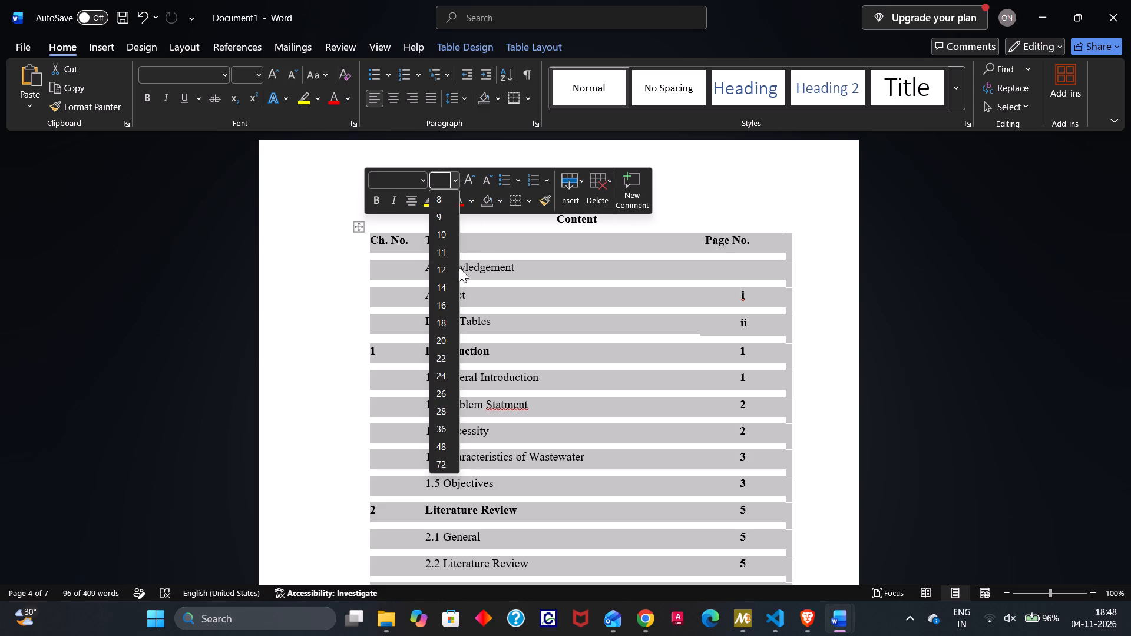
{"action": "left_click", "coordinate": [444, 268]}
{"action": "left_click_drag", "start_coordinate": [422, 178], "coordinate": [430, 281]}
{"action": "left_click", "coordinate": [430, 281]}
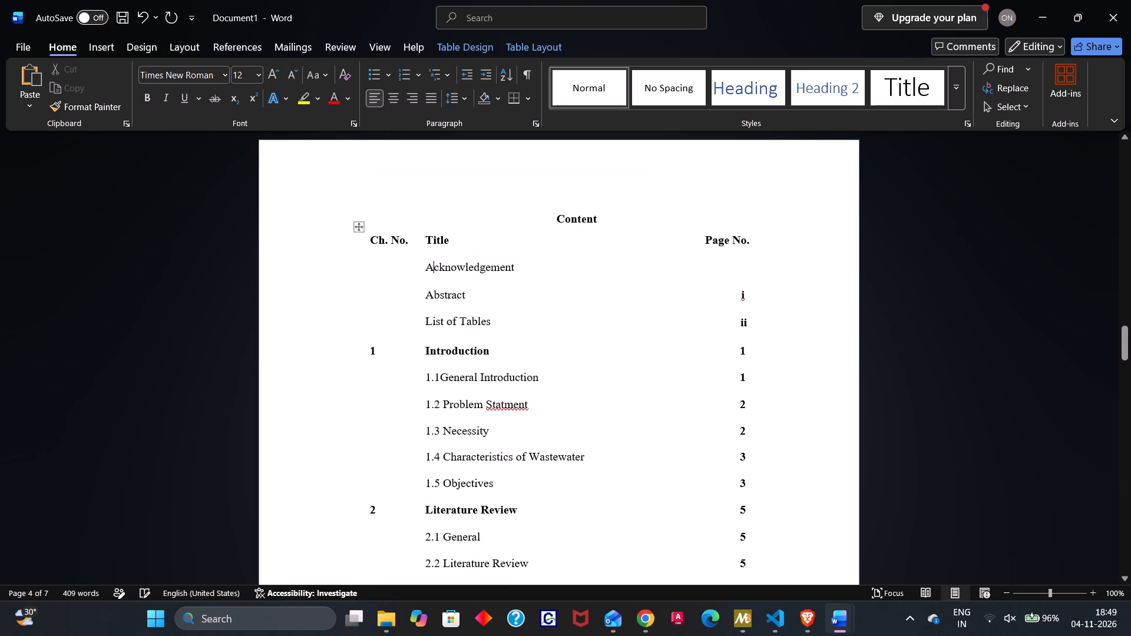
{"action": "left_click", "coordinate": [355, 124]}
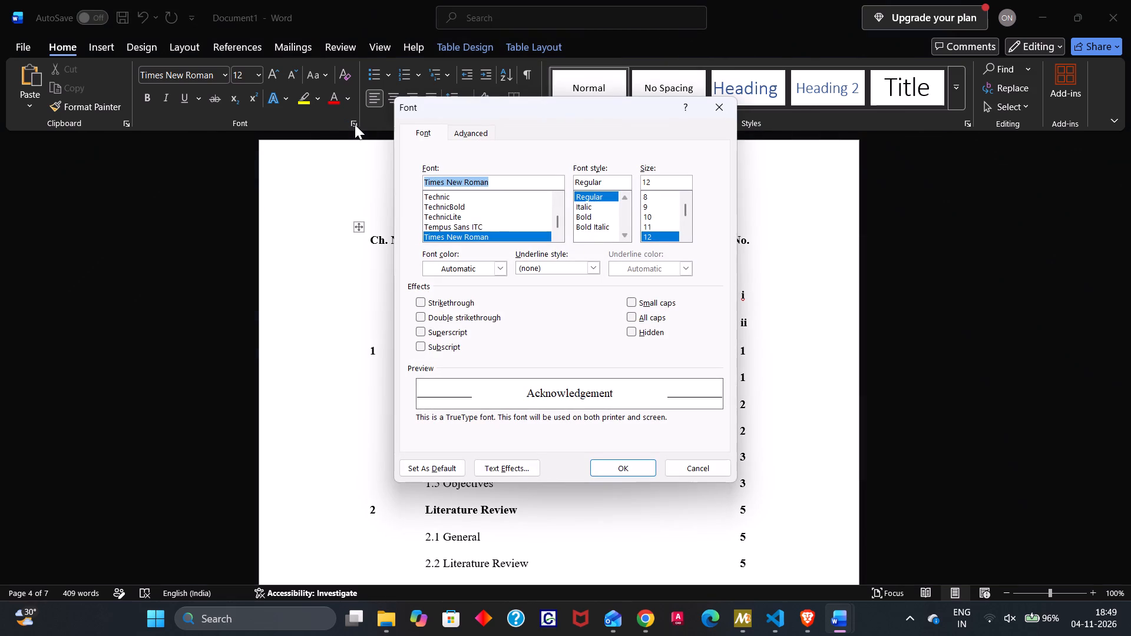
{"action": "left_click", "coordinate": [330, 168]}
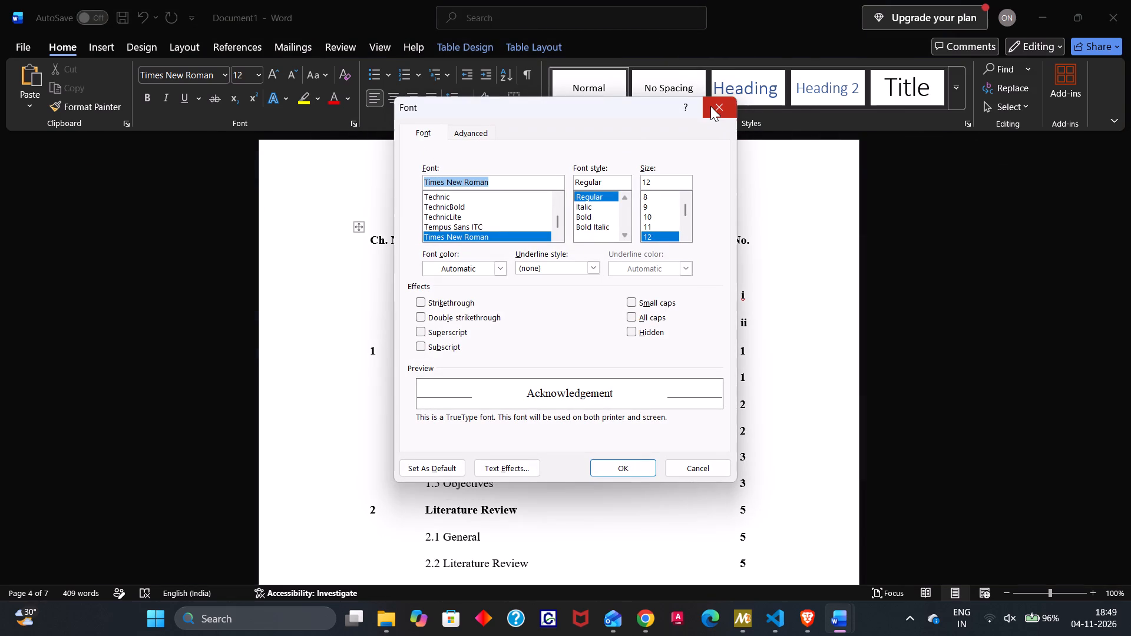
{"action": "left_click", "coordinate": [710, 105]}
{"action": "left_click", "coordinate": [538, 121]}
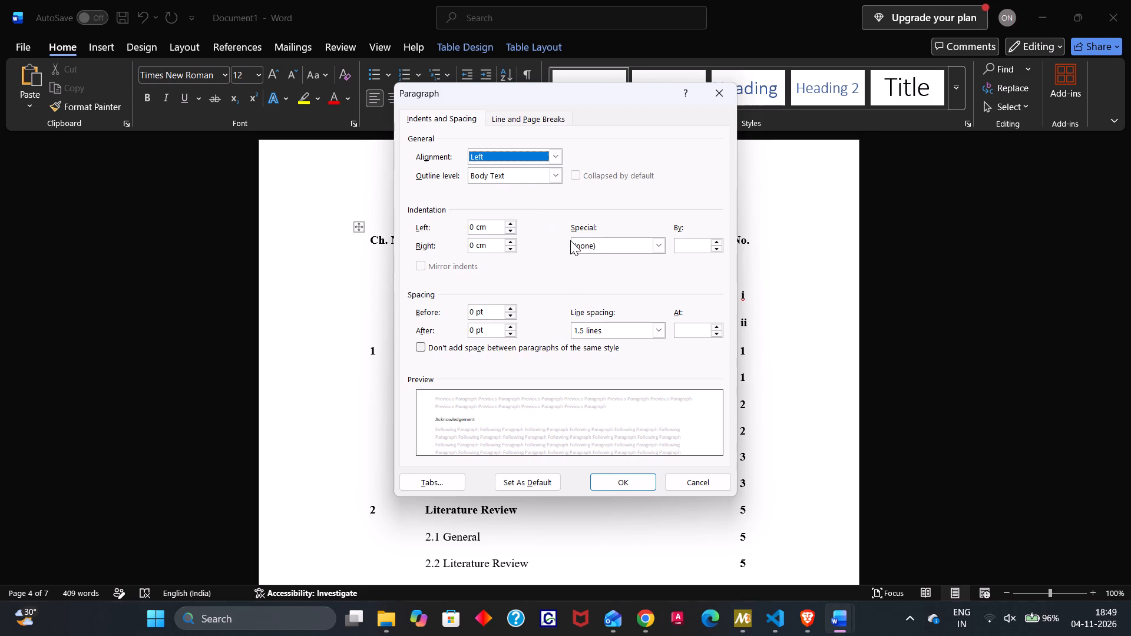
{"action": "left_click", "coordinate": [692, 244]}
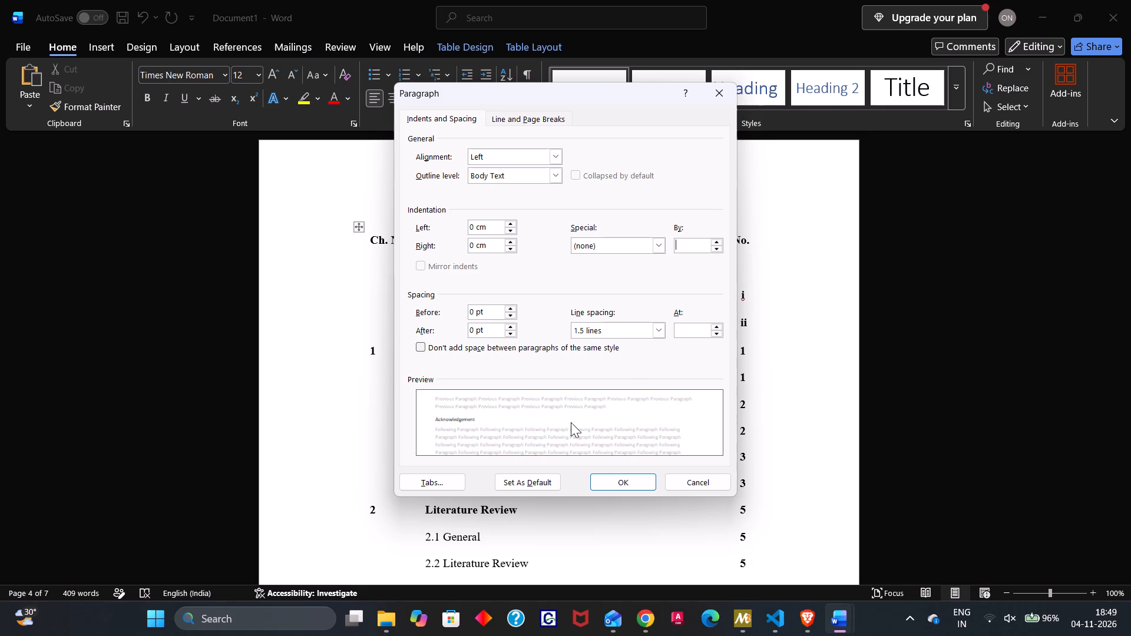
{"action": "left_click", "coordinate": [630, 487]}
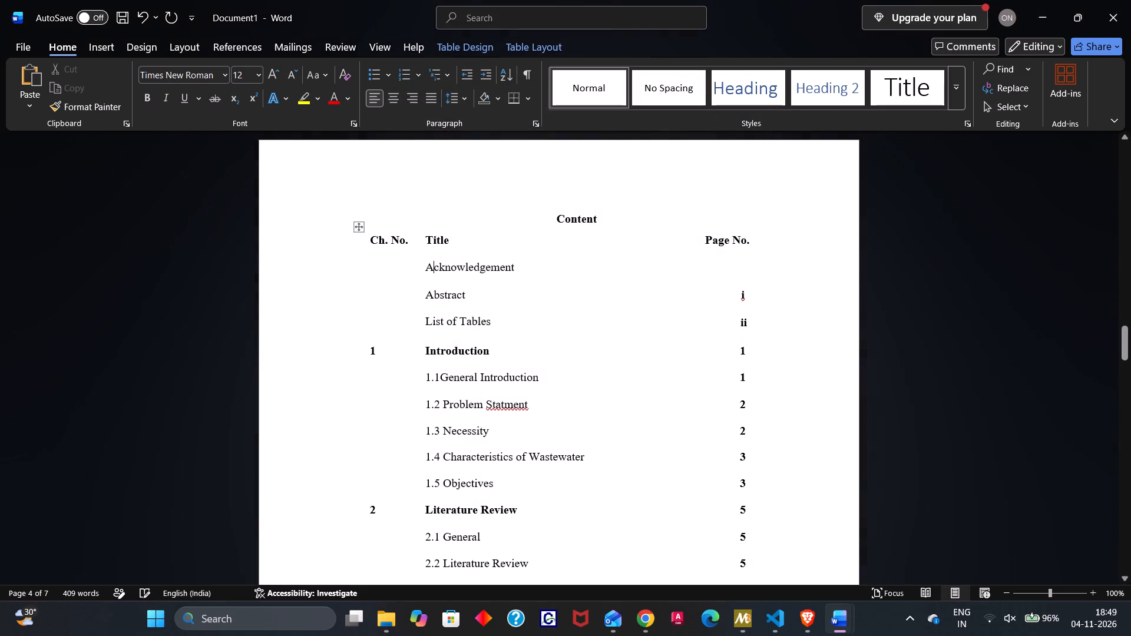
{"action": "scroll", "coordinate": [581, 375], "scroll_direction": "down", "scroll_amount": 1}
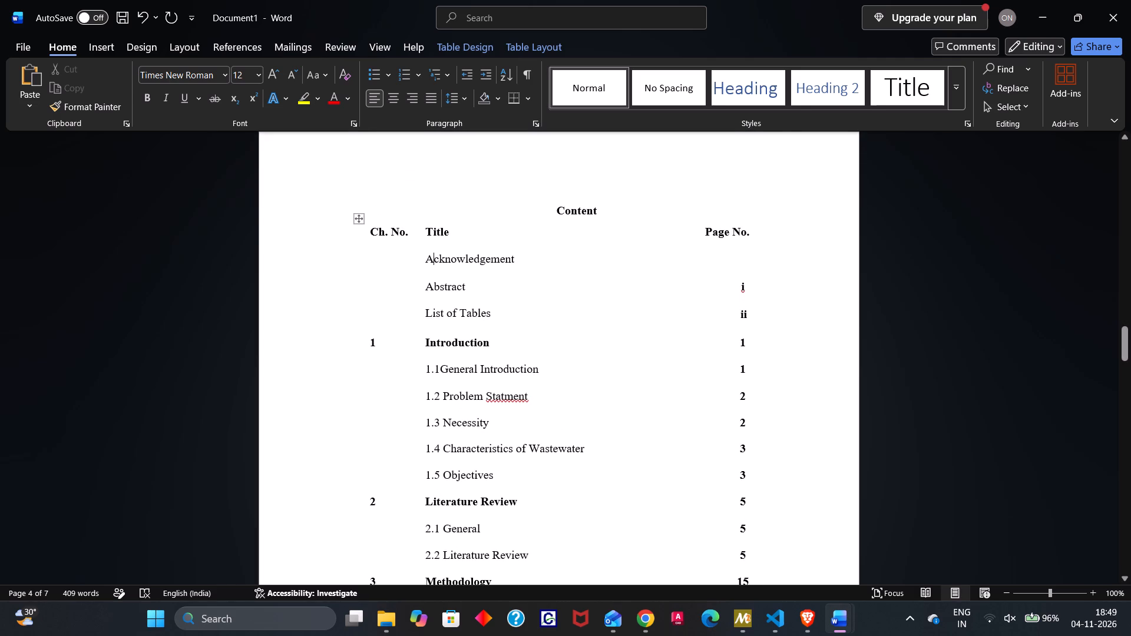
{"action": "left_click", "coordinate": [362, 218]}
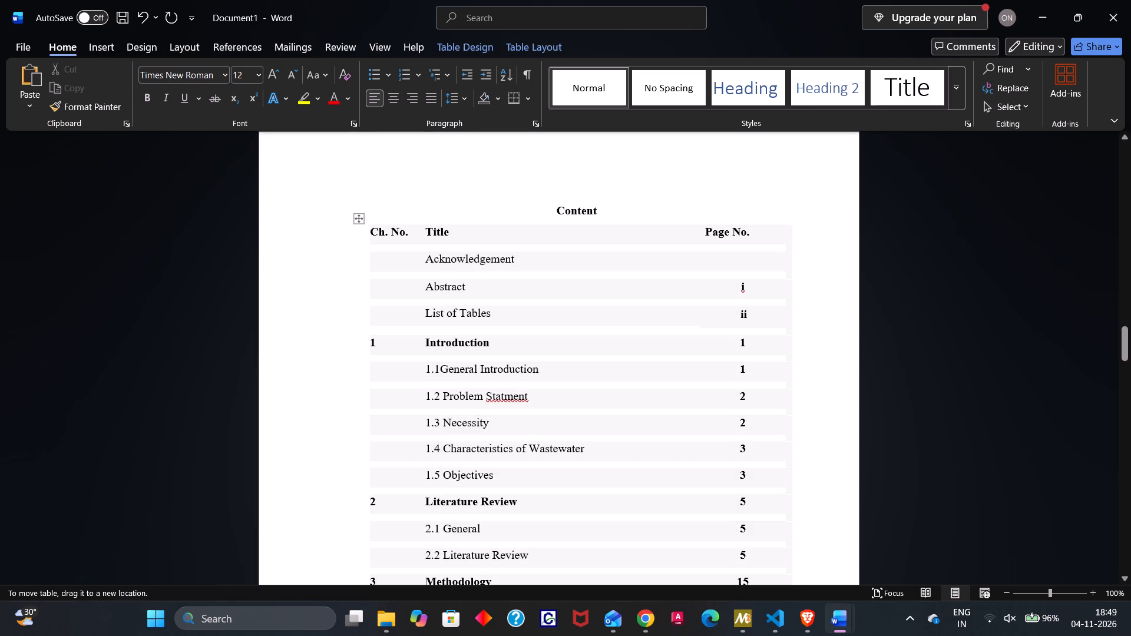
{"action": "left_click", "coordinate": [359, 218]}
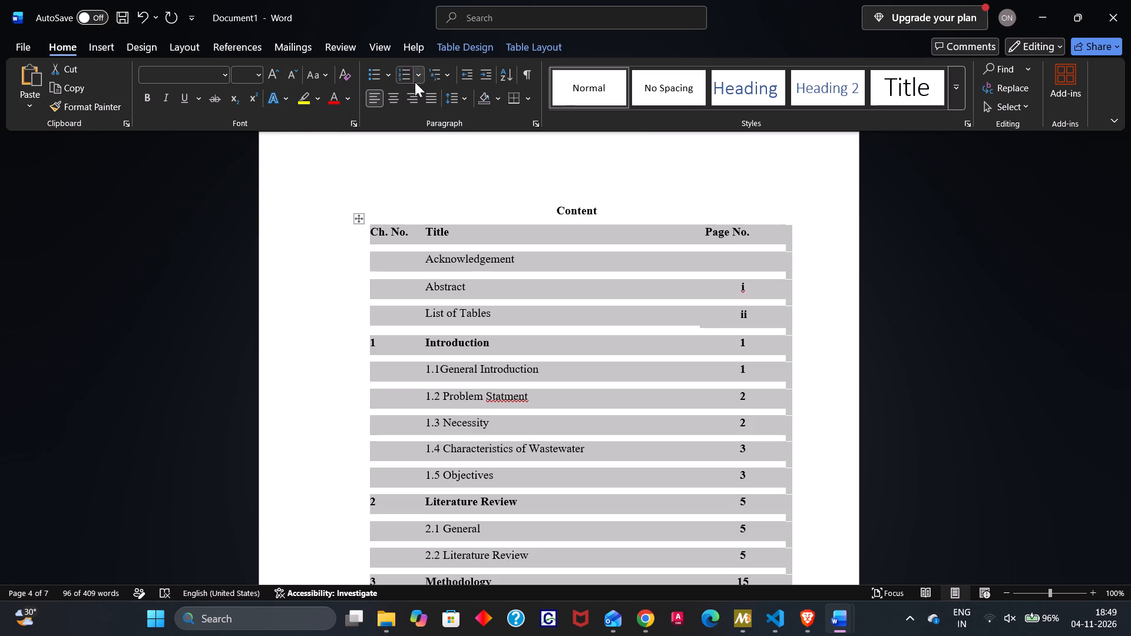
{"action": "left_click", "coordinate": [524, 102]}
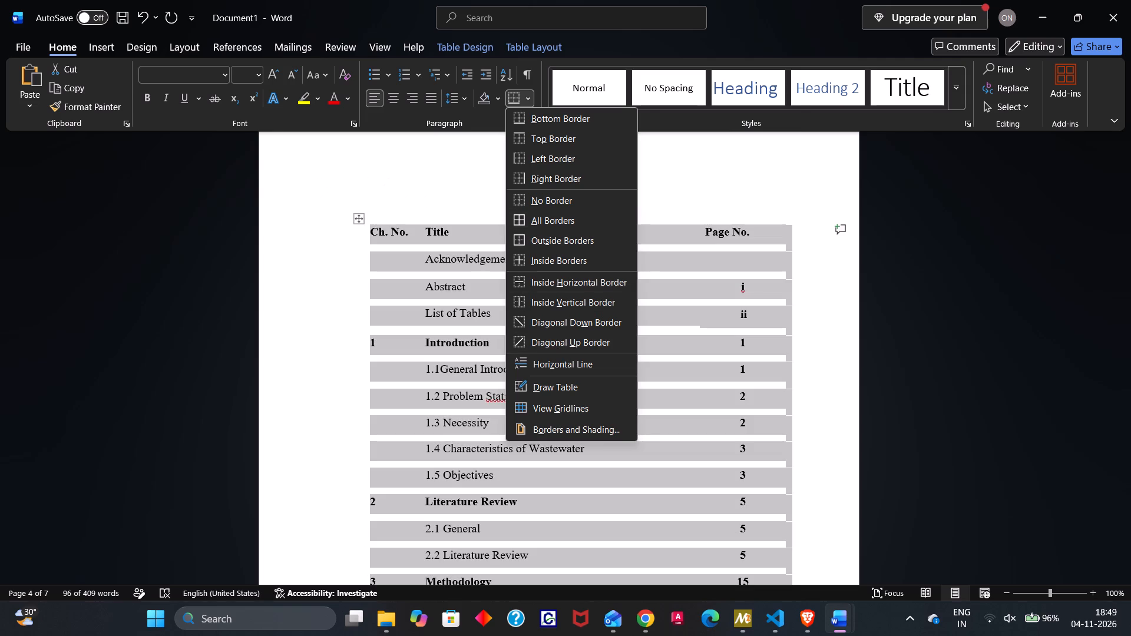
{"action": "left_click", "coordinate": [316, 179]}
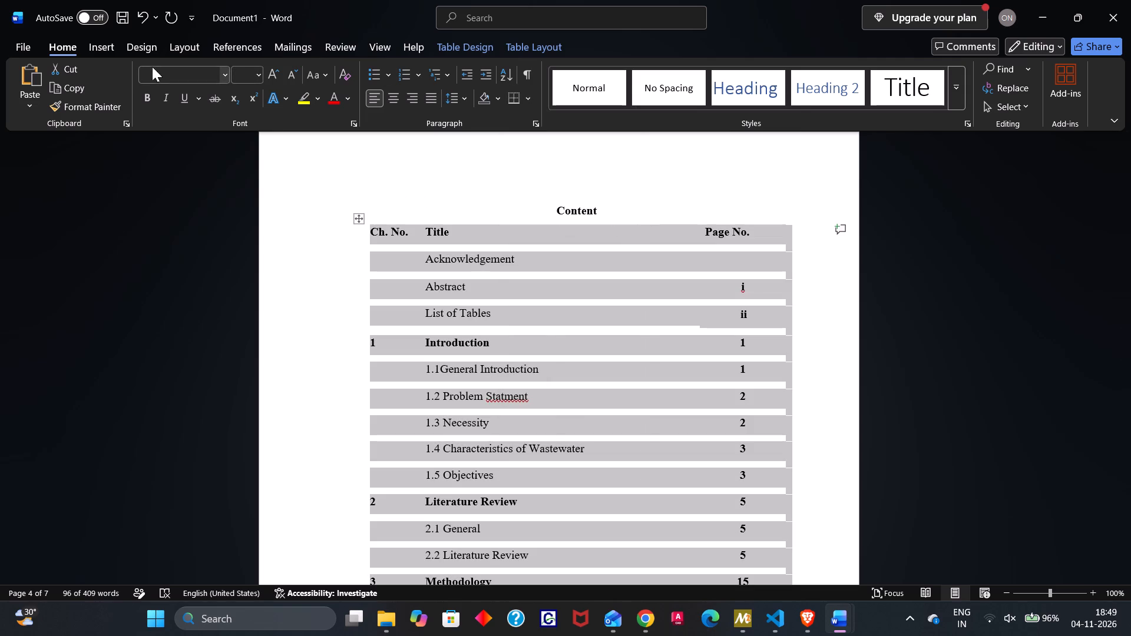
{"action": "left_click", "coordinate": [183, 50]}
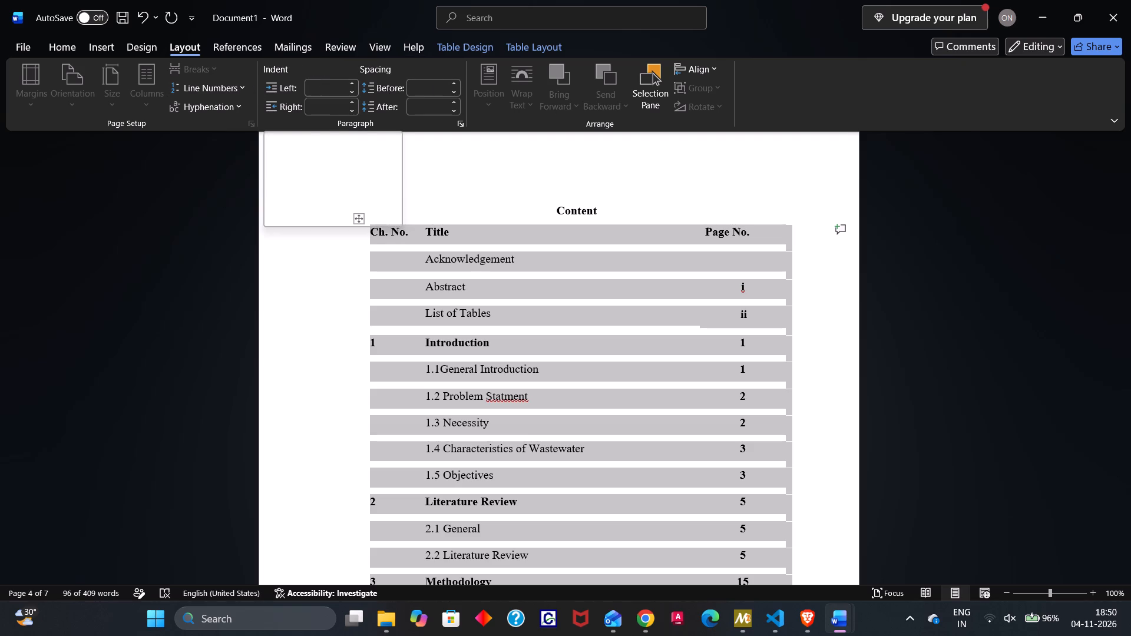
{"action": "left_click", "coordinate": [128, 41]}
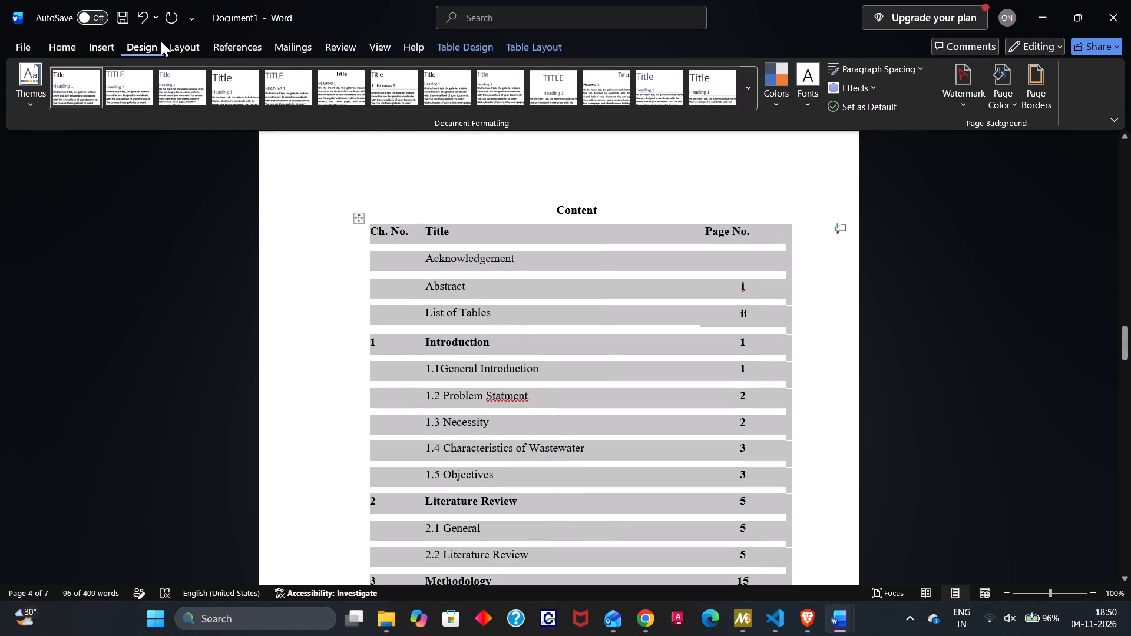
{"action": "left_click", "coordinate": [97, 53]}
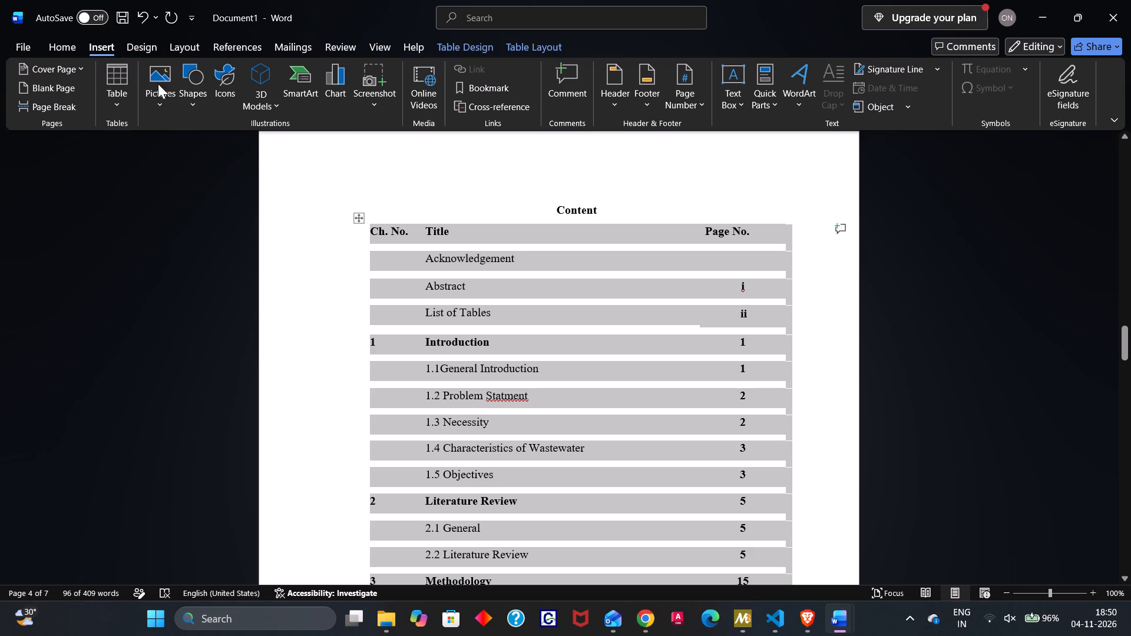
Slightly reduce the height of the lower contents table running from 3.11 Calculation of Treatment Efficiency to References.
{"action": "scroll", "coordinate": [467, 266], "scroll_direction": "down", "scroll_amount": 2}
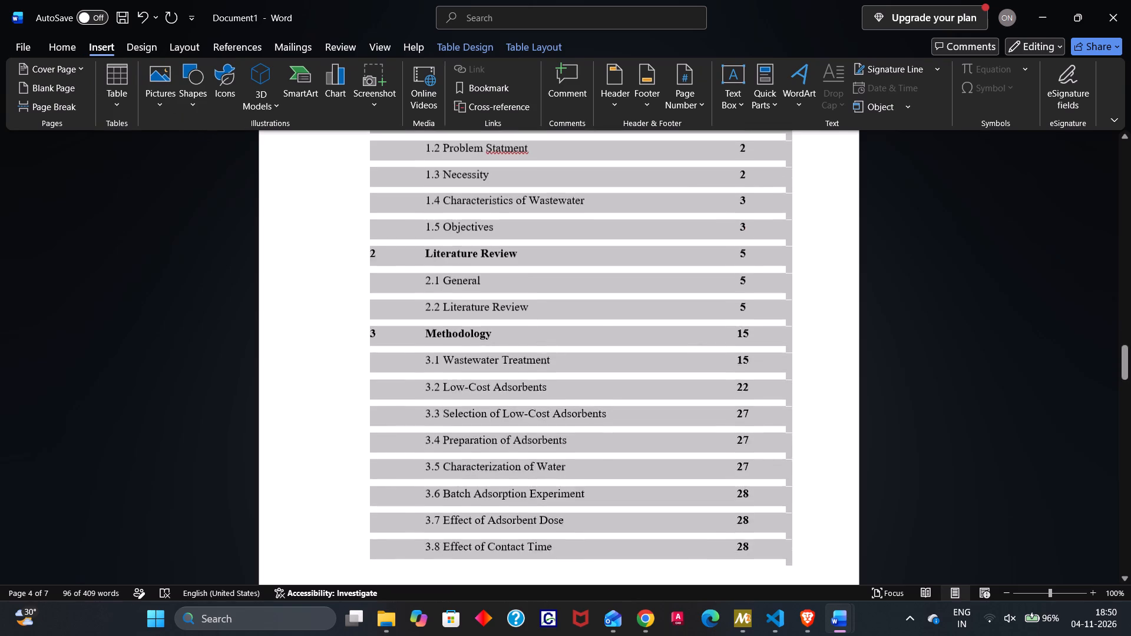
{"action": "scroll", "coordinate": [467, 266], "scroll_direction": "down", "scroll_amount": 3}
{"action": "scroll", "coordinate": [467, 266], "scroll_direction": "up", "scroll_amount": 1}
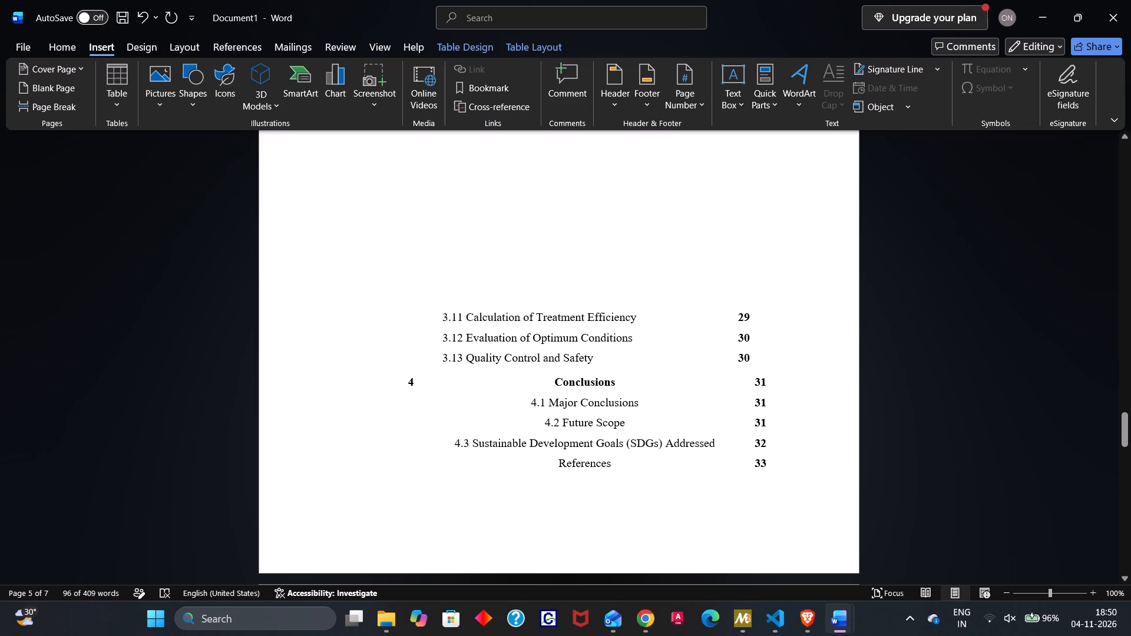
{"action": "left_click", "coordinate": [772, 473]}
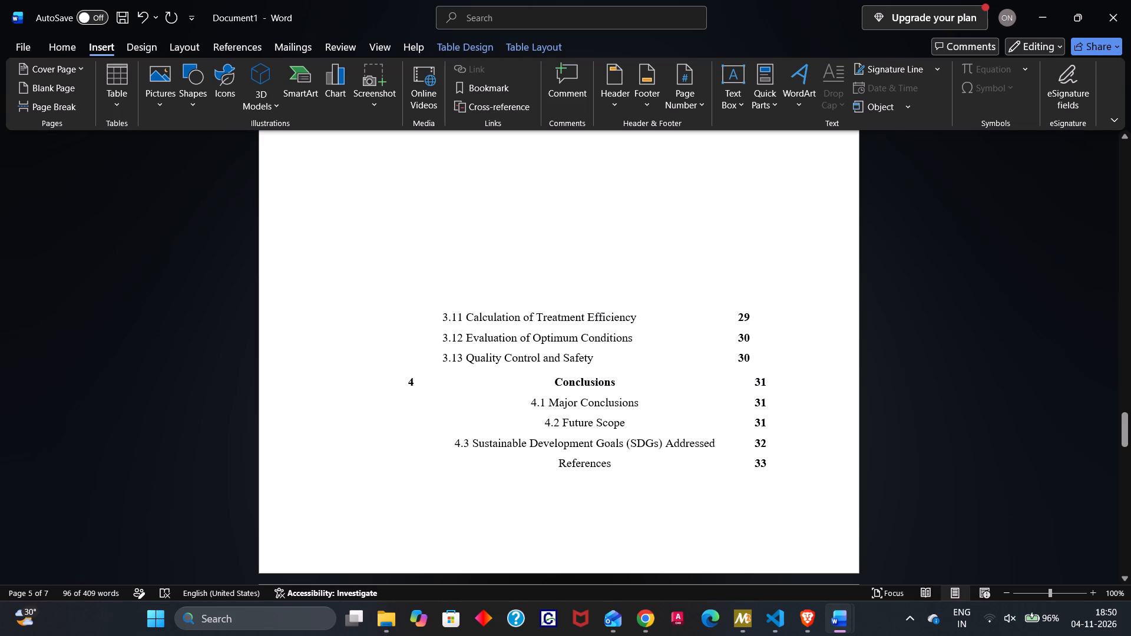
{"action": "left_click", "coordinate": [767, 463]}
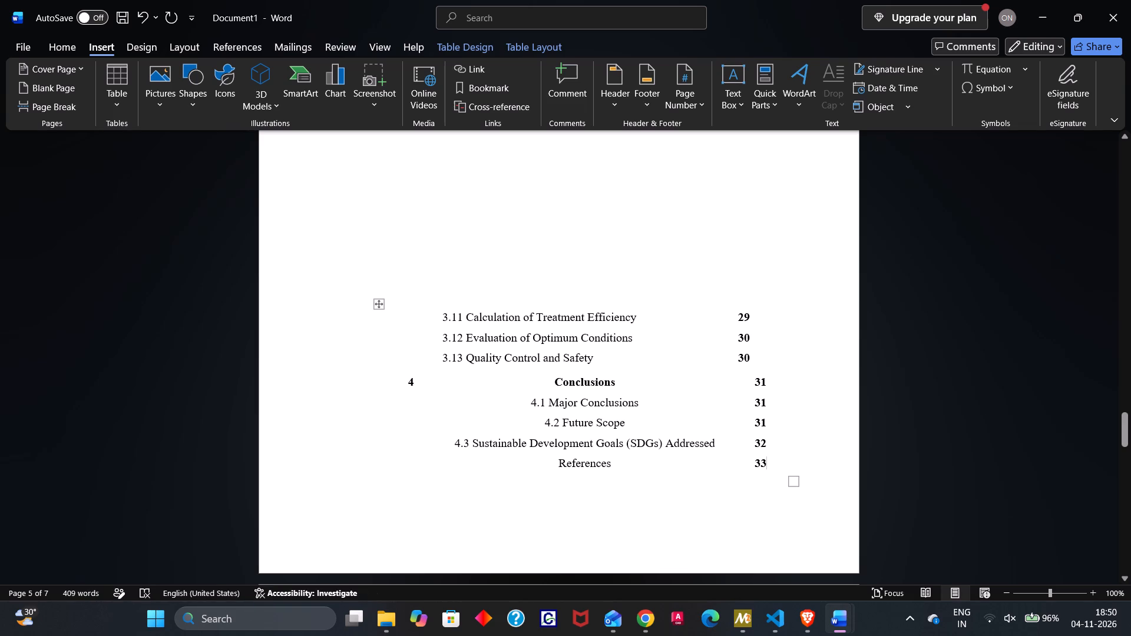
{"action": "right_click_drag", "start_coordinate": [796, 485], "coordinate": [792, 427]}
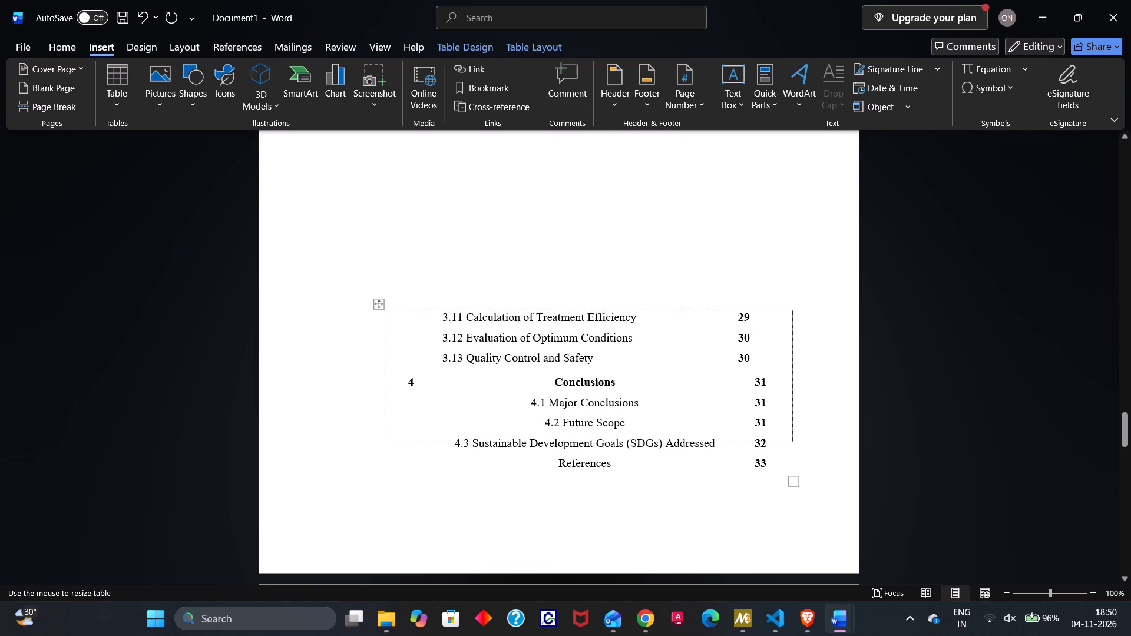
{"action": "right_click_drag", "start_coordinate": [792, 427], "coordinate": [793, 427]}
Move the lower contents table up so it sits directly below the 3.9 Effect of pH and Particle Size row.
{"action": "left_click_drag", "start_coordinate": [372, 304], "coordinate": [379, 277]}
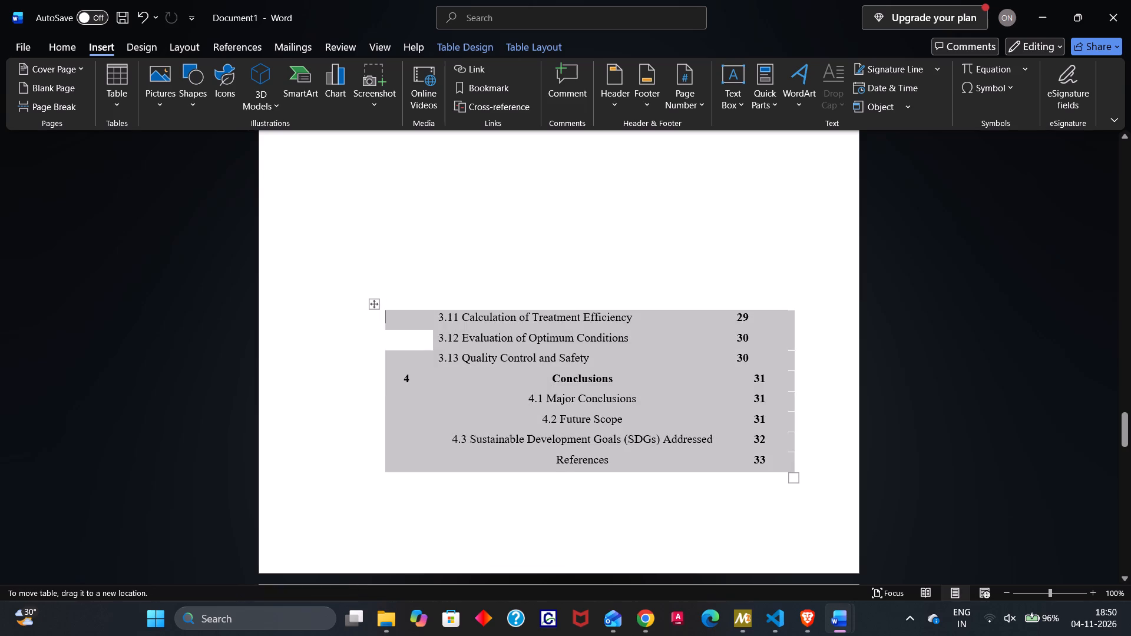
{"action": "left_click_drag", "start_coordinate": [379, 277], "coordinate": [359, 75]}
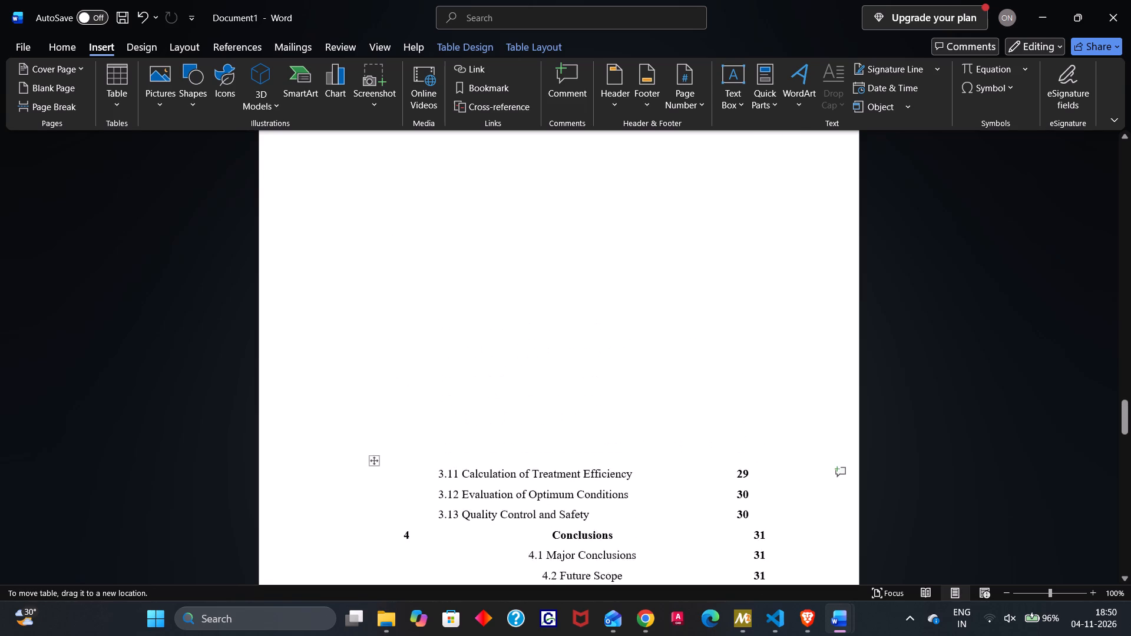
{"action": "left_click_drag", "start_coordinate": [359, 75], "coordinate": [368, 192]}
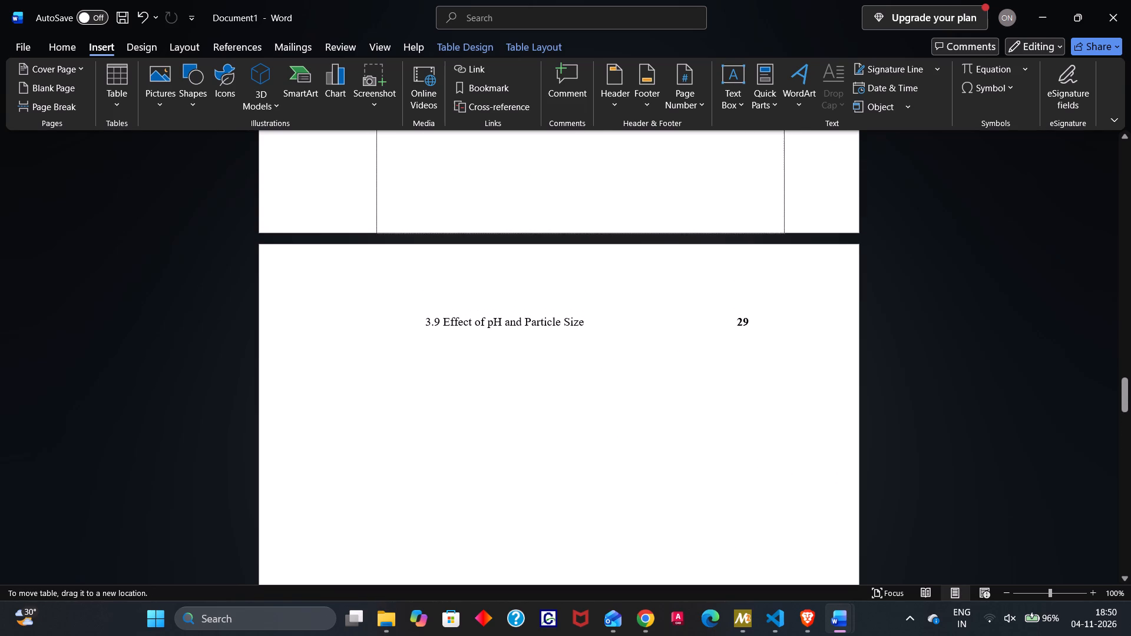
{"action": "left_click_drag", "start_coordinate": [368, 192], "coordinate": [358, 340]}
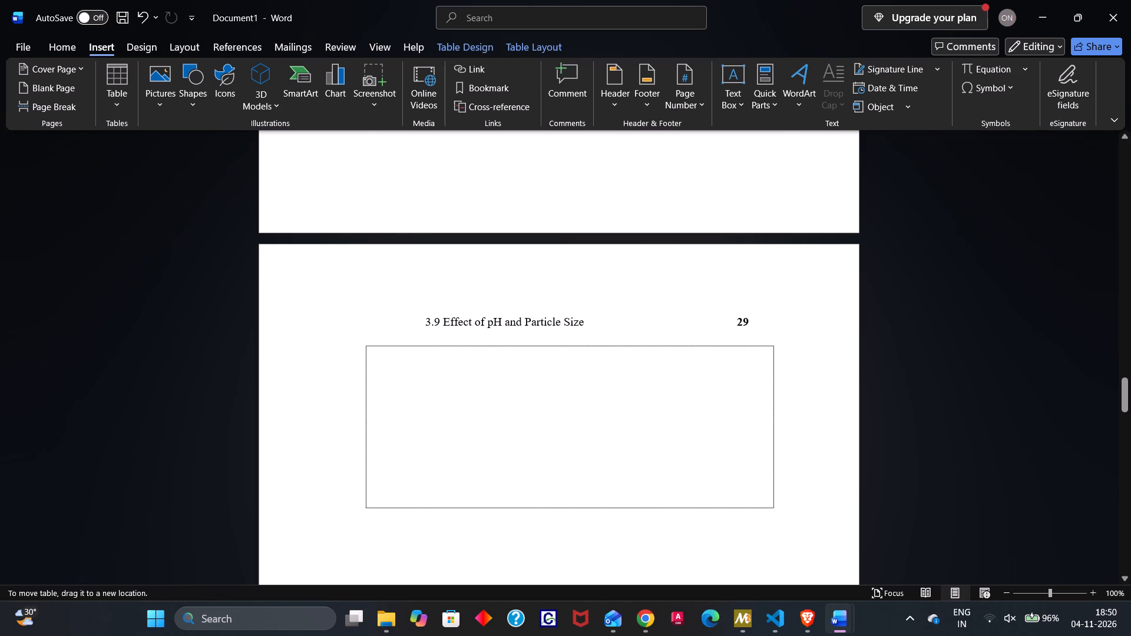
{"action": "left_click_drag", "start_coordinate": [358, 340], "coordinate": [358, 339]}
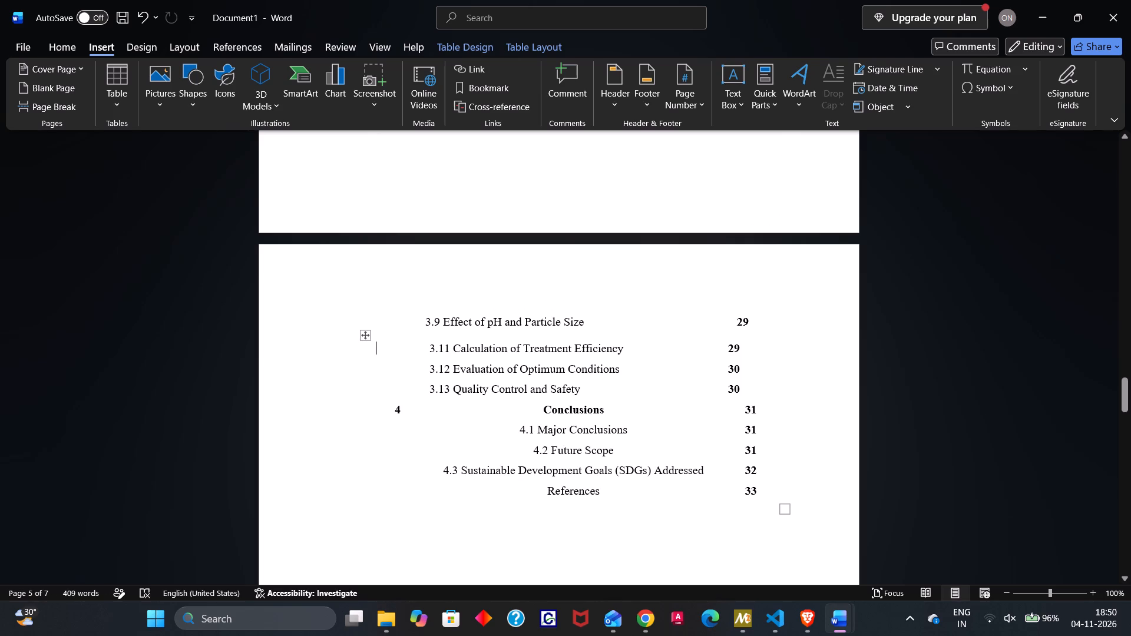
{"action": "left_click_drag", "start_coordinate": [364, 340], "coordinate": [363, 328]}
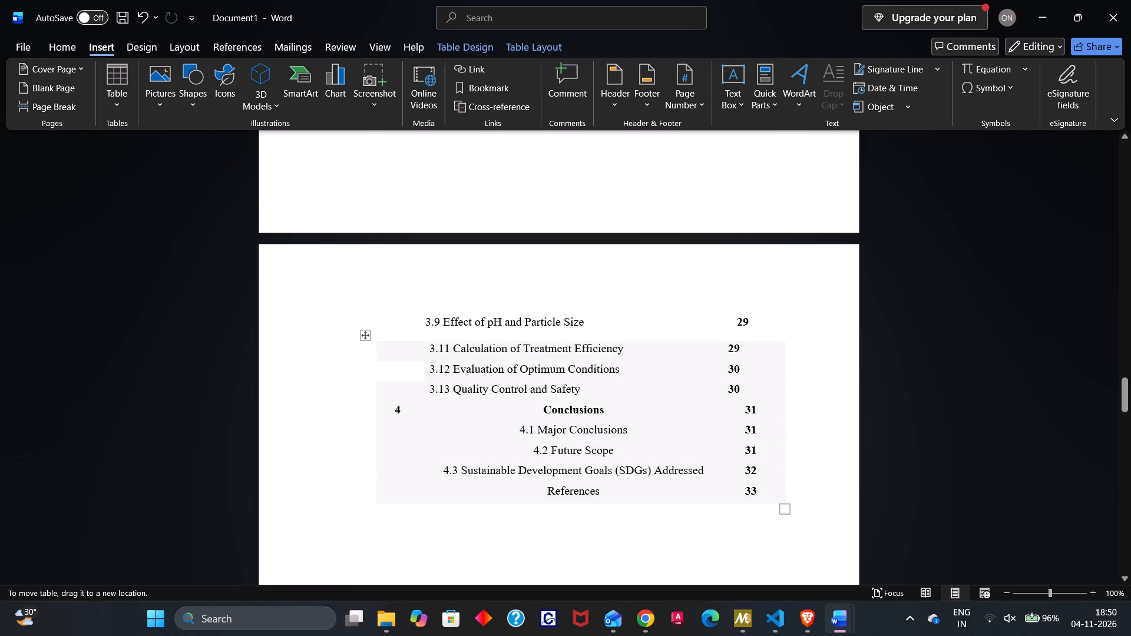
{"action": "left_click_drag", "start_coordinate": [363, 328], "coordinate": [376, 329]}
{"action": "left_click_drag", "start_coordinate": [365, 336], "coordinate": [365, 327]}
{"action": "left_click_drag", "start_coordinate": [365, 327], "coordinate": [365, 322]}
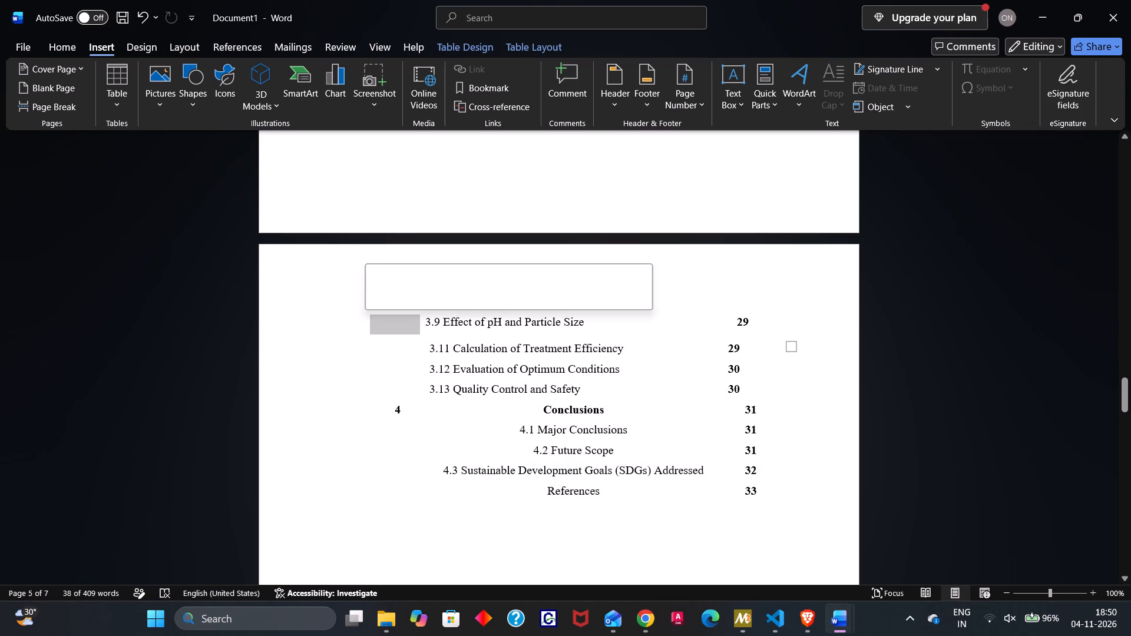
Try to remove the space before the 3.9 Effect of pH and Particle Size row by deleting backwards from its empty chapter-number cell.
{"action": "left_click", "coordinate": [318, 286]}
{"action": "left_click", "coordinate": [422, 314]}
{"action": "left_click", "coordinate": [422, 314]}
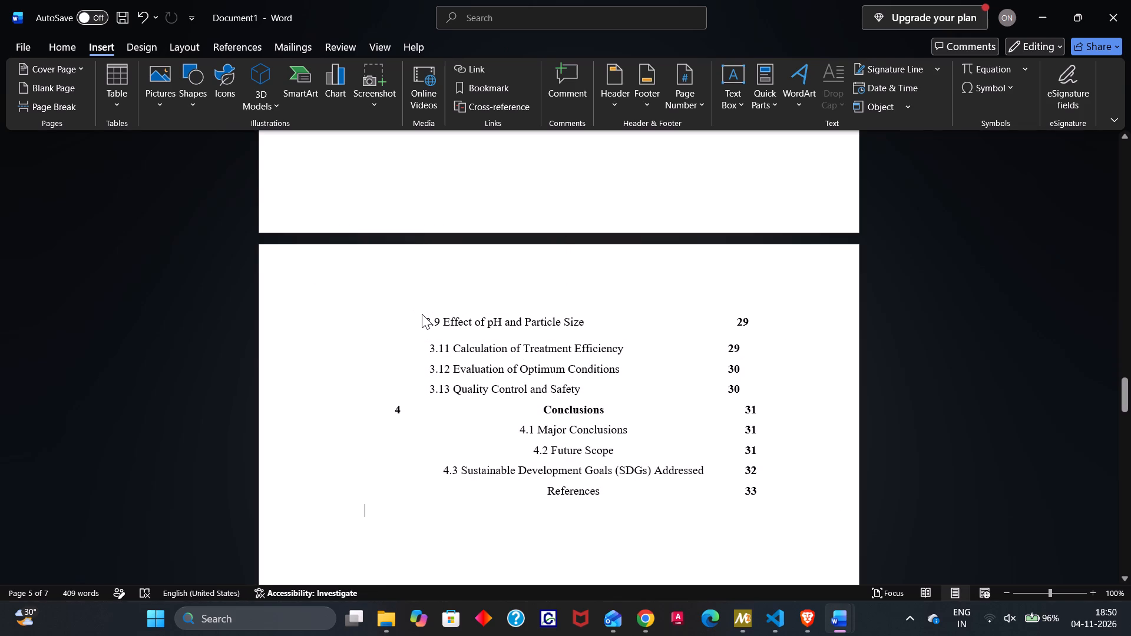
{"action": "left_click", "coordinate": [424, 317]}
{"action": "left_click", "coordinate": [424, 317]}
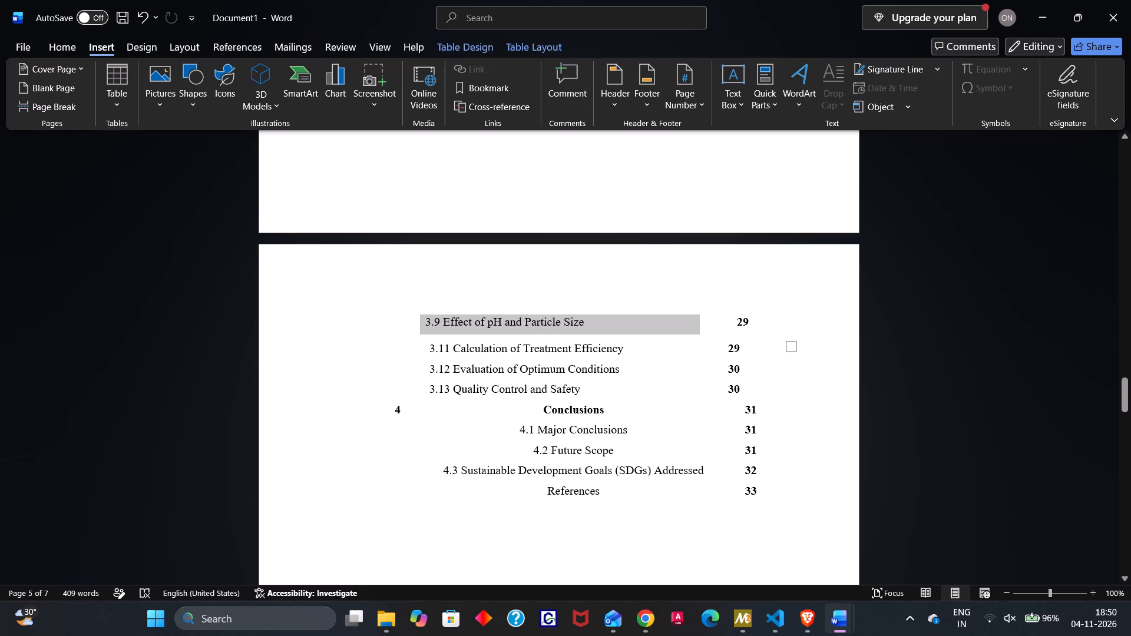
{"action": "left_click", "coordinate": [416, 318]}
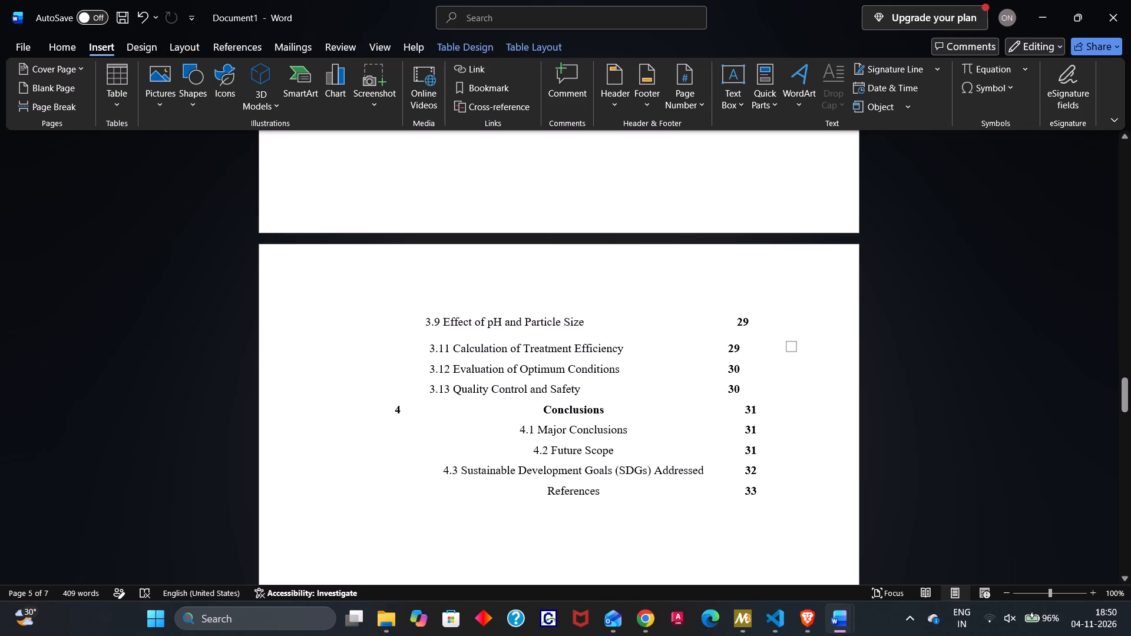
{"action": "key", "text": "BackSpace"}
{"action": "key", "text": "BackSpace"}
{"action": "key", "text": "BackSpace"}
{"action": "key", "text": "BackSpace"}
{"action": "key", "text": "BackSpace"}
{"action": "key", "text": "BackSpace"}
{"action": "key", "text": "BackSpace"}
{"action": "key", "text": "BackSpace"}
Switch to the Chapter 1 seminar document and examine how its contents table is laid out across the page break.
{"action": "scroll", "coordinate": [416, 318], "scroll_direction": "up", "scroll_amount": 5}
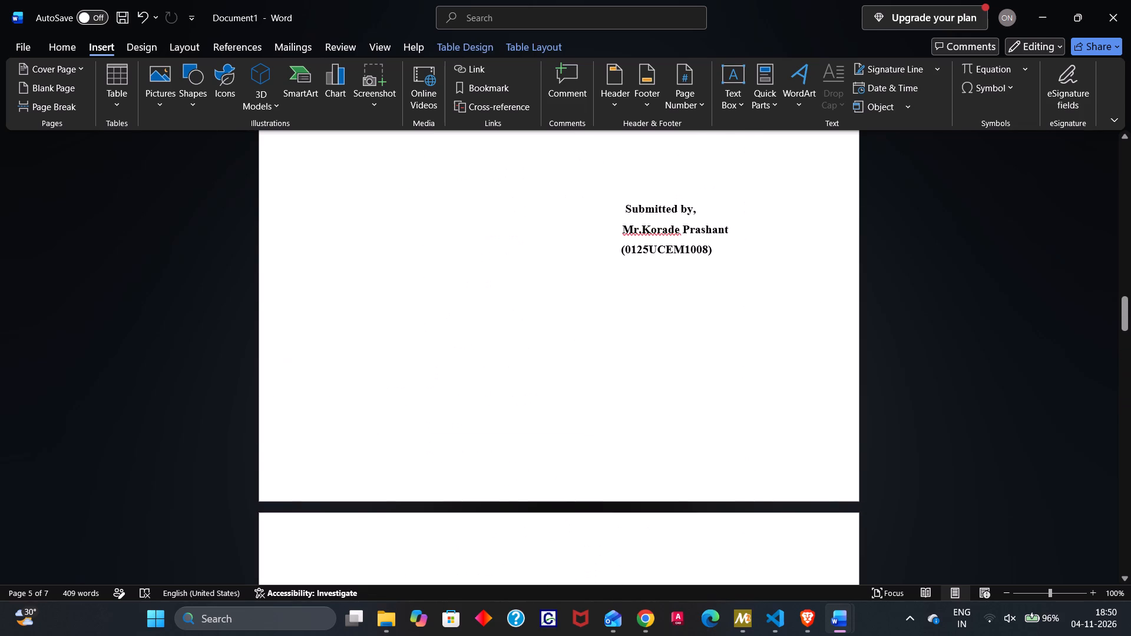
{"action": "scroll", "coordinate": [416, 318], "scroll_direction": "up", "scroll_amount": 16}
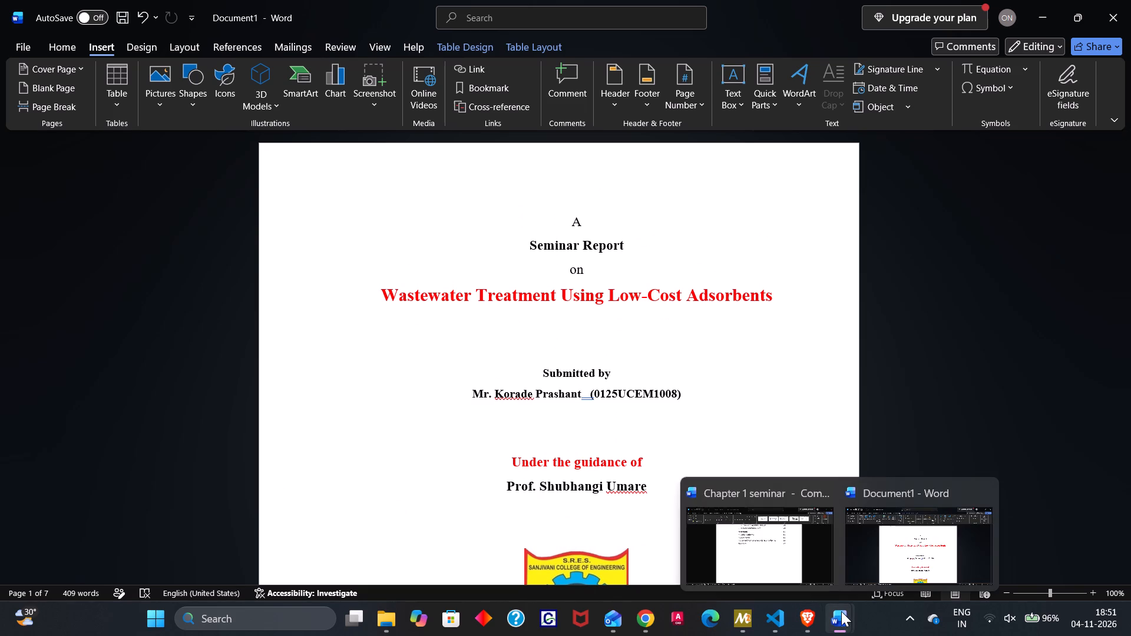
{"action": "left_click", "coordinate": [753, 562]}
{"action": "left_click", "coordinate": [507, 368]}
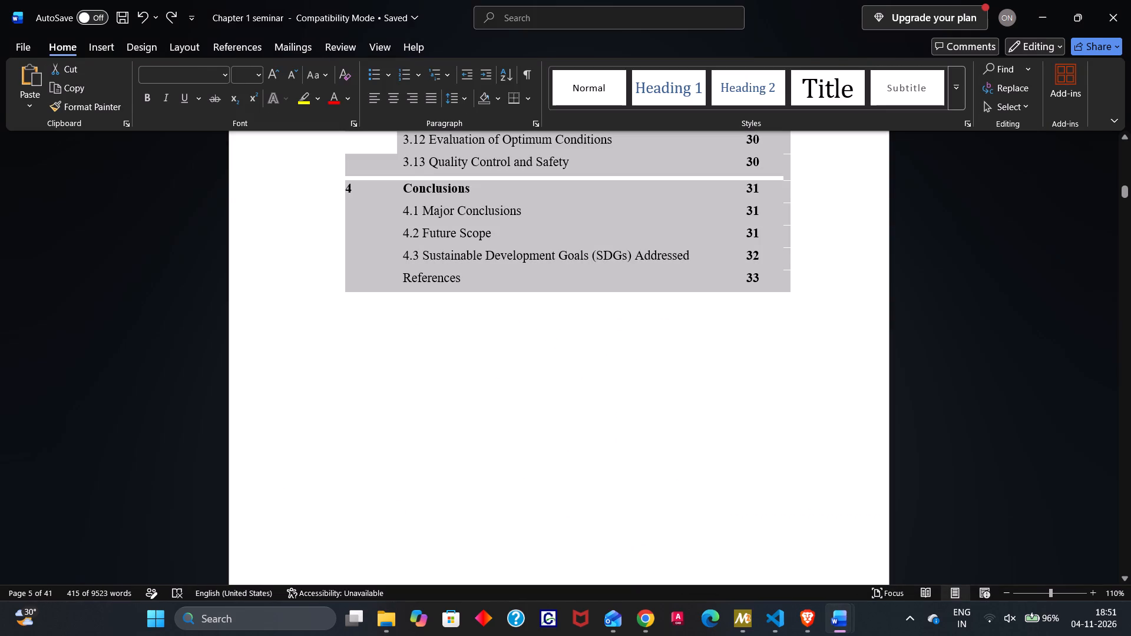
{"action": "scroll", "coordinate": [507, 368], "scroll_direction": "up", "scroll_amount": 4}
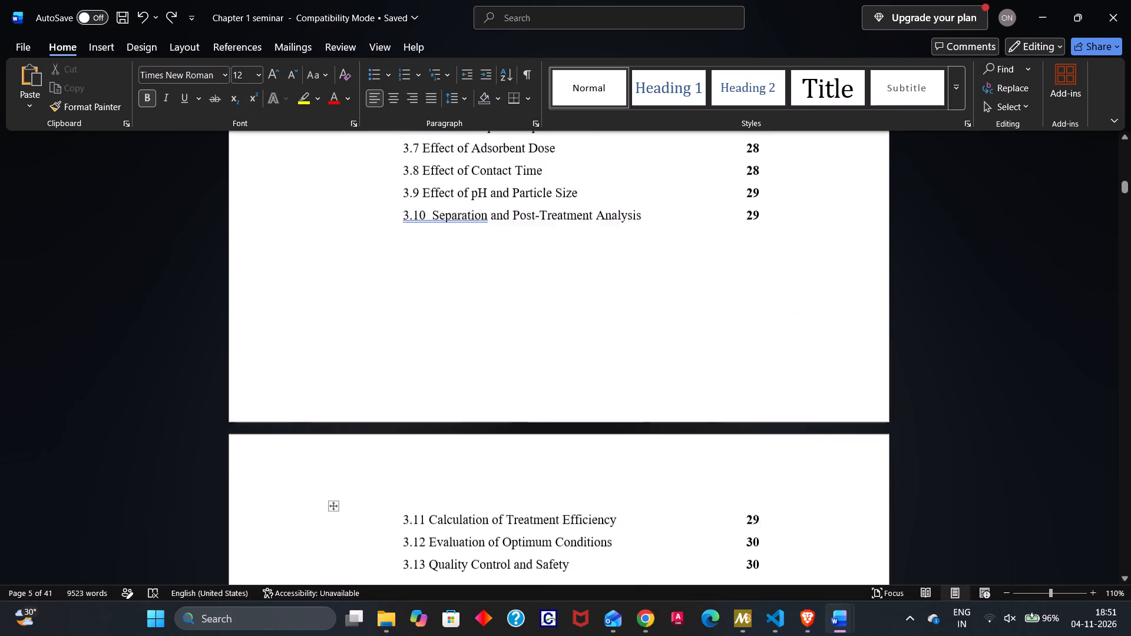
{"action": "scroll", "coordinate": [507, 368], "scroll_direction": "up", "scroll_amount": 1}
{"action": "left_click", "coordinate": [507, 368]}
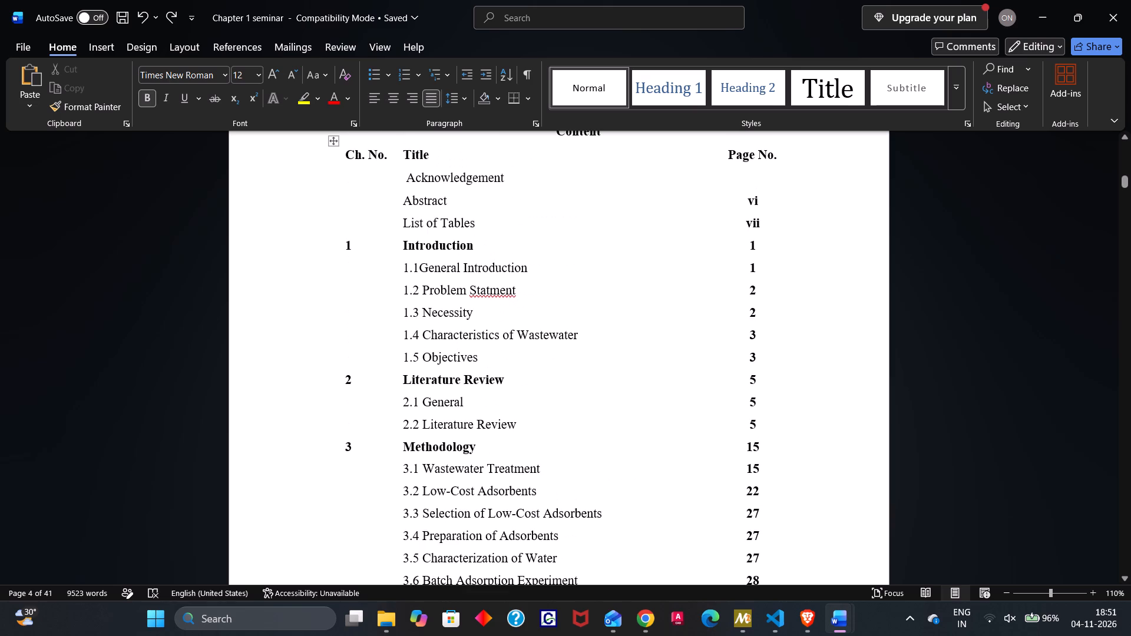
{"action": "scroll", "coordinate": [507, 368], "scroll_direction": "down", "scroll_amount": 4}
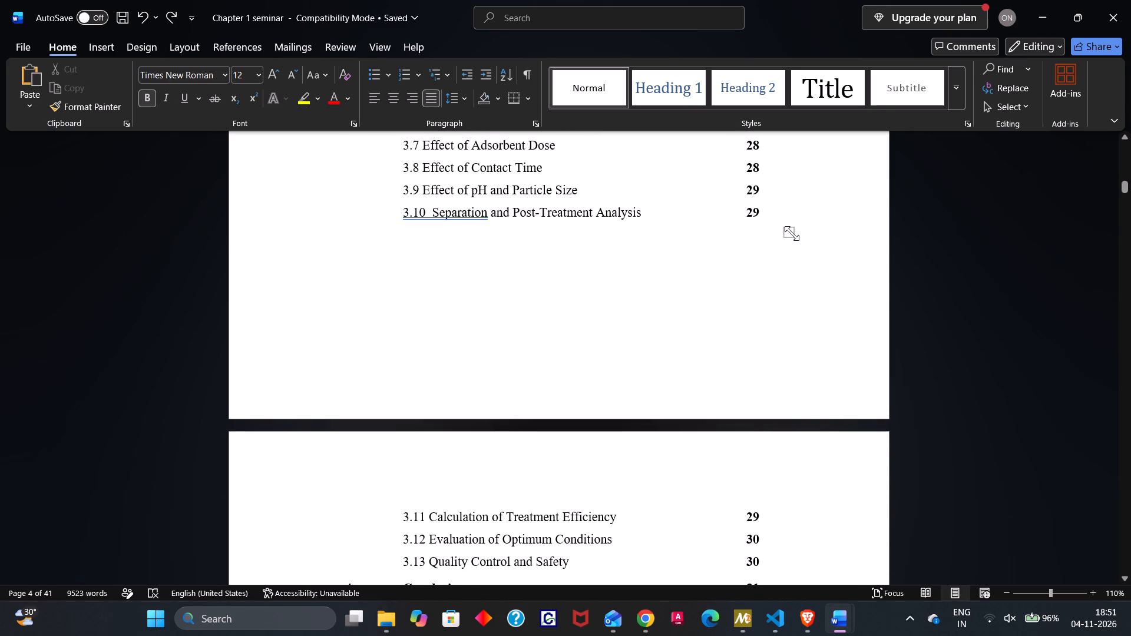
Move the contents table starting at 3.11 Calculation of Treatment Efficiency up onto the previous page, directly below the 3.10 Separation and Post-Treatment Analysis row.
{"action": "scroll", "coordinate": [724, 499], "scroll_direction": "down", "scroll_amount": 1}
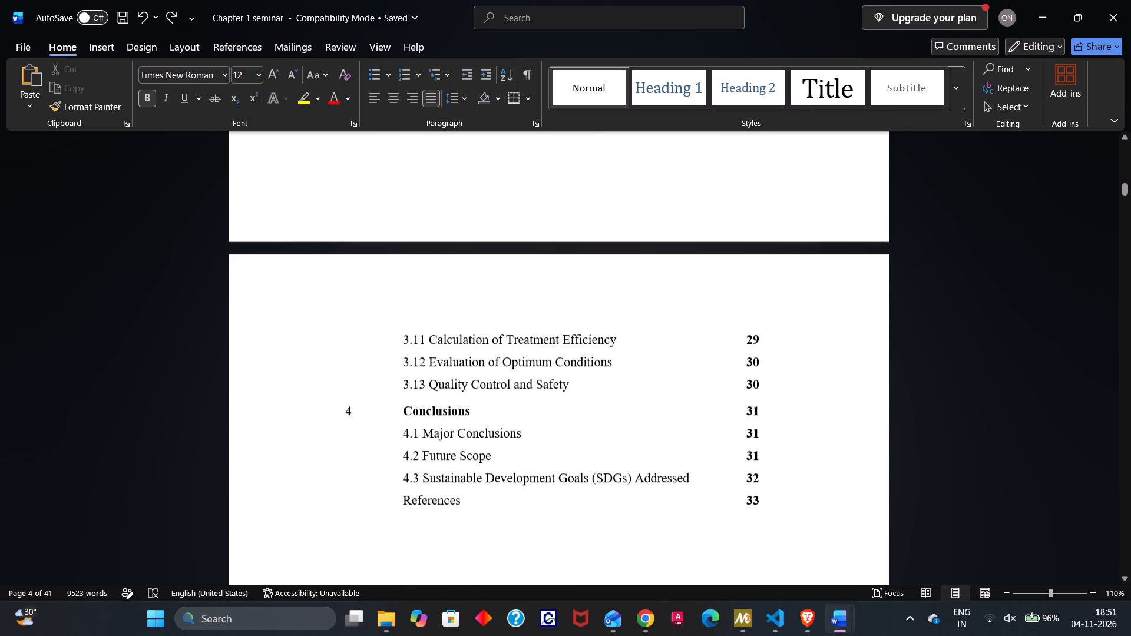
{"action": "left_click", "coordinate": [771, 503]}
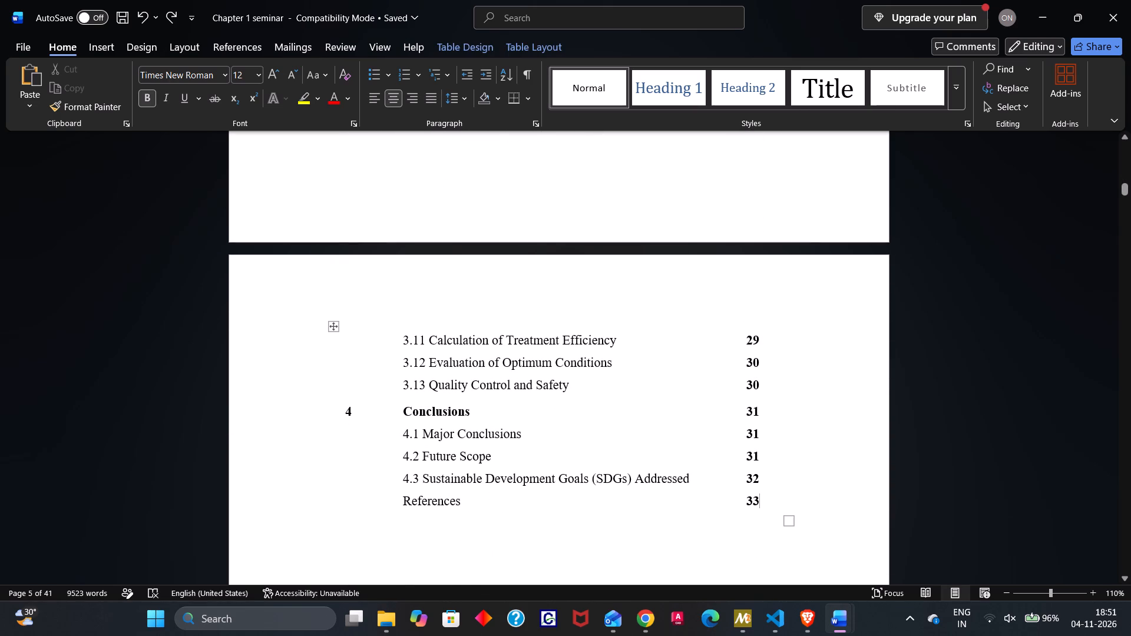
{"action": "left_click_drag", "start_coordinate": [333, 329], "coordinate": [335, 312]}
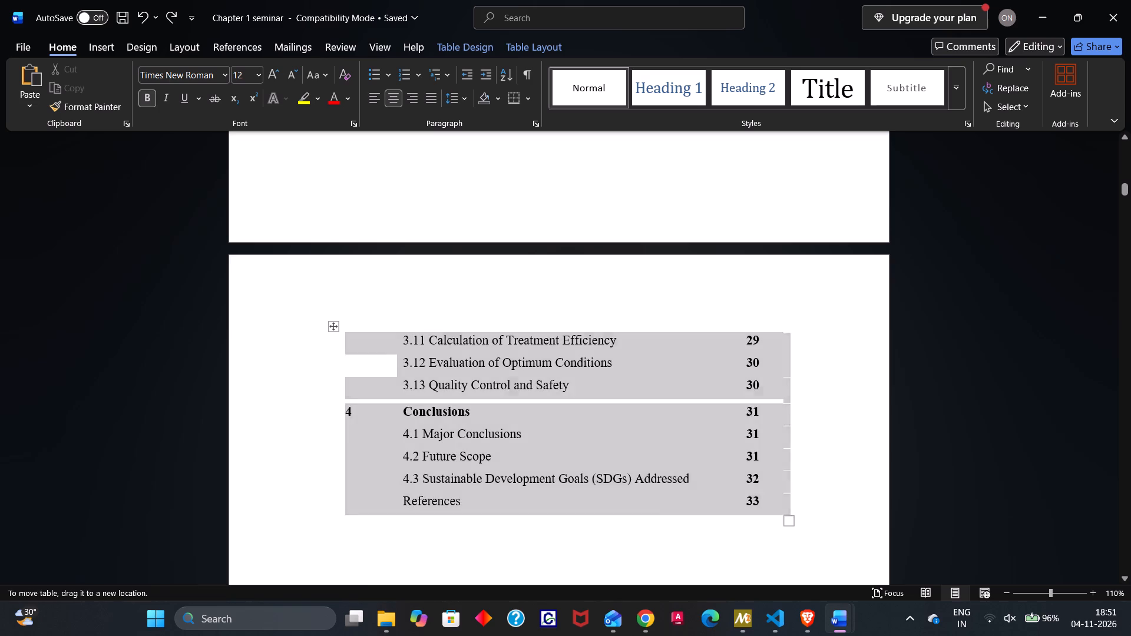
{"action": "left_click_drag", "start_coordinate": [335, 312], "coordinate": [337, 267]}
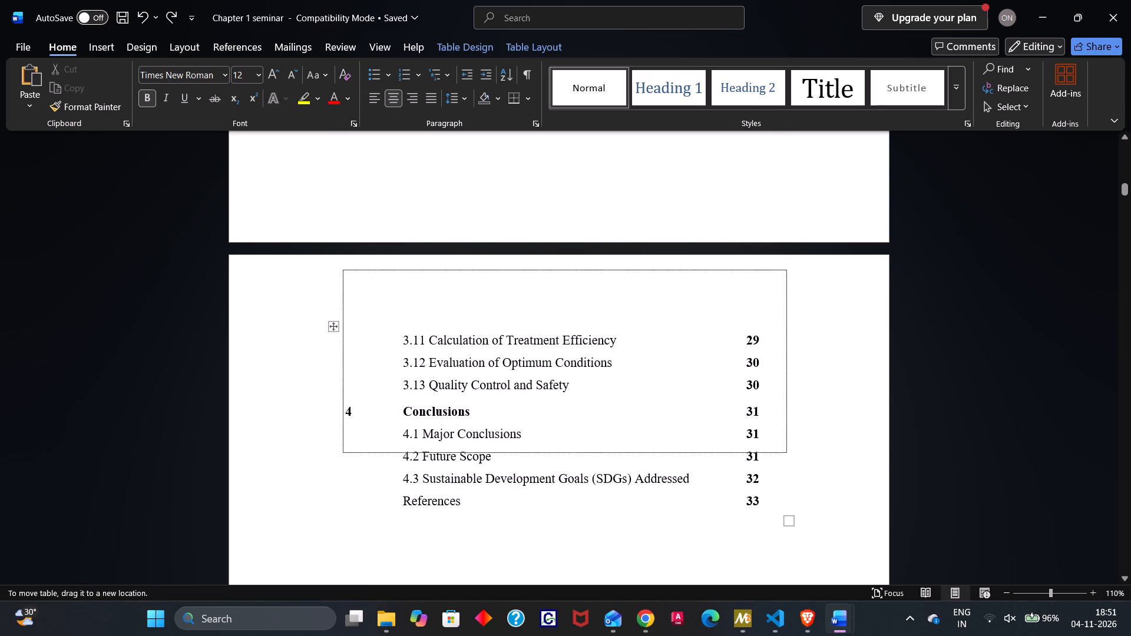
{"action": "left_click_drag", "start_coordinate": [337, 267], "coordinate": [335, 121]}
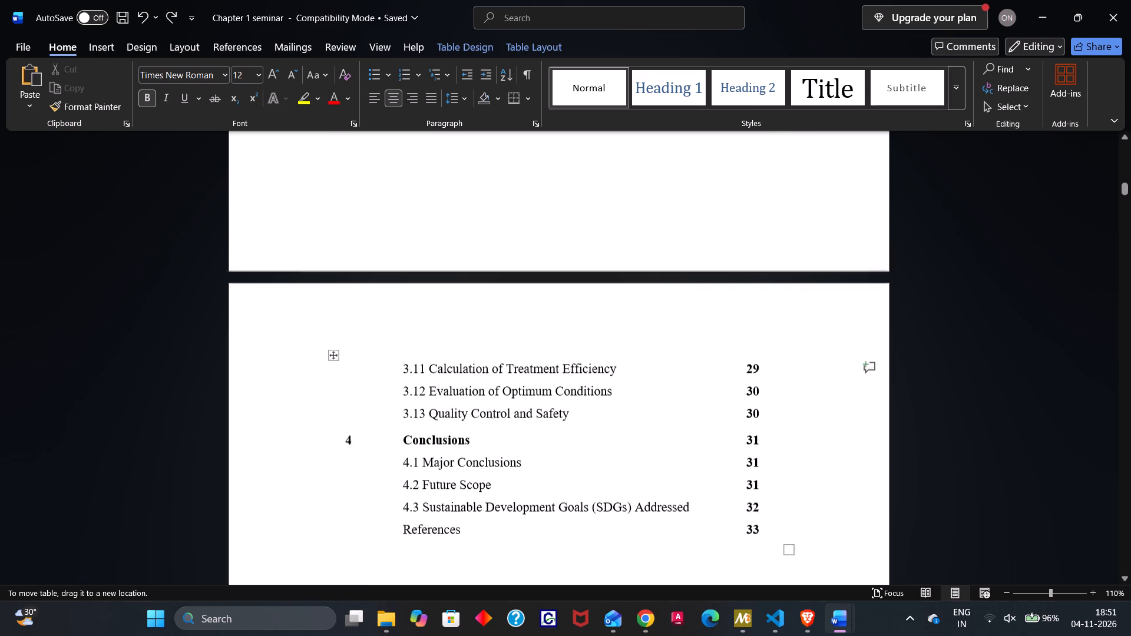
{"action": "left_click_drag", "start_coordinate": [335, 121], "coordinate": [349, 322]}
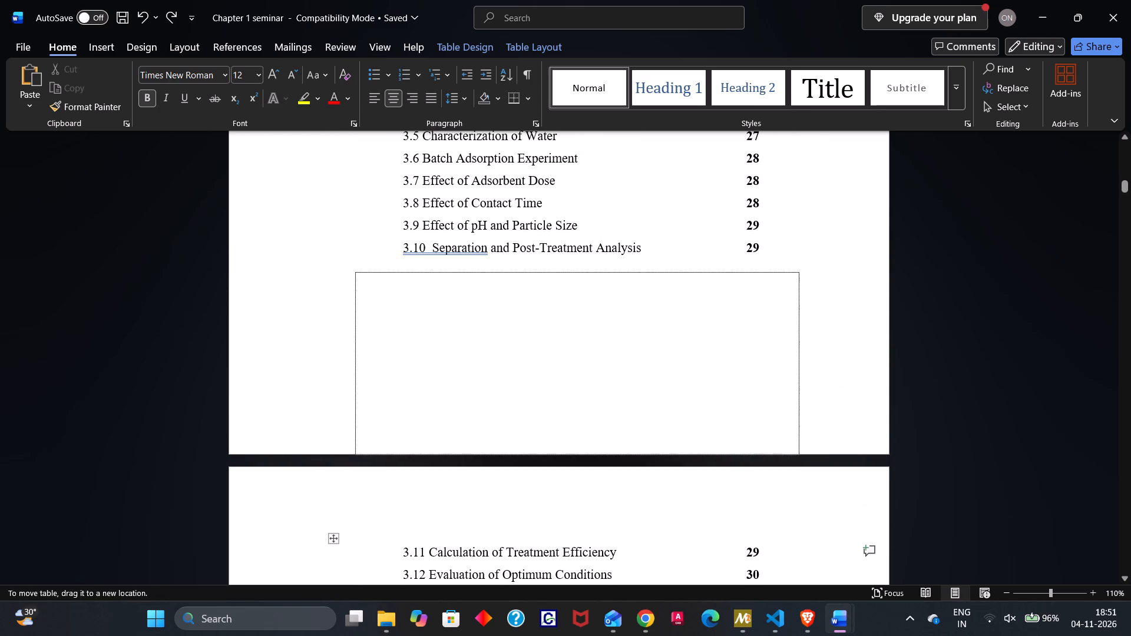
{"action": "left_click_drag", "start_coordinate": [349, 322], "coordinate": [349, 322]}
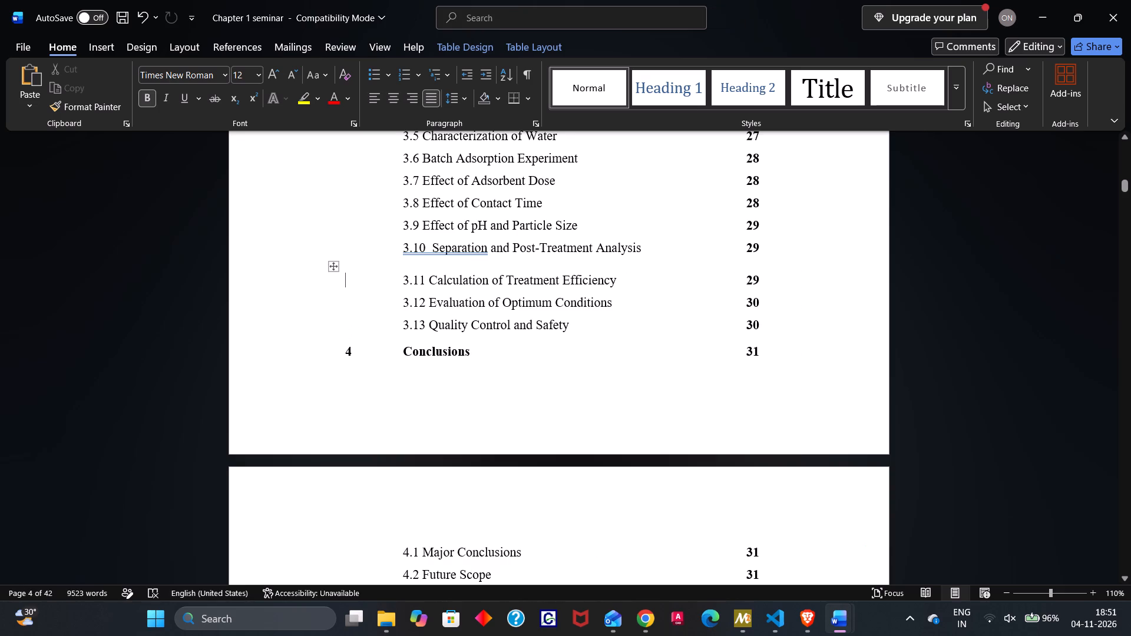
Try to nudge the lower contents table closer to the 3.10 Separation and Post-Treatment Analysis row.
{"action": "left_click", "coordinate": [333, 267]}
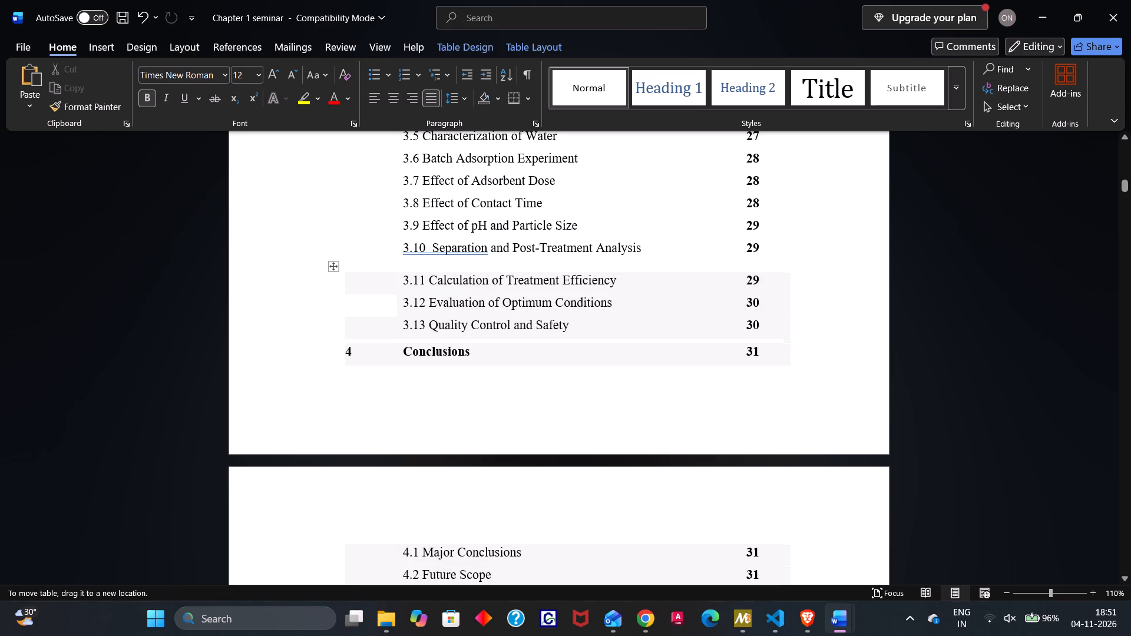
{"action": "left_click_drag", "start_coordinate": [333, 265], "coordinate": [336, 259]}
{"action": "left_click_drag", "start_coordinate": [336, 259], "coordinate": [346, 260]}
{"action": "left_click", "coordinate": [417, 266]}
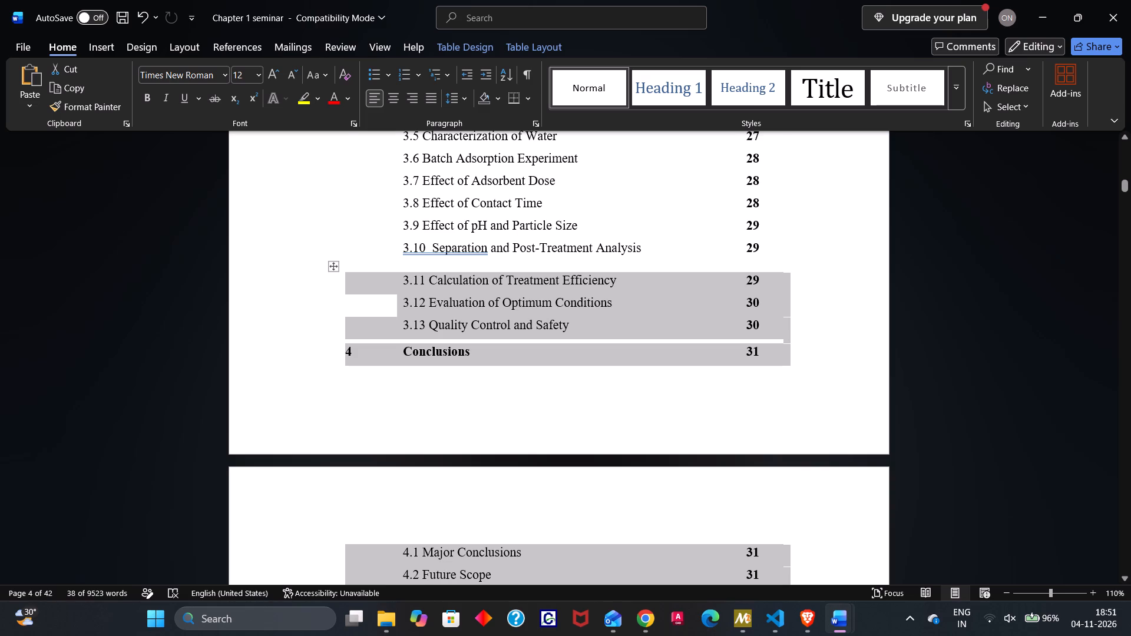
Slightly enlarge the upper contents table so its last row, 3.10, sits closer to the 3.11 row.
{"action": "scroll", "coordinate": [417, 266], "scroll_direction": "down", "scroll_amount": 2}
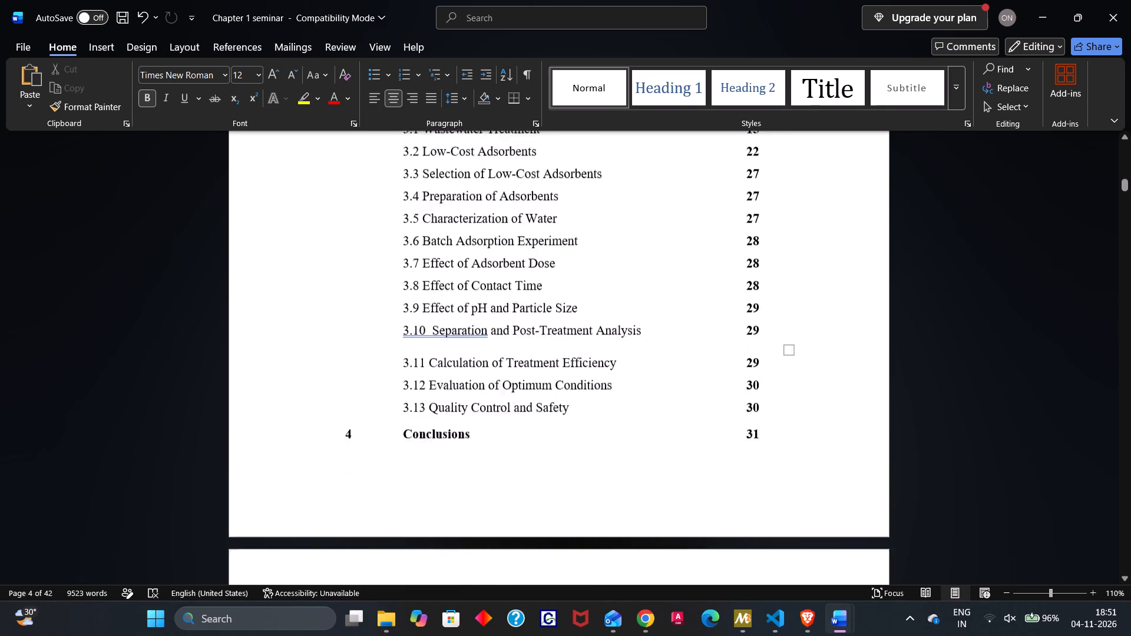
{"action": "scroll", "coordinate": [417, 266], "scroll_direction": "down", "scroll_amount": 1}
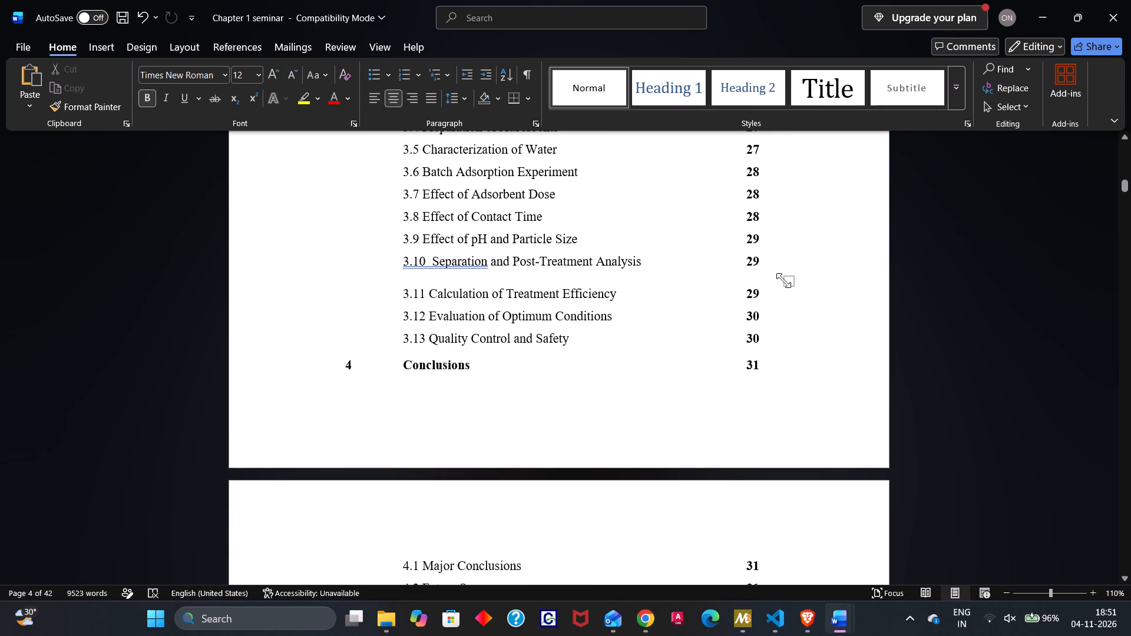
{"action": "left_click", "coordinate": [786, 282]}
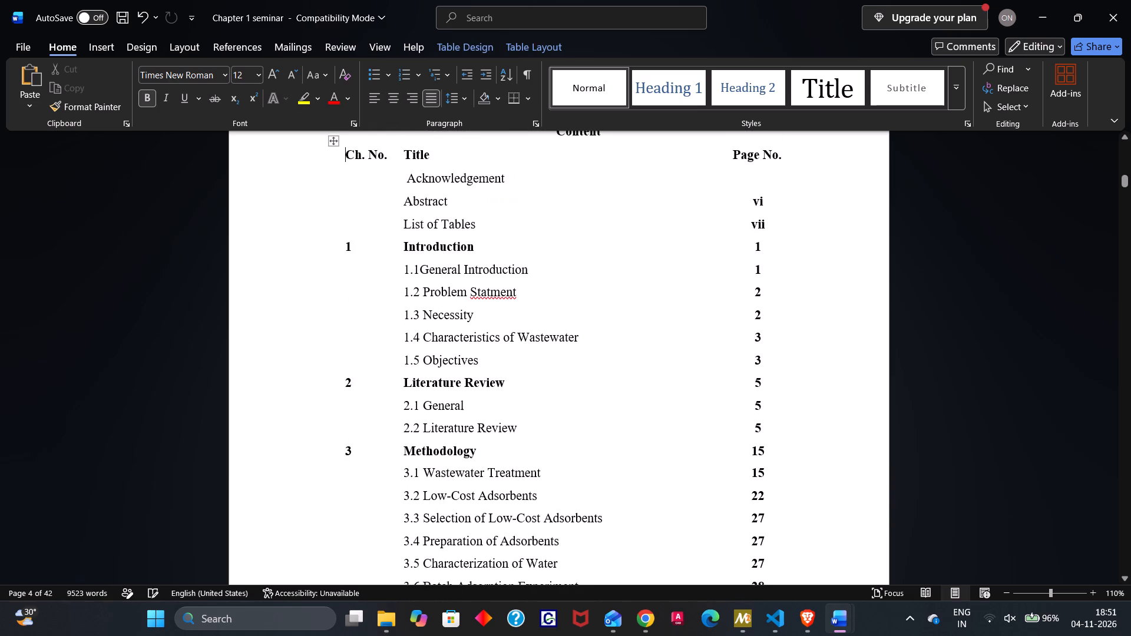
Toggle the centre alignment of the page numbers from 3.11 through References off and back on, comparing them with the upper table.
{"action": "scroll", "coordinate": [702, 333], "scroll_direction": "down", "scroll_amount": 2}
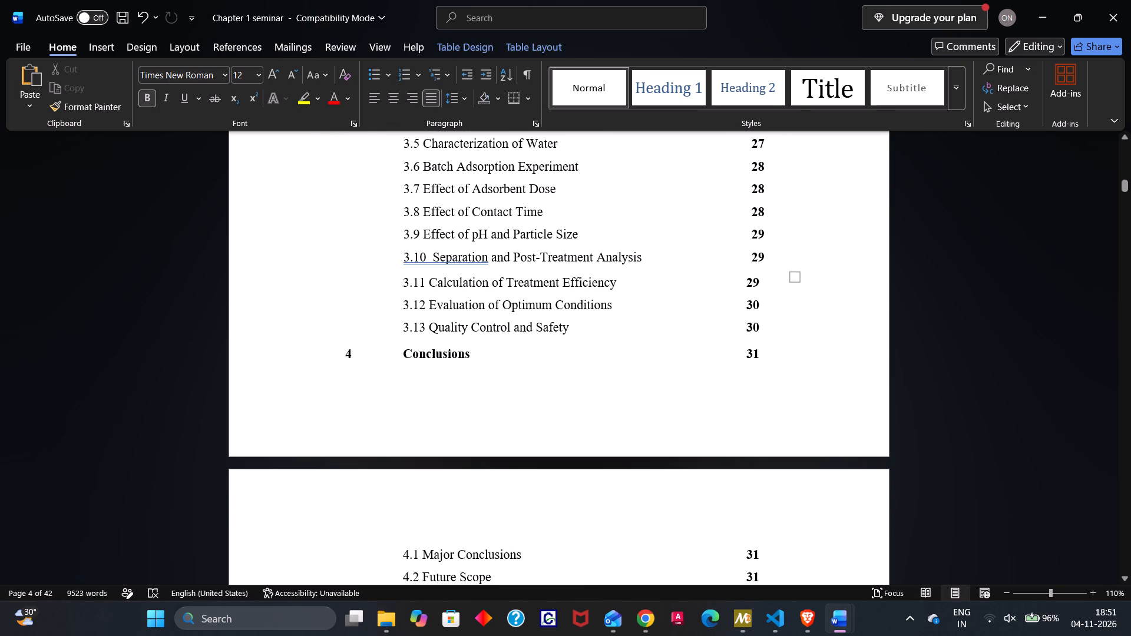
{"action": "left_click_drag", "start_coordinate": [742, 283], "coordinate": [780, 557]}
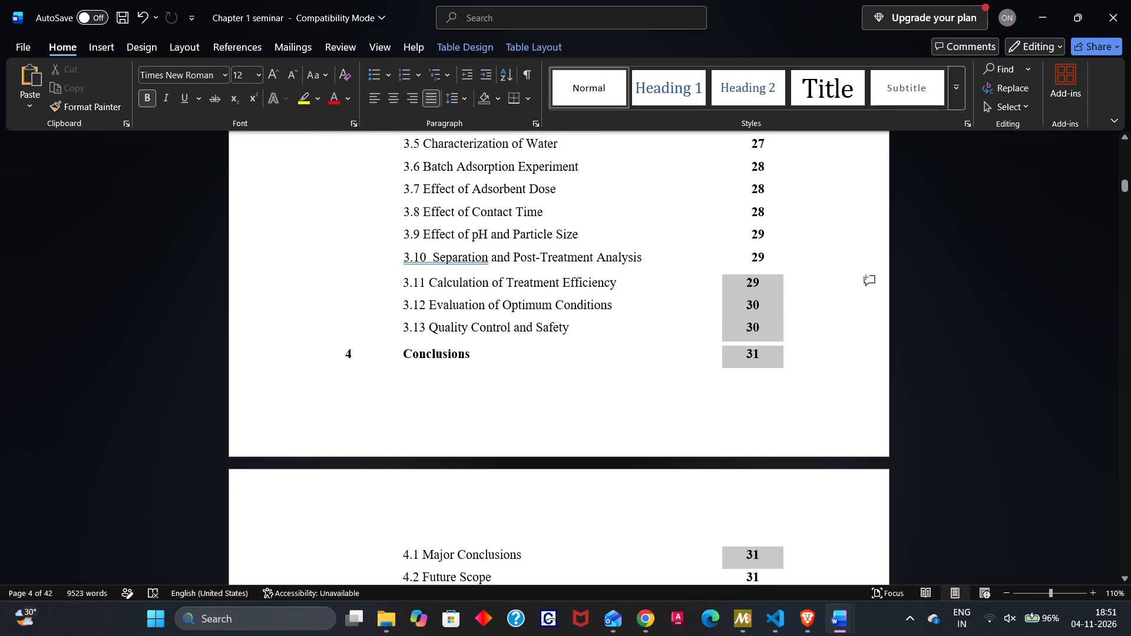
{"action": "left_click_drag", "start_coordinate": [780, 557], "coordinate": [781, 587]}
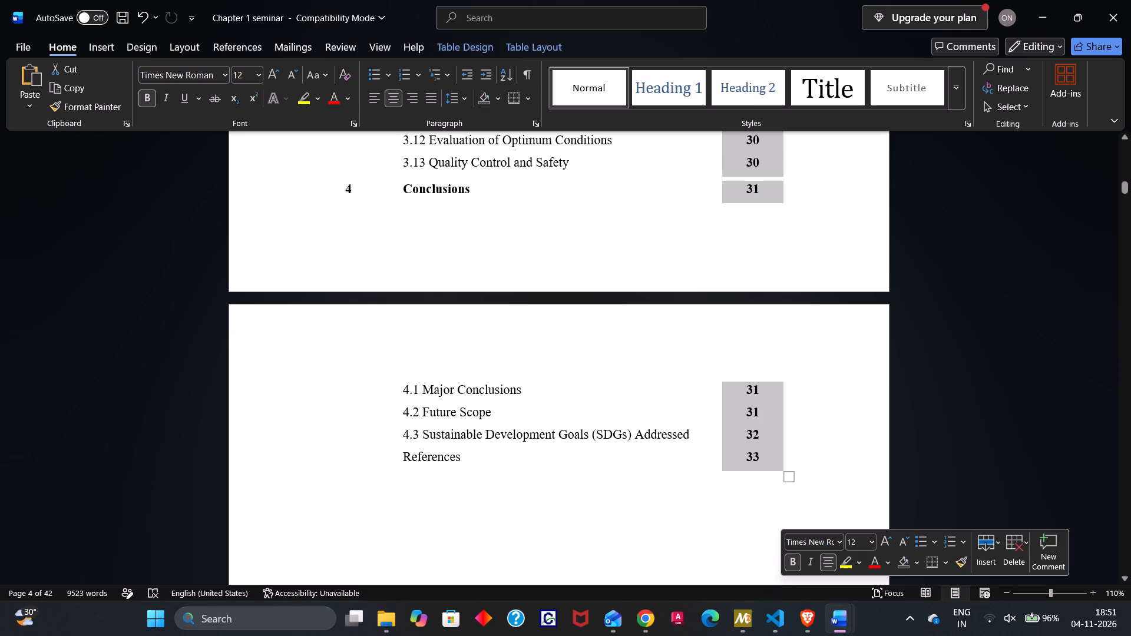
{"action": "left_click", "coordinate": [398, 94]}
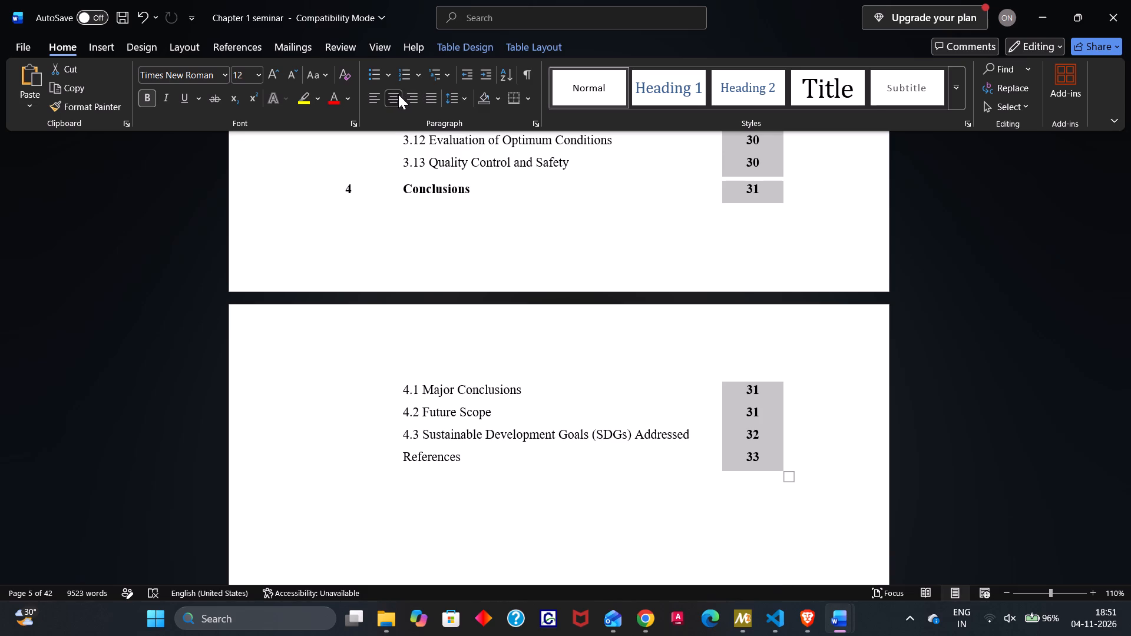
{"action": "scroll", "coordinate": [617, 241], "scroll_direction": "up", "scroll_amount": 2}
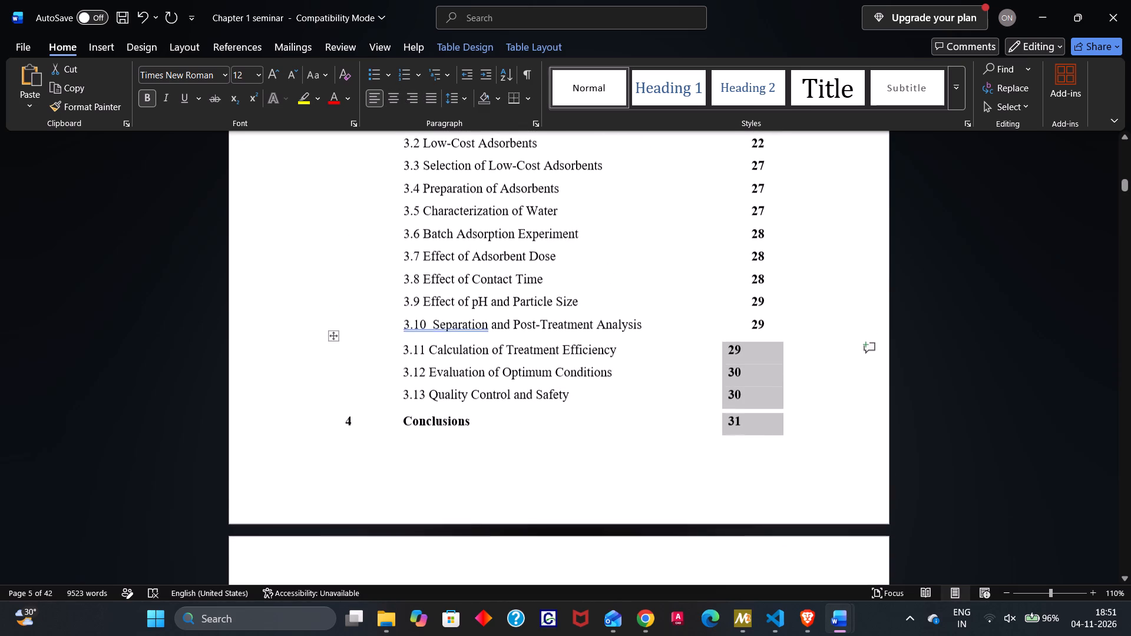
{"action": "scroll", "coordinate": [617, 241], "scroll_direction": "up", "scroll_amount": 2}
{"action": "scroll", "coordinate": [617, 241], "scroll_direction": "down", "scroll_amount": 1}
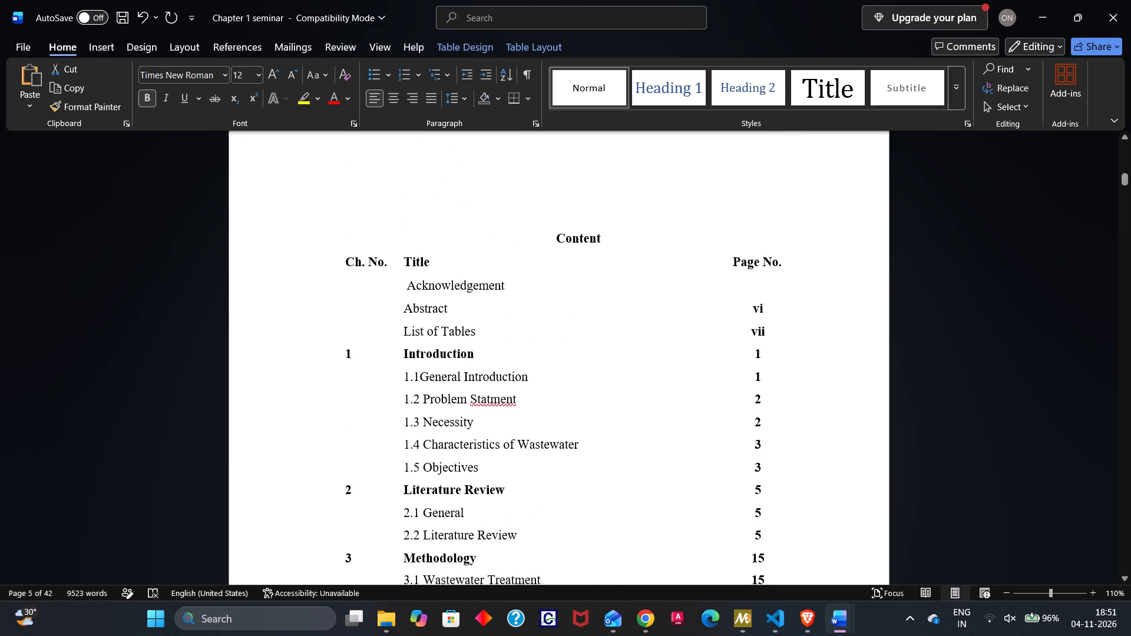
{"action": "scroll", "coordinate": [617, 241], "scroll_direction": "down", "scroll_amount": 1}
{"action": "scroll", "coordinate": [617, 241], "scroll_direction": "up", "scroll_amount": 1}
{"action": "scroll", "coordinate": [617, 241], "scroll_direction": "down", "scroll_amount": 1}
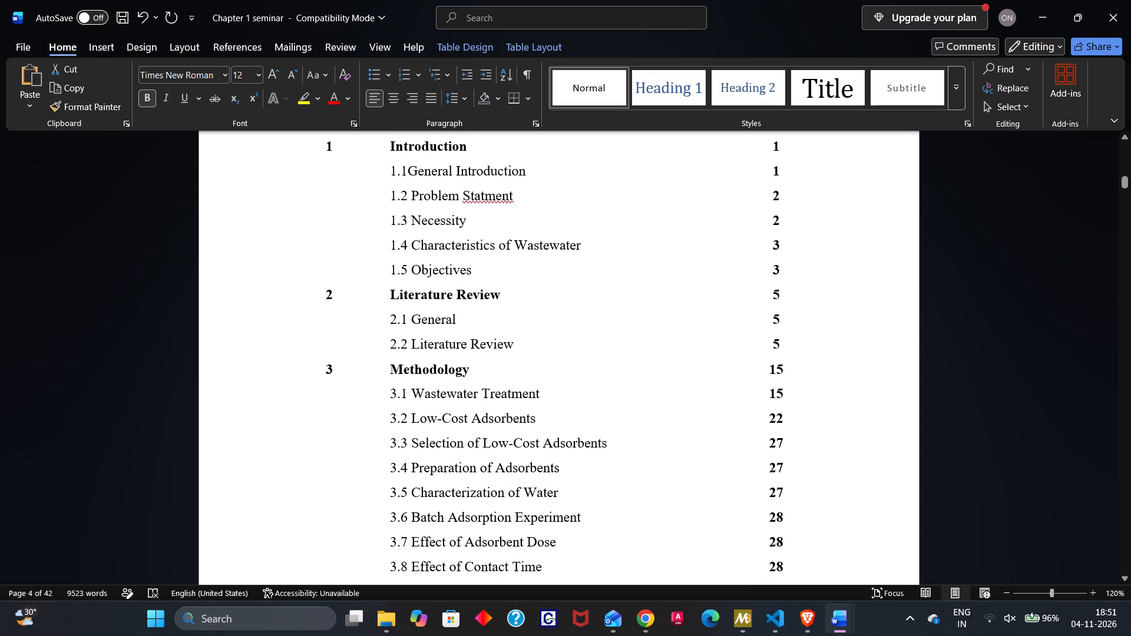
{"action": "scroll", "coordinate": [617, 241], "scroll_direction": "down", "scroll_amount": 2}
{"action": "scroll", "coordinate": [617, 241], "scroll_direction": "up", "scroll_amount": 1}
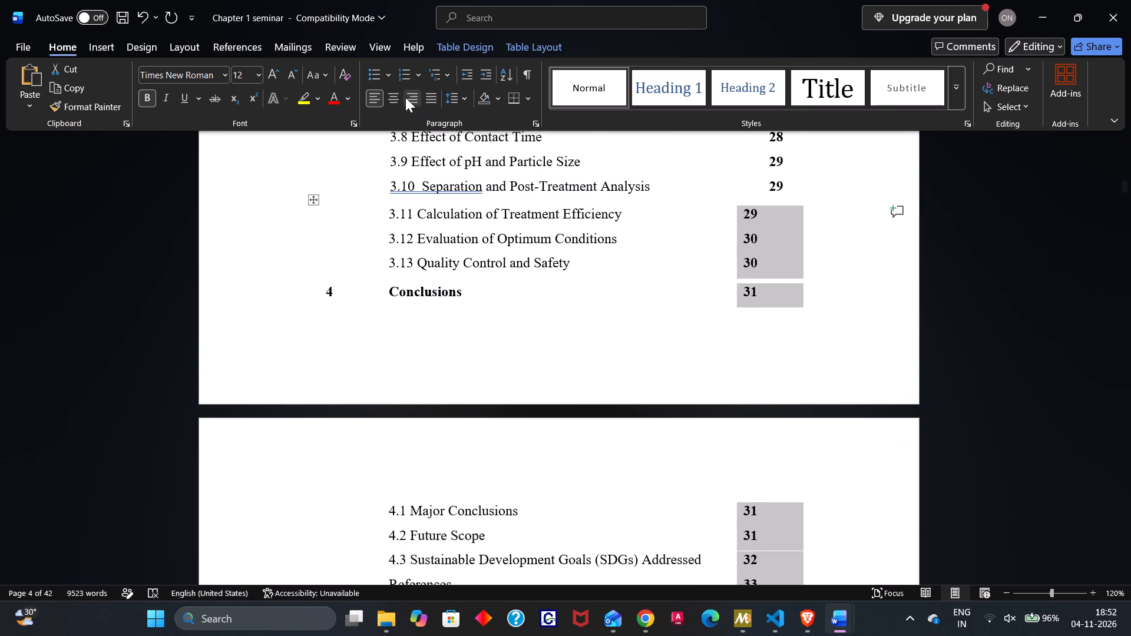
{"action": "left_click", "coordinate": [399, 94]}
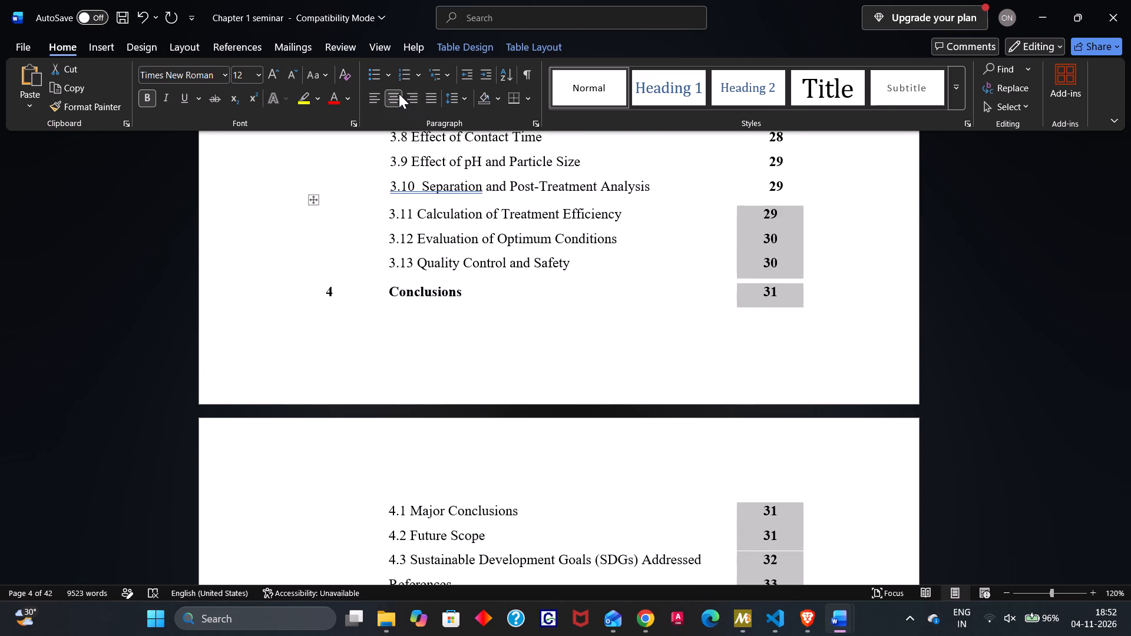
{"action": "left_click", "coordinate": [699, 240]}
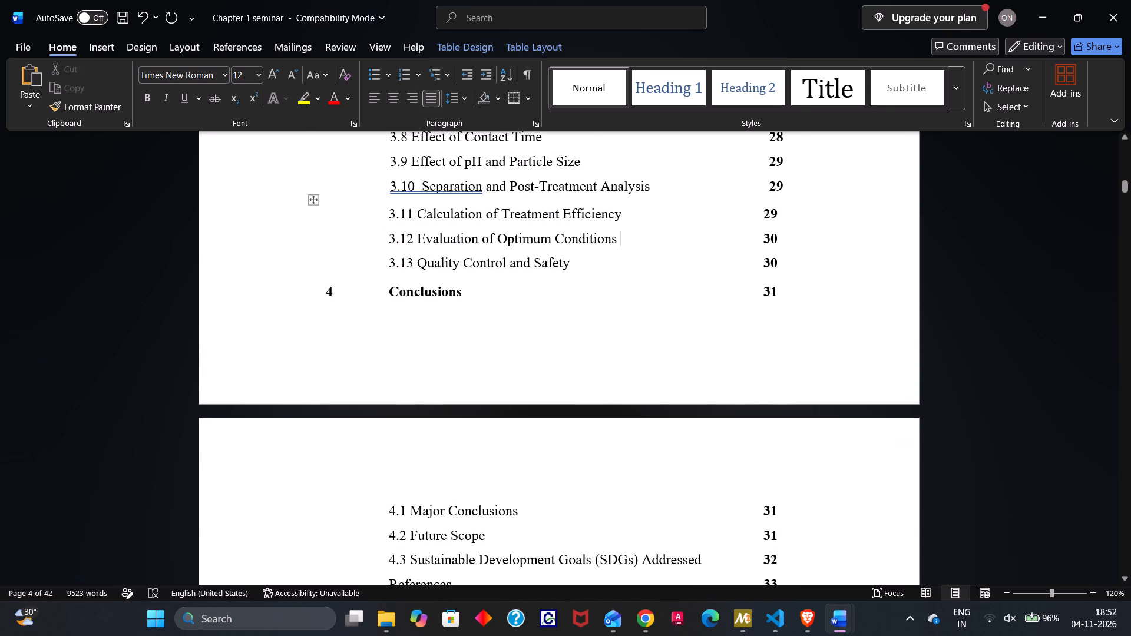
Insert three spaces before each page number of rows 3.11, 3.12 and 3.13 to align them with the upper table's numbers.
{"action": "left_click", "coordinate": [759, 210]}
{"action": "key", "text": "space"}
{"action": "key", "text": "space"}
{"action": "key", "text": "space"}
{"action": "key", "text": "Down"}
{"action": "key", "text": "Left"}
{"action": "key", "text": "space"}
{"action": "key", "text": "space"}
{"action": "key", "text": "space"}
{"action": "key", "text": "Down"}
{"action": "key", "text": "Left"}
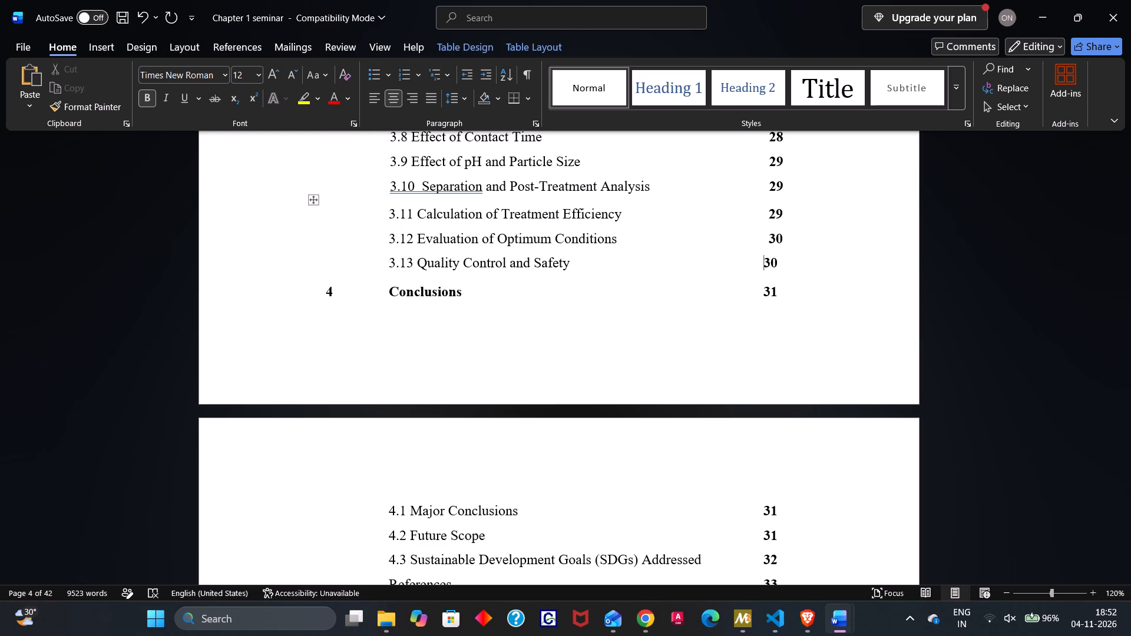
{"action": "key", "text": "space"}
{"action": "key", "text": "space"}
{"action": "key", "text": "space"}
Insert four spaces before the page number 31 in the chapter 4 Conclusions row to align it with the numbers above.
{"action": "key", "text": "Down"}
{"action": "key", "text": "Left"}
{"action": "key", "text": "space"}
{"action": "key", "text": "space"}
{"action": "key", "text": "space"}
{"action": "key", "text": "space"}
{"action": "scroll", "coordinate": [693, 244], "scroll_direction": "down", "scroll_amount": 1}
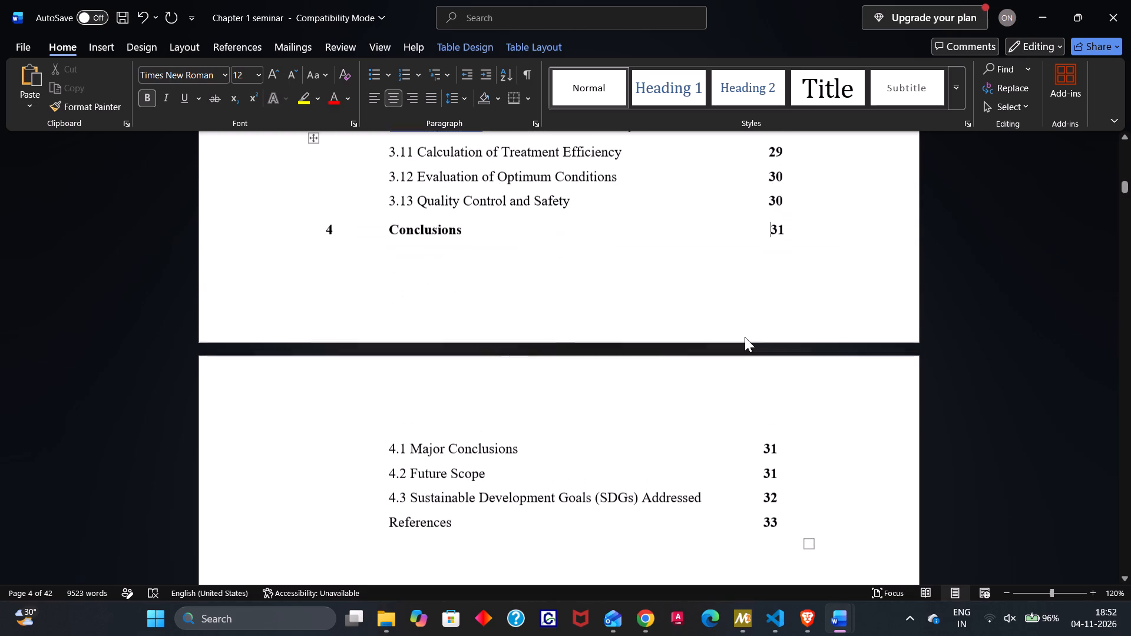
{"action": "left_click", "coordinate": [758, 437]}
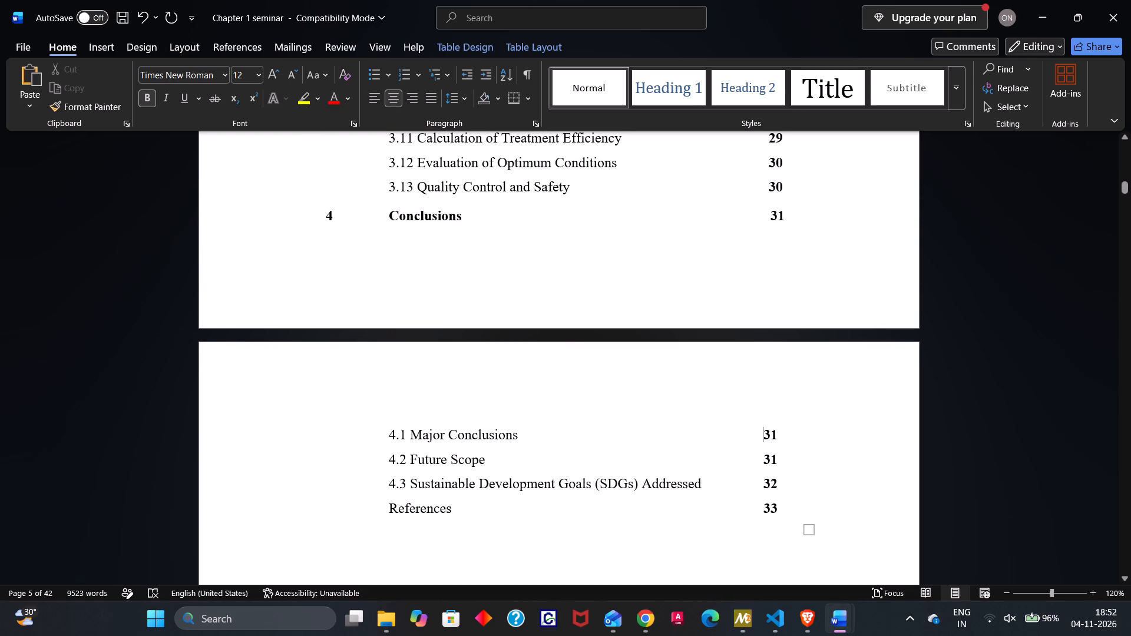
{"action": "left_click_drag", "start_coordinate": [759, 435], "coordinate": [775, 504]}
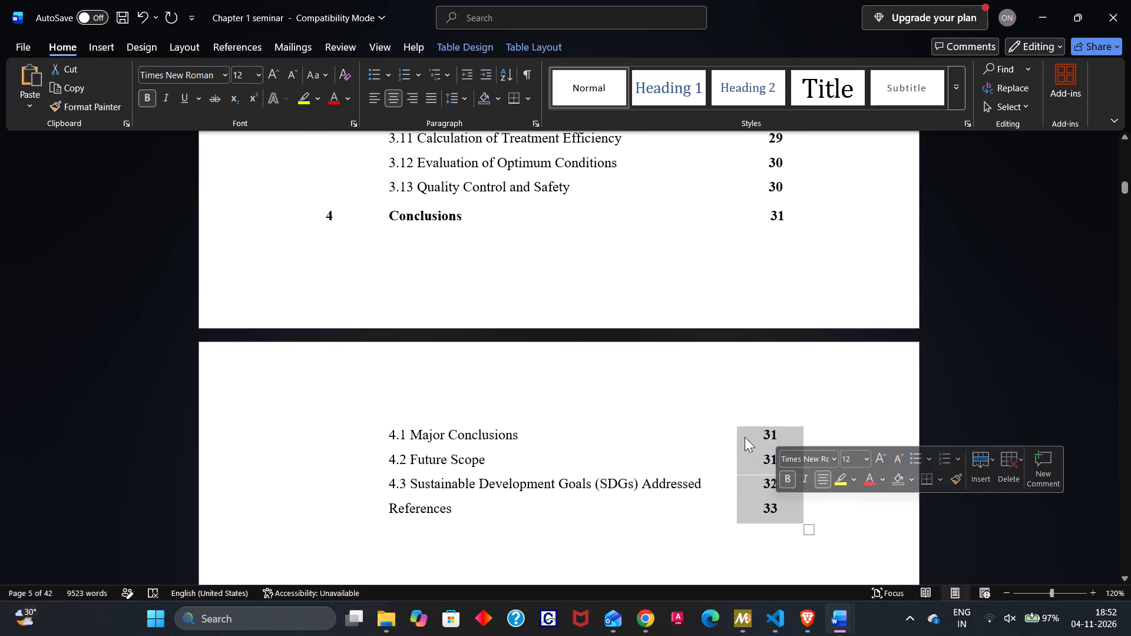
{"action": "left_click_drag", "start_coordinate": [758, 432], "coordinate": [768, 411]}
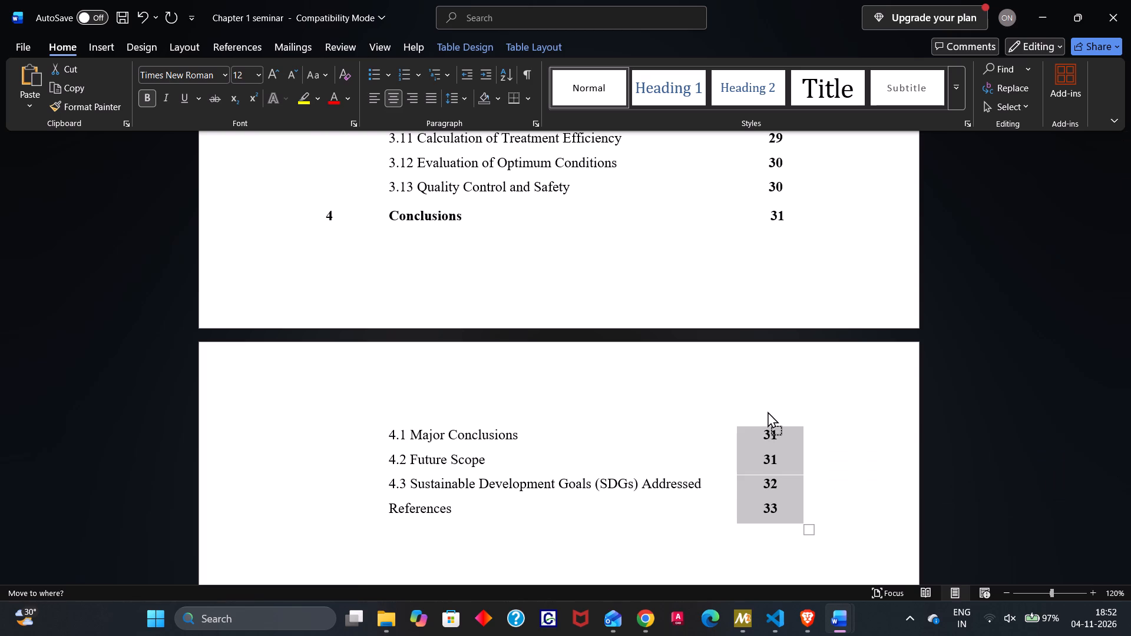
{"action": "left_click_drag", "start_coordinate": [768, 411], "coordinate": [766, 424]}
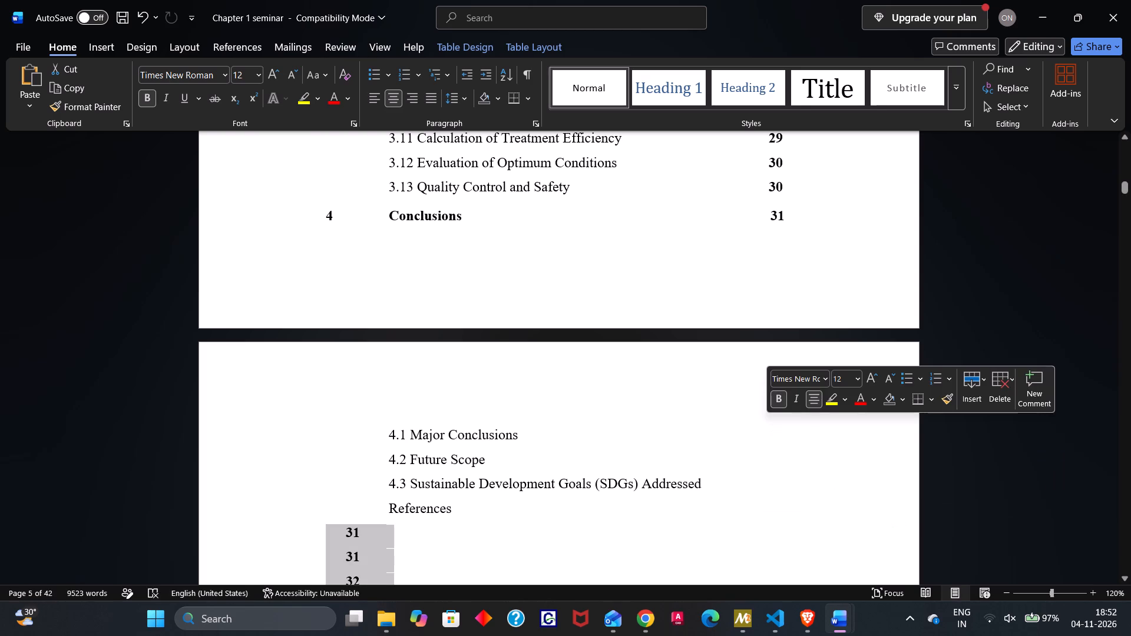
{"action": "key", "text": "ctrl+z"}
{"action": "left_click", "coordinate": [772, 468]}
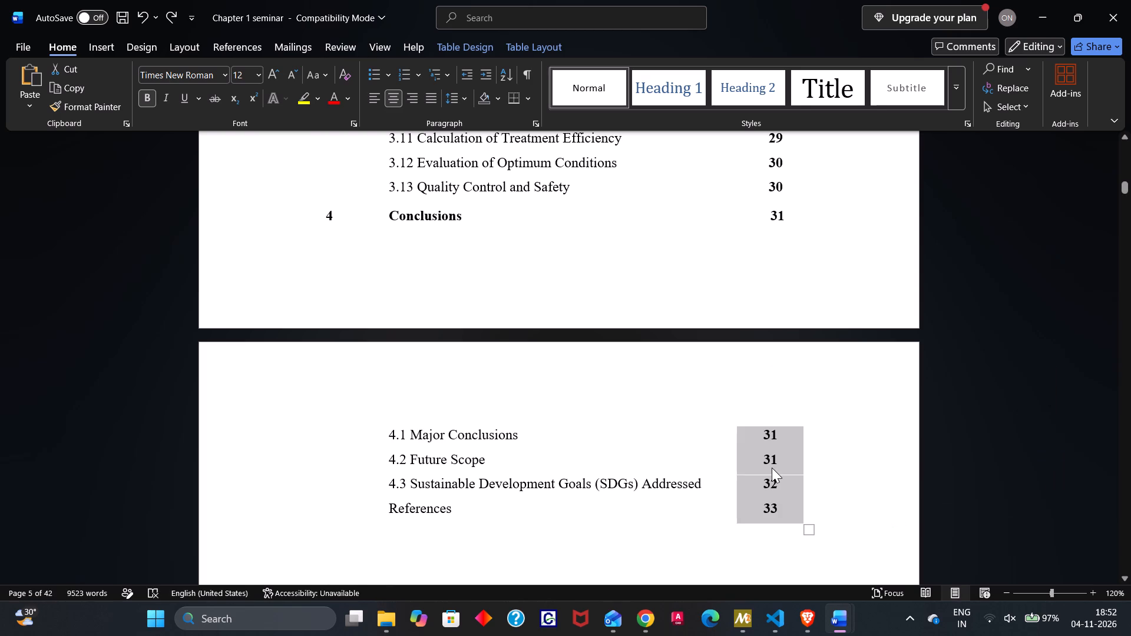
Insert spaces before the page number 31 in row 4.1 Major Conclusions to align it with the chapter 4 Conclusions number.
{"action": "left_click", "coordinate": [762, 432]}
{"action": "key", "text": "space"}
{"action": "key", "text": "space"}
{"action": "key", "text": "space"}
{"action": "key", "text": "space"}
{"action": "key", "text": "space"}
{"action": "key", "text": "space"}
{"action": "key", "text": "space"}
{"action": "key", "text": "space"}
{"action": "key", "text": "space"}
{"action": "key", "text": "space"}
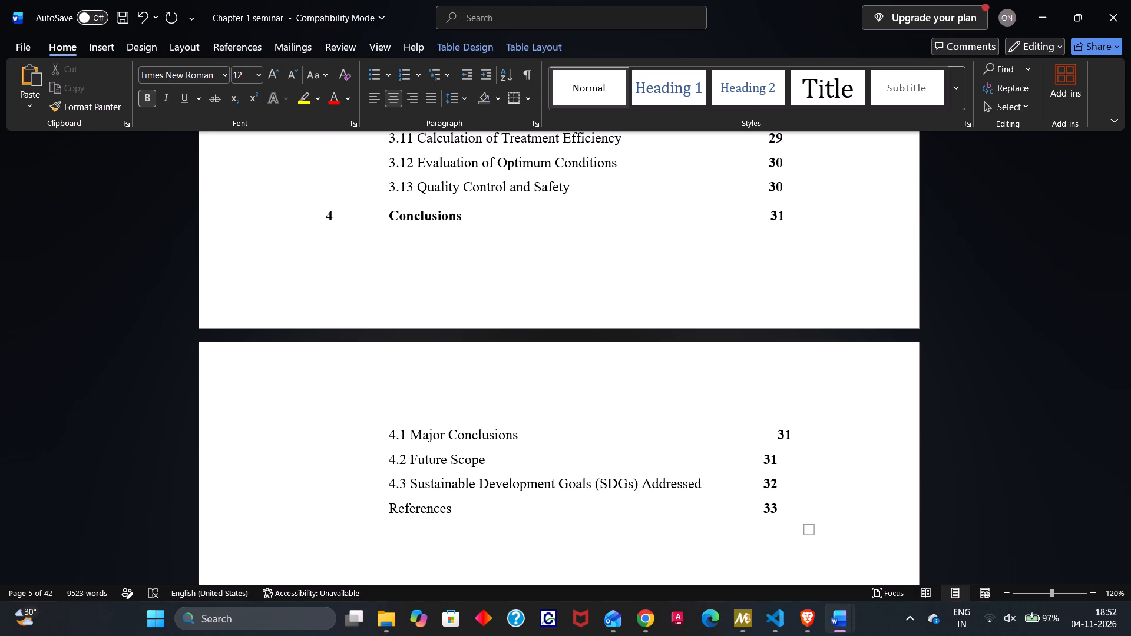
{"action": "key", "text": "BackSpace"}
{"action": "key", "text": "BackSpace"}
{"action": "key", "text": "BackSpace"}
{"action": "key", "text": "BackSpace"}
Insert four spaces before the page number 31 in row 4.2 Future Scope to align it with the number above.
{"action": "key", "text": "Down"}
{"action": "key", "text": "Left"}
{"action": "key", "text": "Right"}
{"action": "key", "text": "Right"}
{"action": "key", "text": "Left"}
{"action": "key", "text": "Left"}
{"action": "key", "text": "space"}
{"action": "key", "text": "space"}
{"action": "key", "text": "space"}
{"action": "key", "text": "space"}
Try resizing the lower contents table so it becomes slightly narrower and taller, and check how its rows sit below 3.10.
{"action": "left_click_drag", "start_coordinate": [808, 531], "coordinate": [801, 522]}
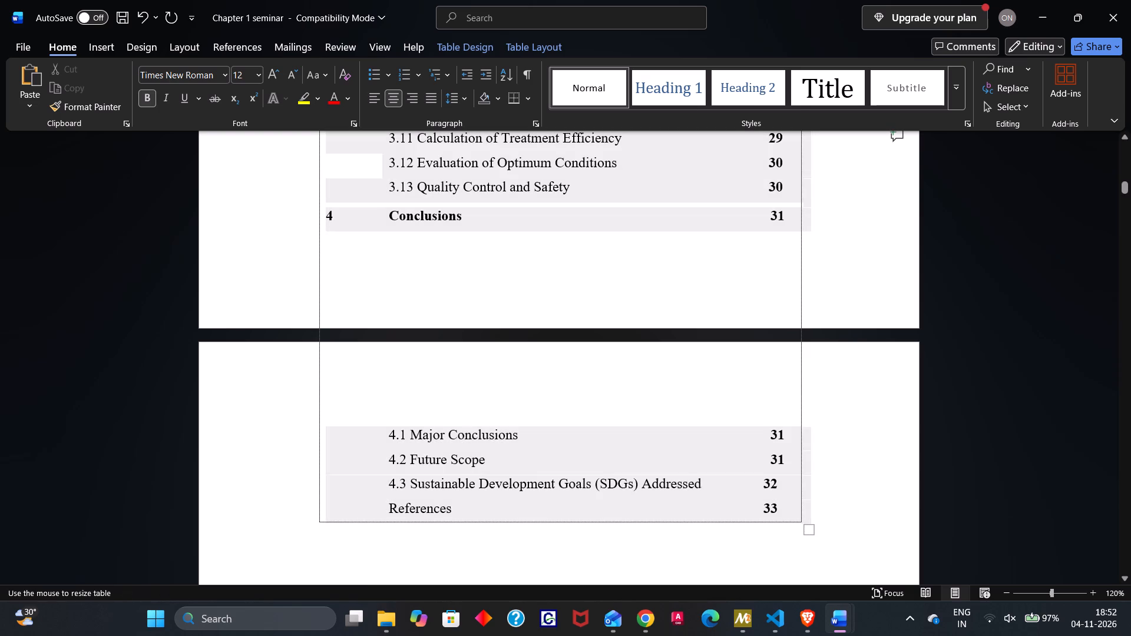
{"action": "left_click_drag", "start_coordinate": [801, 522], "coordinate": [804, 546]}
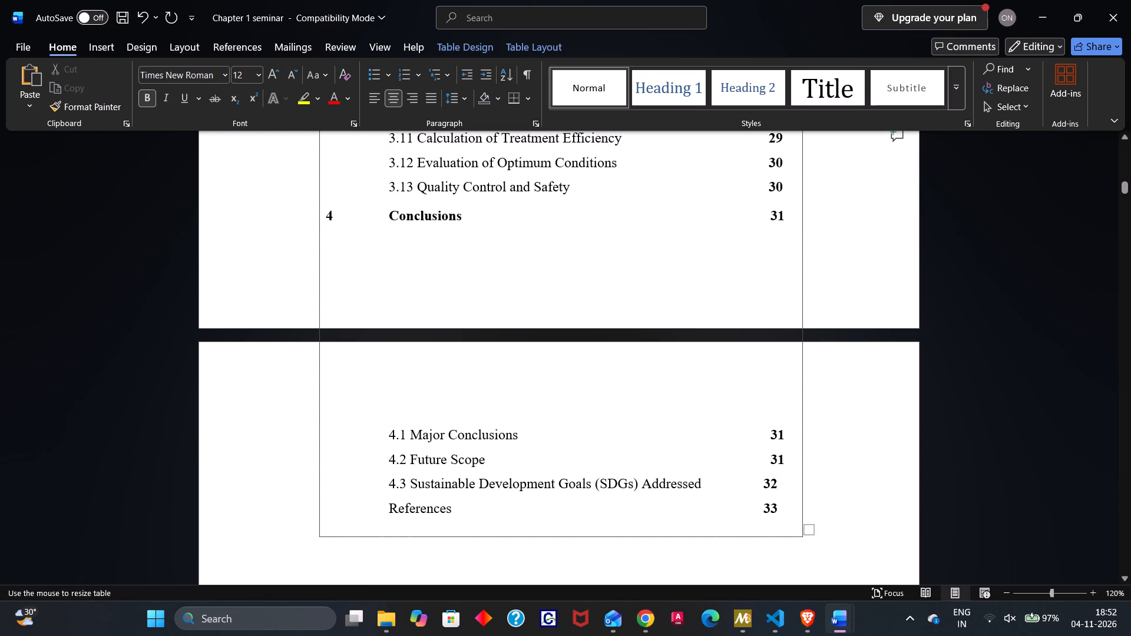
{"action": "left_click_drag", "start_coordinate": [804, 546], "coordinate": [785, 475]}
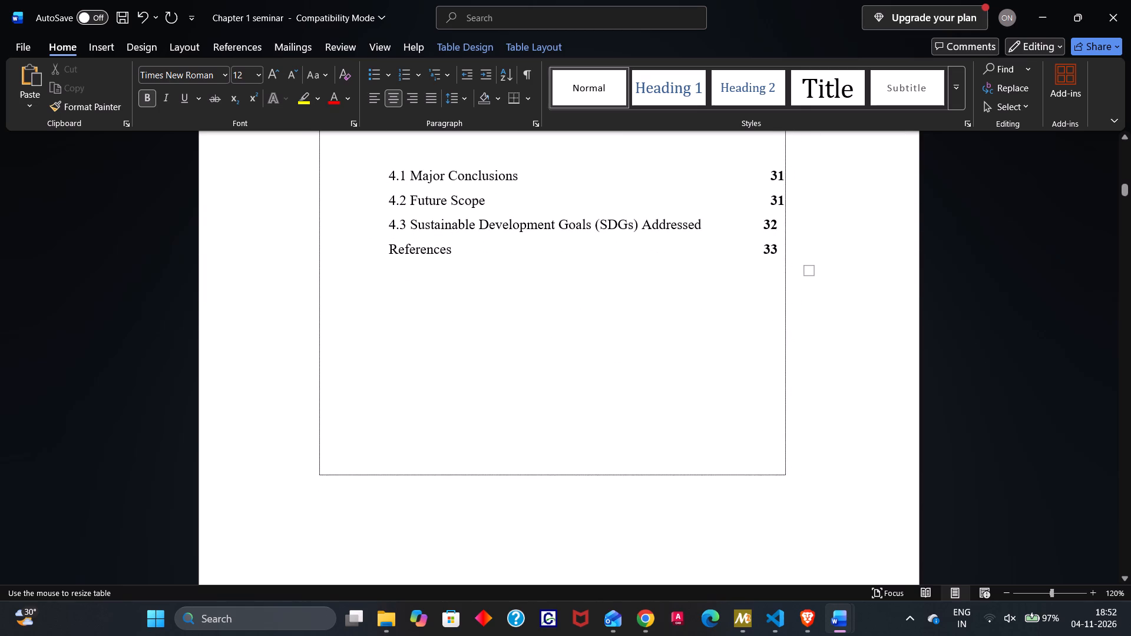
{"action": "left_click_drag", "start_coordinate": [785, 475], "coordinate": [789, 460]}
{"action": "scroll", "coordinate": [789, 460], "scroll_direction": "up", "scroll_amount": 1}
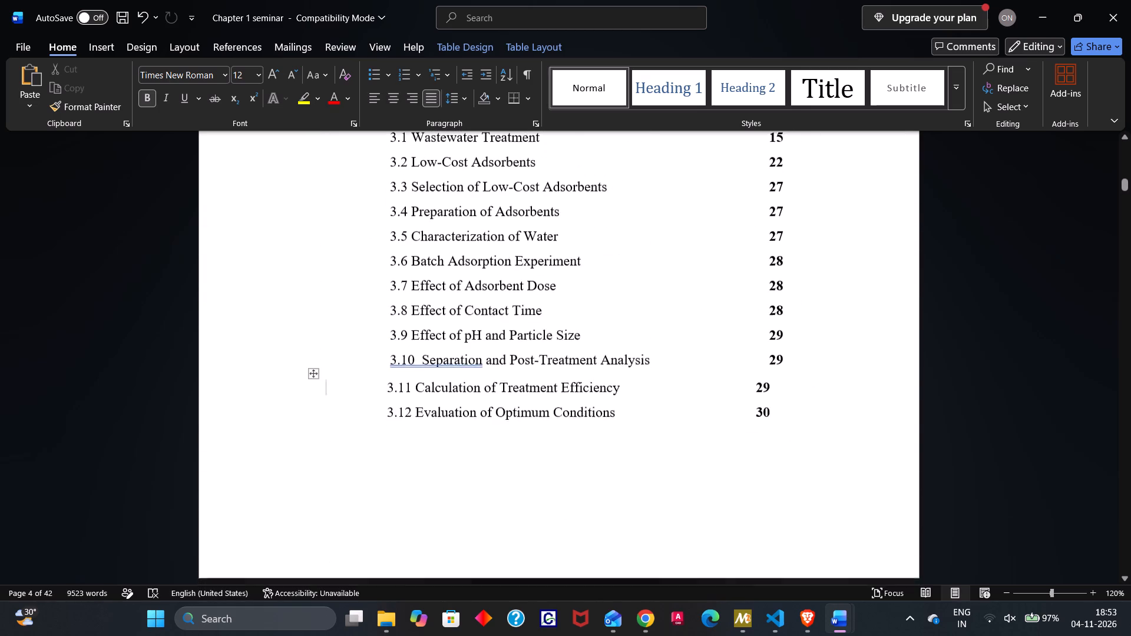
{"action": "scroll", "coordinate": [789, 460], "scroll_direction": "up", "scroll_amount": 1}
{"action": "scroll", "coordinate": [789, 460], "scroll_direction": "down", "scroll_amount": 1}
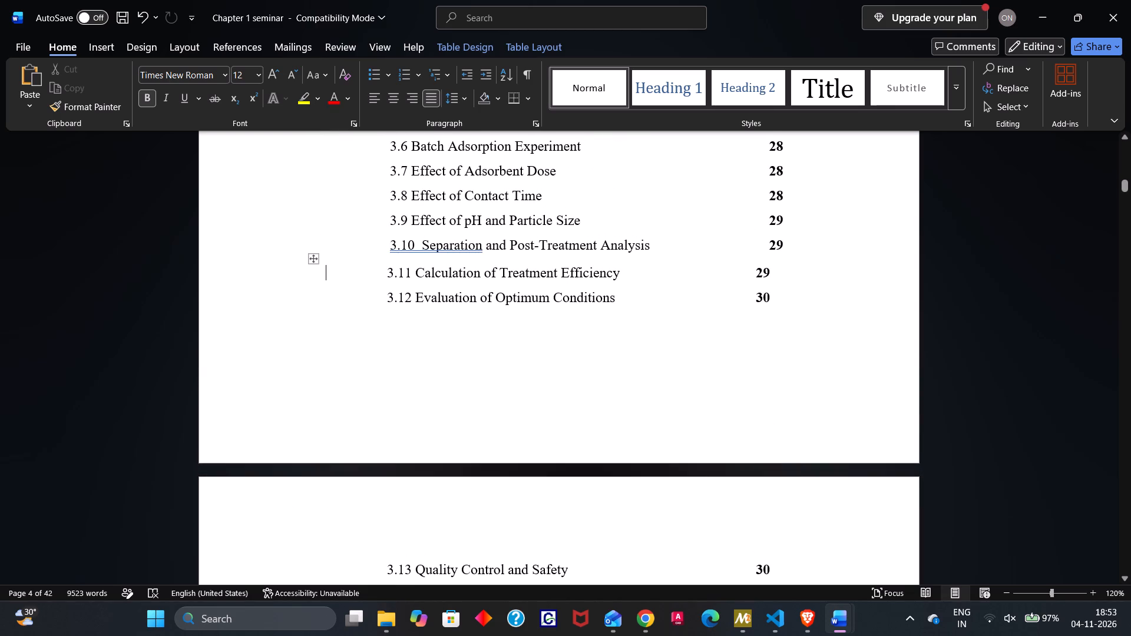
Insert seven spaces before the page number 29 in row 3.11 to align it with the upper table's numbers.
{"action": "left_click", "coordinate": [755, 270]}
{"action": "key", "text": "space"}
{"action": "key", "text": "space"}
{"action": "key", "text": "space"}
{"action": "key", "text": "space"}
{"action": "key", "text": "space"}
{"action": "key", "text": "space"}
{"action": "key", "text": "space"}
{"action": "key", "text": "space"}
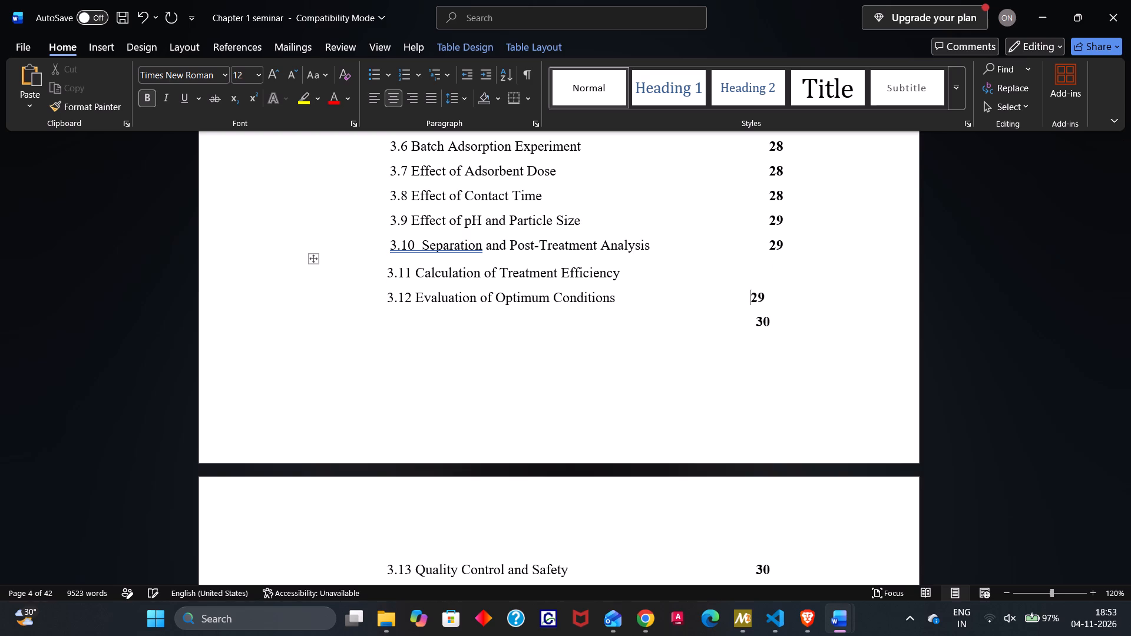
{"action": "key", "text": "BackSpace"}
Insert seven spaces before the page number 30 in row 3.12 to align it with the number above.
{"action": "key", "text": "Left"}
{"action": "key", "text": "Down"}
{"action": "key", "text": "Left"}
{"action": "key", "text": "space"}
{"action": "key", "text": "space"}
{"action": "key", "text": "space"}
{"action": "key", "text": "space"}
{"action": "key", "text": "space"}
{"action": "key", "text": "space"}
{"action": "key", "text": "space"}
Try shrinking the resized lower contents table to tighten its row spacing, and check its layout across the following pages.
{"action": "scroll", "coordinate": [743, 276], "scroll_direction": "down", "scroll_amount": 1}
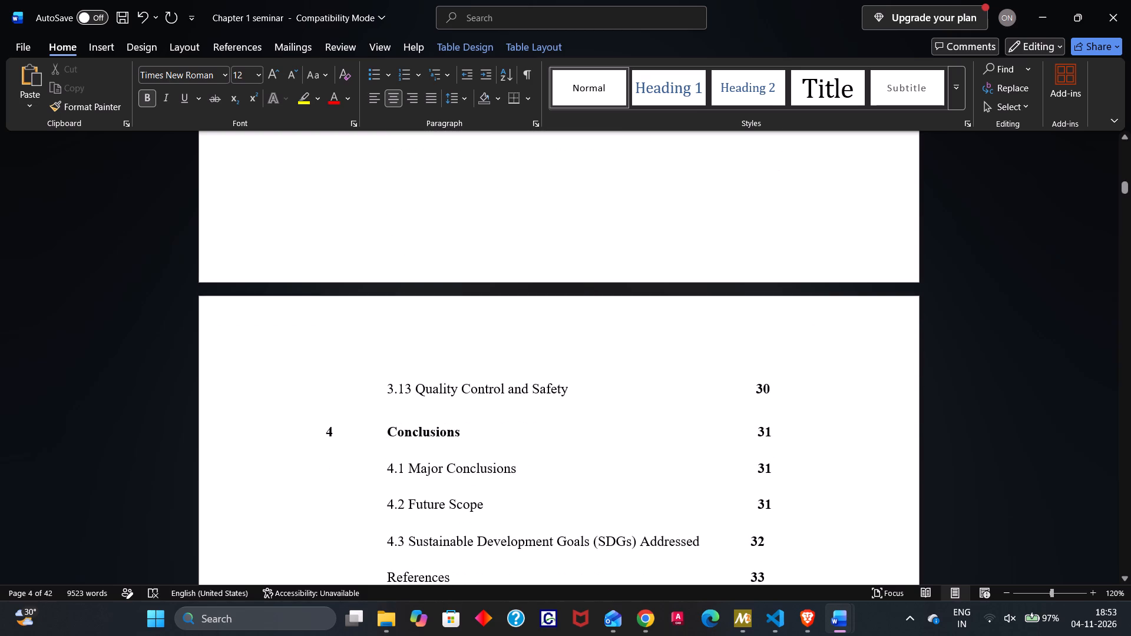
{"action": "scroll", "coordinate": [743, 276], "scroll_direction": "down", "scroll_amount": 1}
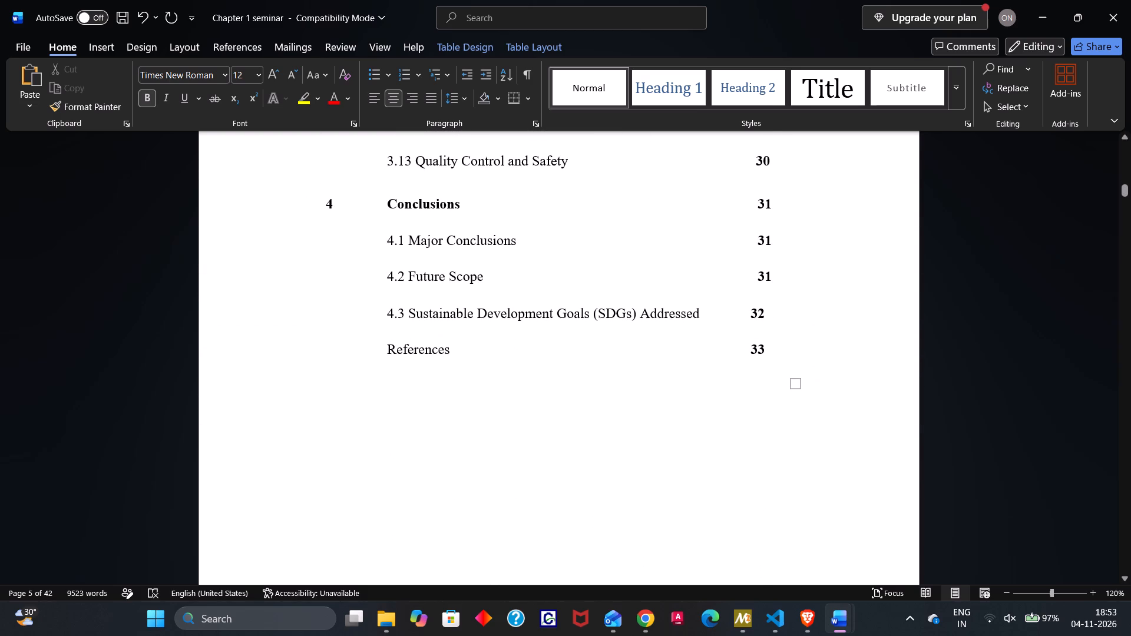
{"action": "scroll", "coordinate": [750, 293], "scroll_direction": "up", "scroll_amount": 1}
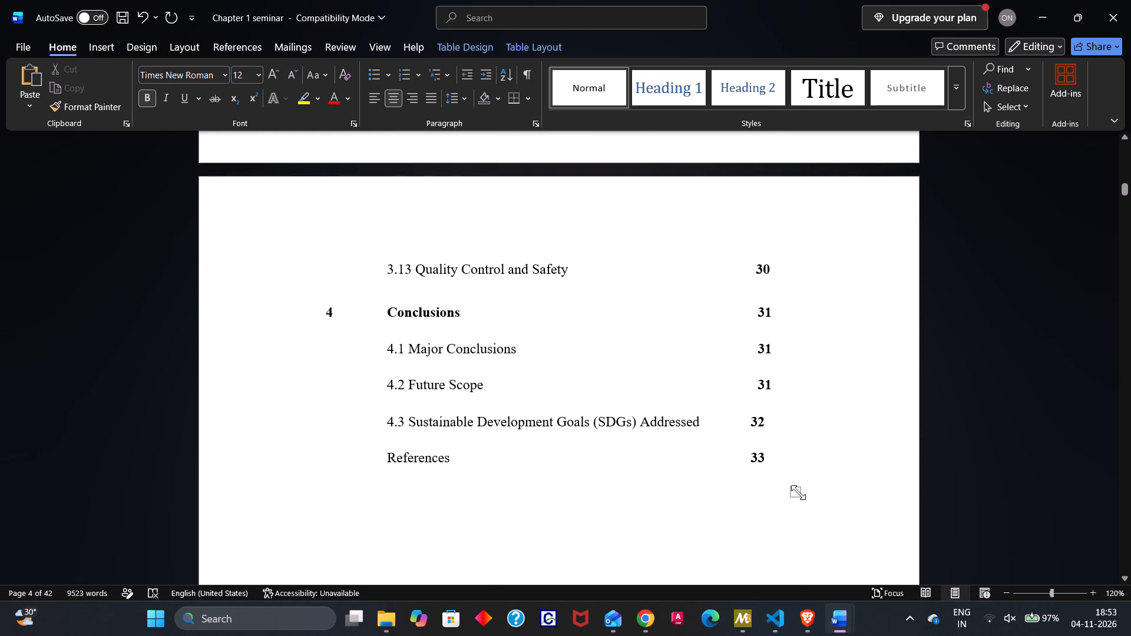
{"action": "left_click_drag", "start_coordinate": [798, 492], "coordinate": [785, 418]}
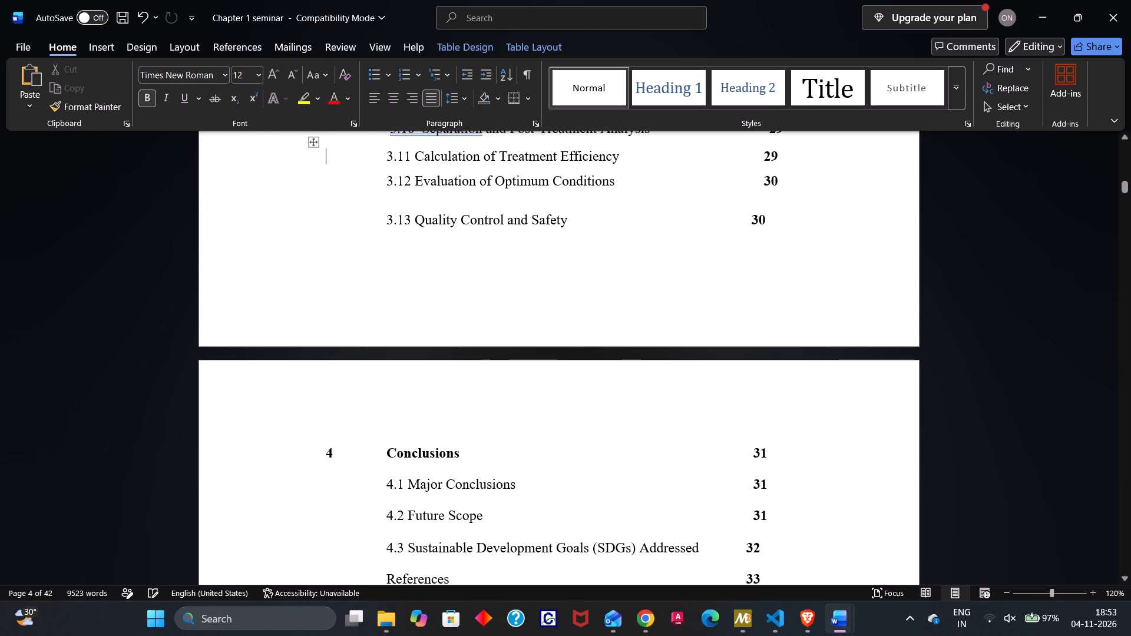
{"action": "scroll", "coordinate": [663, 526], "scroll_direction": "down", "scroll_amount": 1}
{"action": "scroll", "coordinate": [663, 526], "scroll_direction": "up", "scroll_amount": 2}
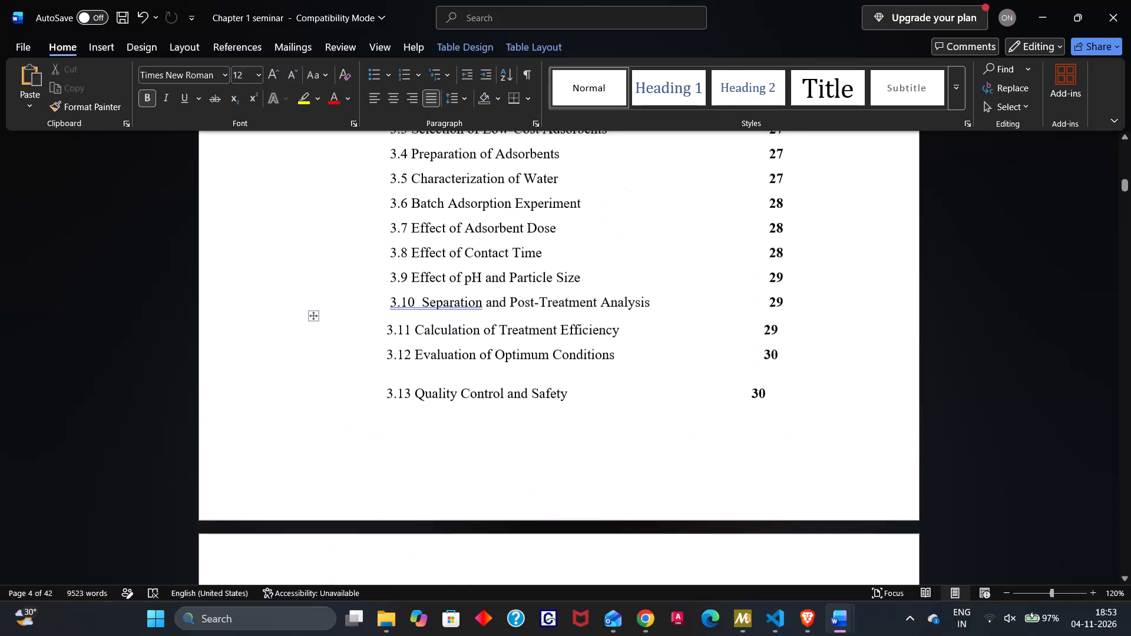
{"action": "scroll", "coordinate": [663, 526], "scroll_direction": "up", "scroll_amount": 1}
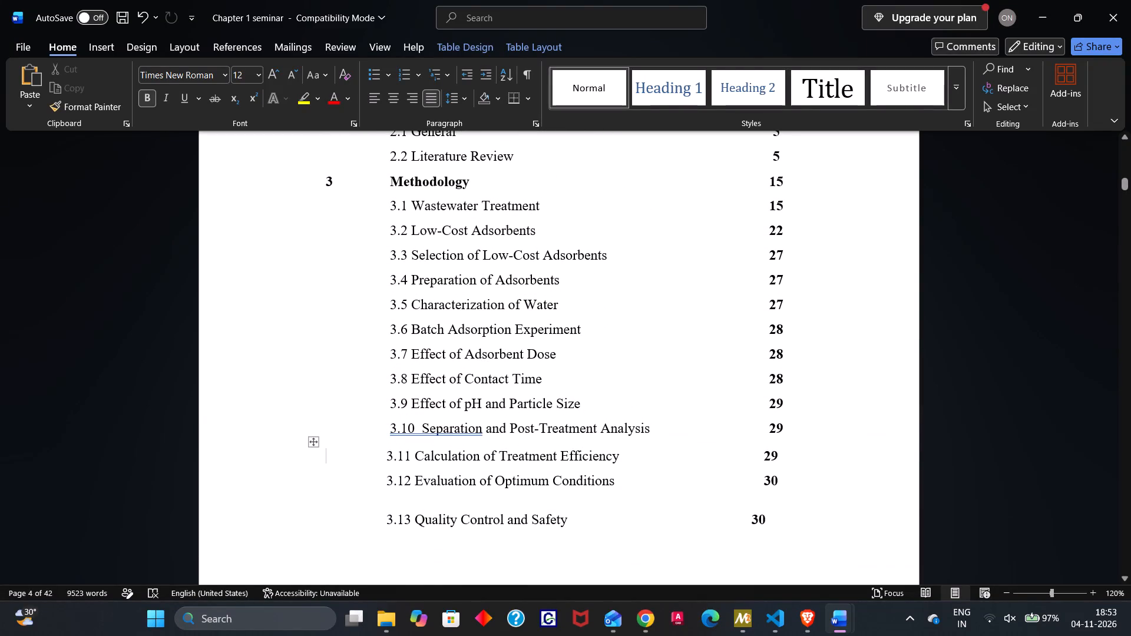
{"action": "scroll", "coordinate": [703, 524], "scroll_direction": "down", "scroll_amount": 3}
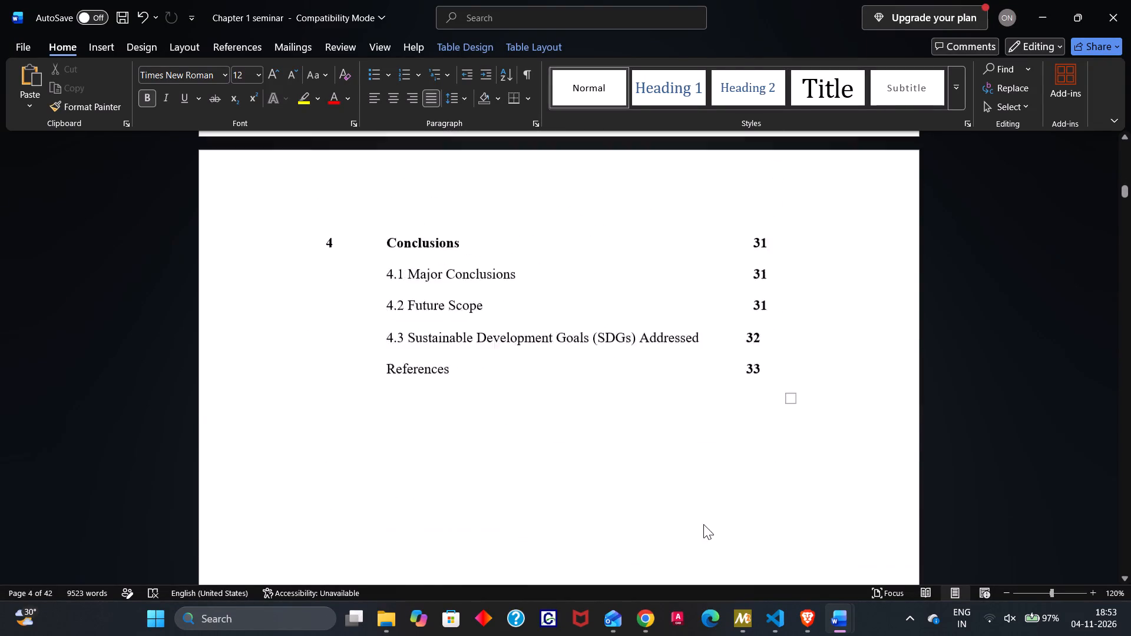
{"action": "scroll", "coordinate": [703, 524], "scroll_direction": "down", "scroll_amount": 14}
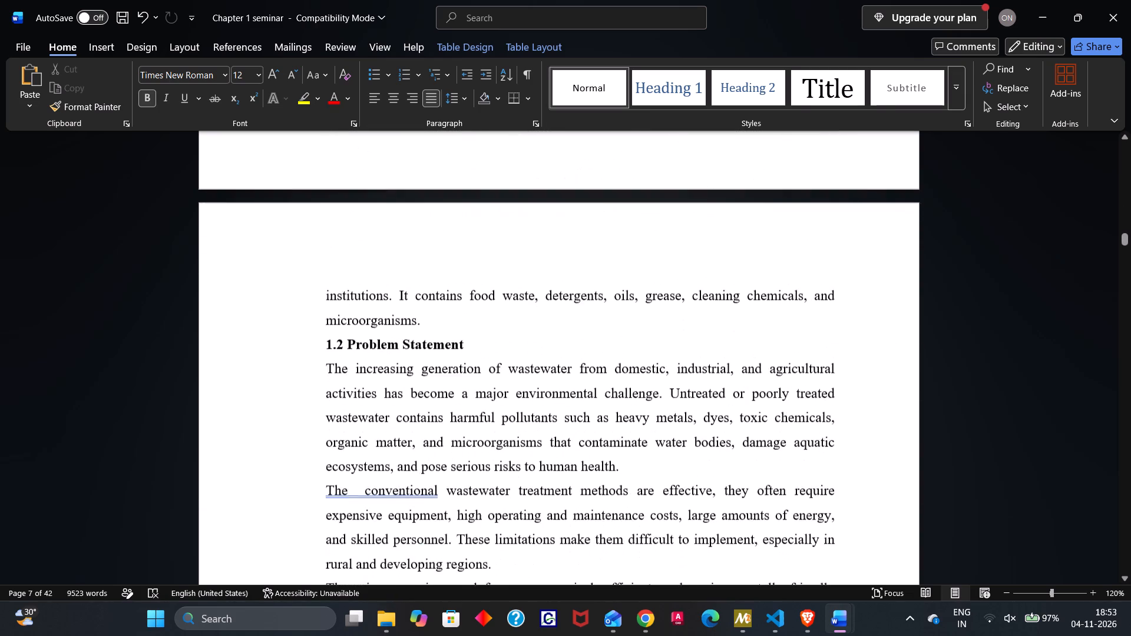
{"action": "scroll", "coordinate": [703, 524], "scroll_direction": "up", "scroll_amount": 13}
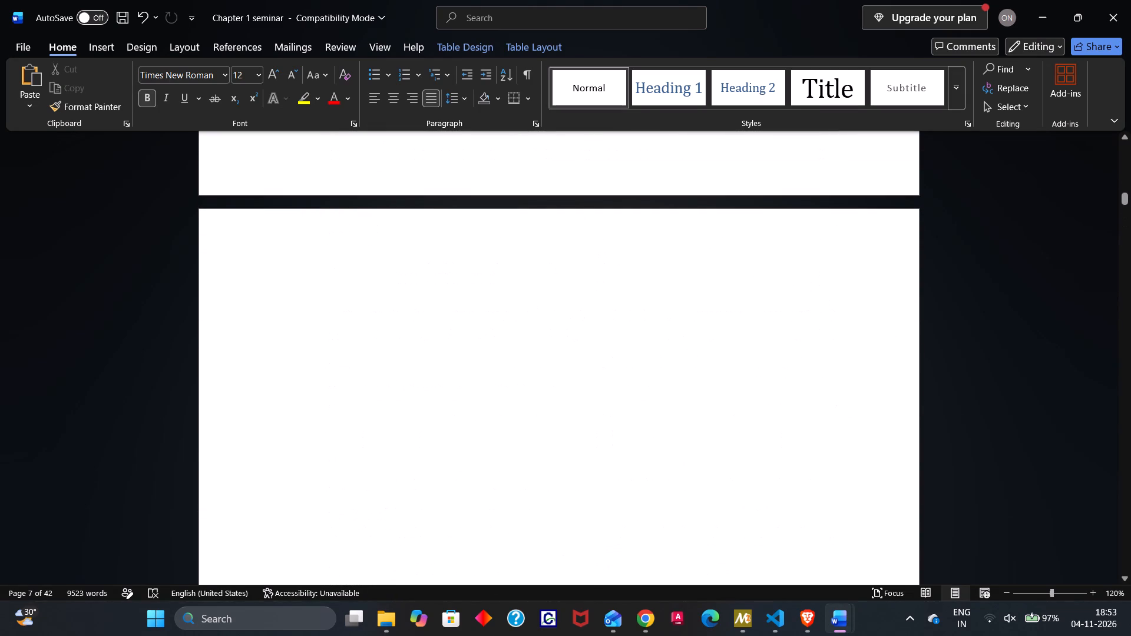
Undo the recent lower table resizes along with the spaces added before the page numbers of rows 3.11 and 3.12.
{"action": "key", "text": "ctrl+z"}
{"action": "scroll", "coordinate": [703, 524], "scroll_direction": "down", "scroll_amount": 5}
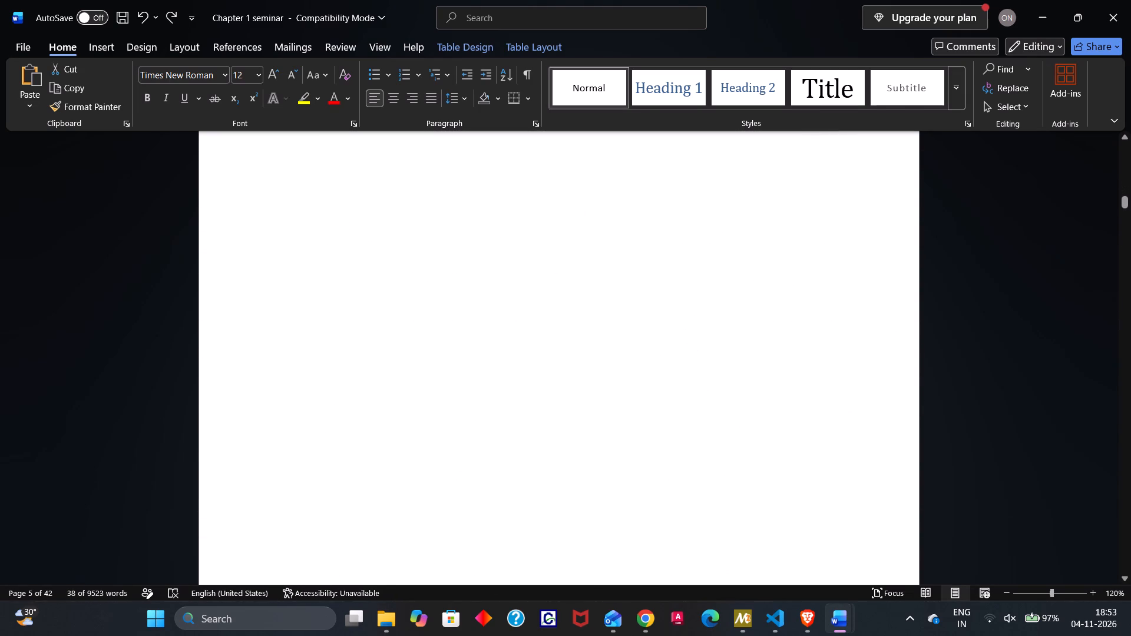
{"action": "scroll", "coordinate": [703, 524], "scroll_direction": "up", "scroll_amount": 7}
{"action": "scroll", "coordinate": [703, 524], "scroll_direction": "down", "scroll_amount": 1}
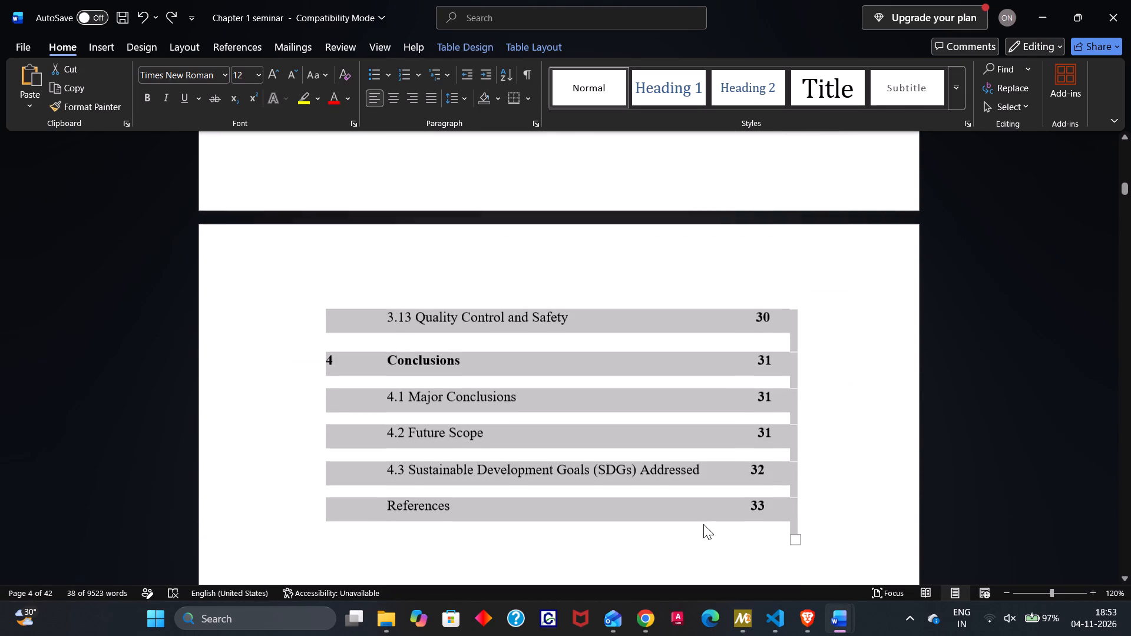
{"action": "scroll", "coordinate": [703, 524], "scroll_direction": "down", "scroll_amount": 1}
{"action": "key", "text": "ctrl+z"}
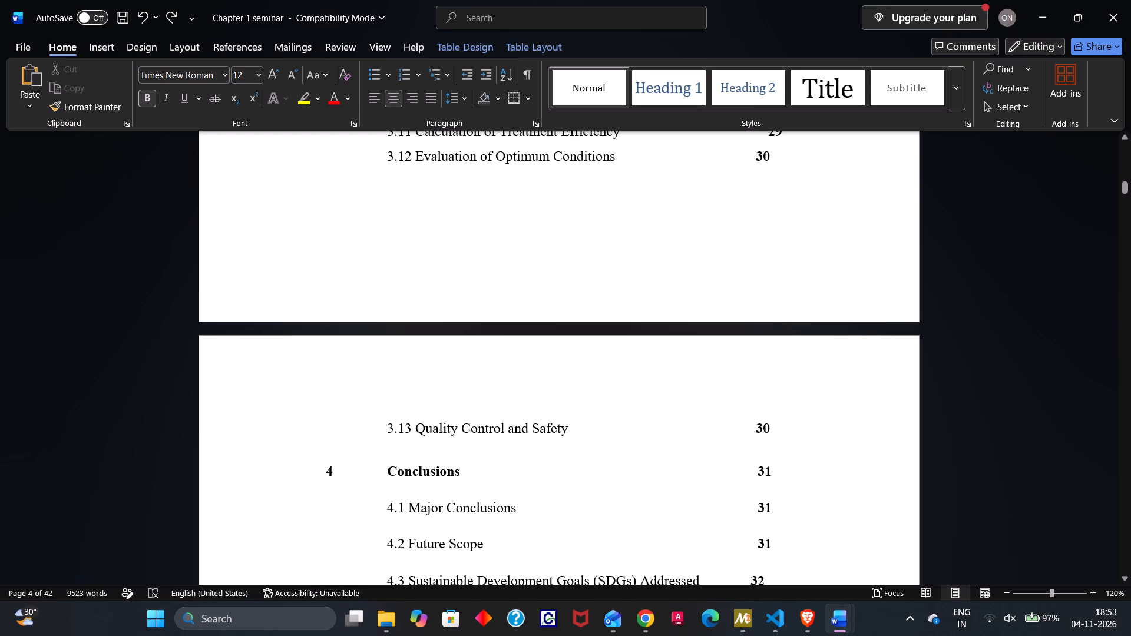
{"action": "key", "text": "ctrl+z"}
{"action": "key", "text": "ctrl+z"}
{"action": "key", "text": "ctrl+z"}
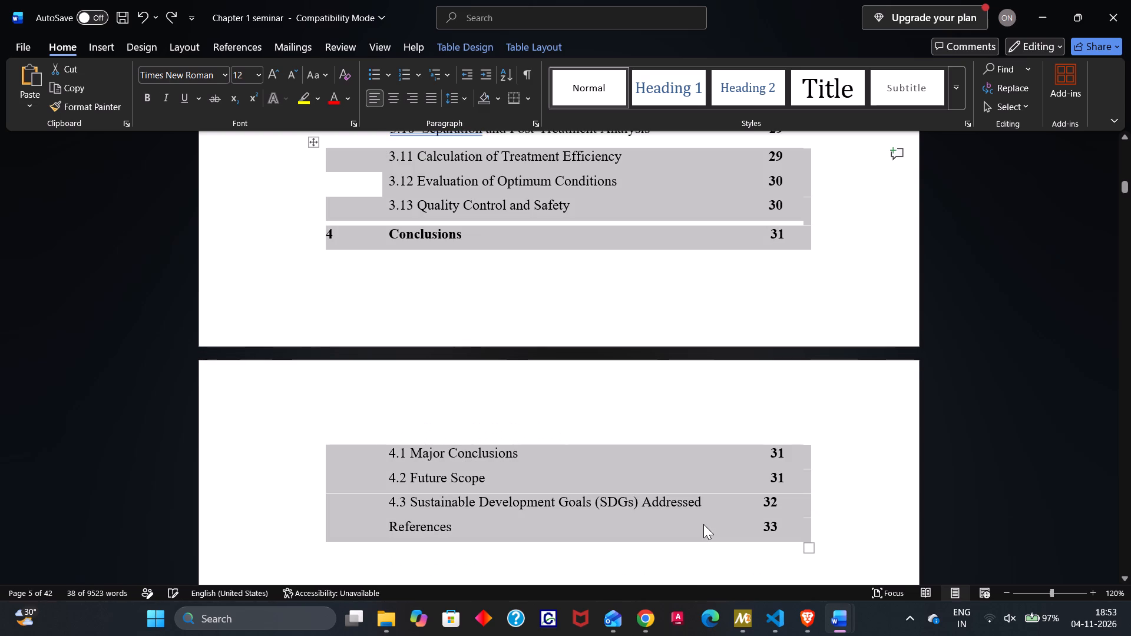
Insert four spaces before the page number 32 in row 4.3 to align it with the numbers above.
{"action": "left_click", "coordinate": [638, 419]}
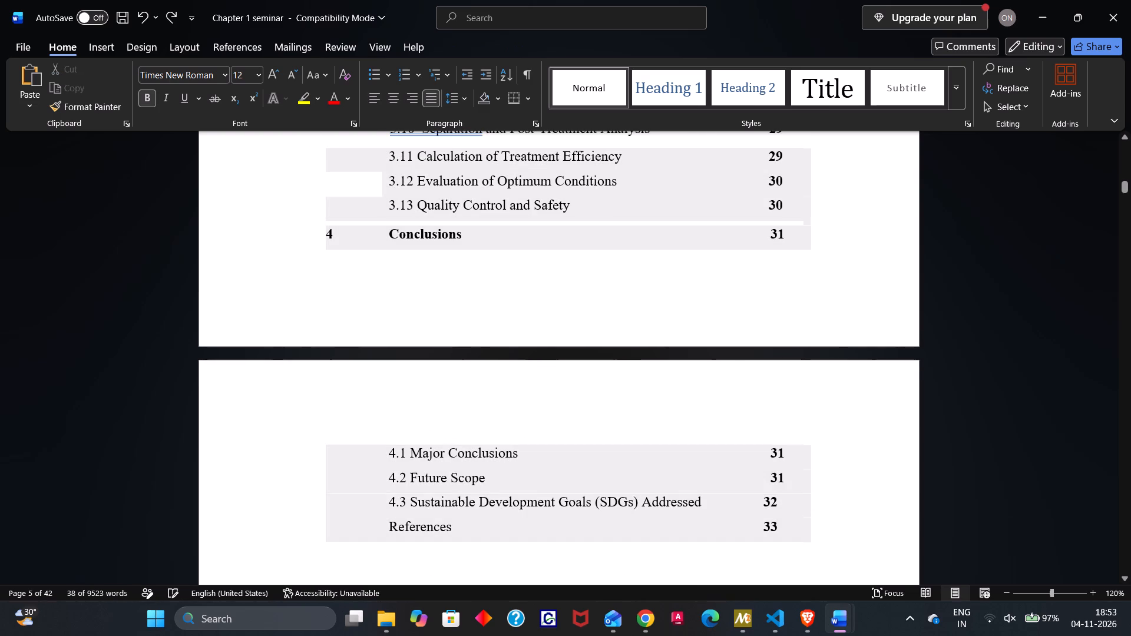
{"action": "scroll", "coordinate": [638, 419], "scroll_direction": "left", "scroll_amount": 1}
{"action": "scroll", "coordinate": [638, 419], "scroll_direction": "up", "scroll_amount": 2}
{"action": "scroll", "coordinate": [638, 419], "scroll_direction": "down", "scroll_amount": 1}
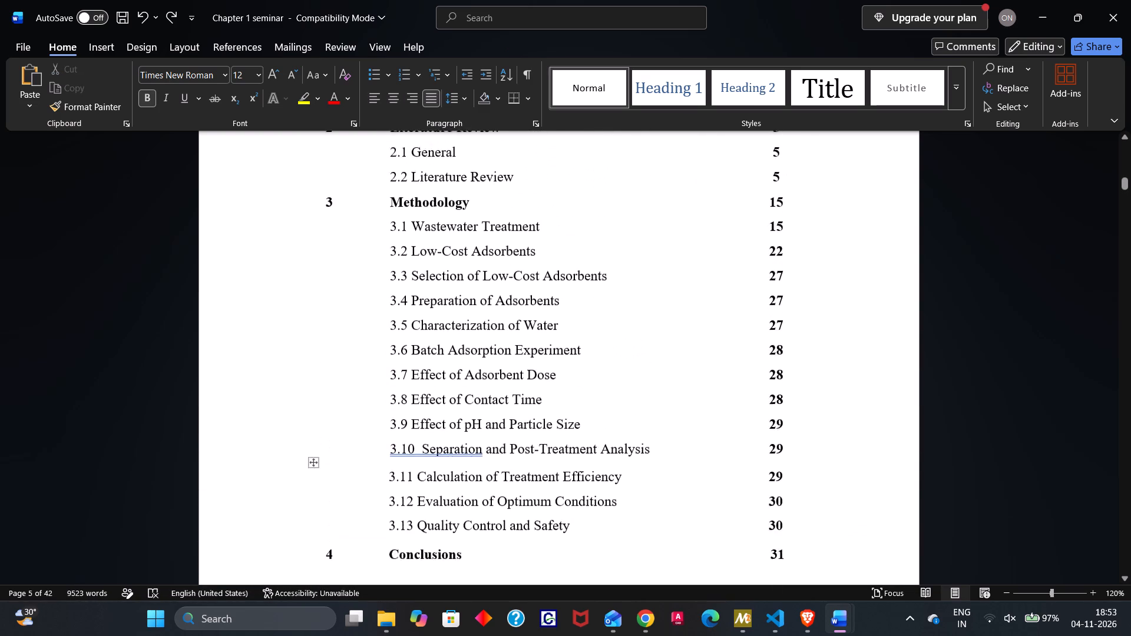
{"action": "scroll", "coordinate": [638, 419], "scroll_direction": "down", "scroll_amount": 1}
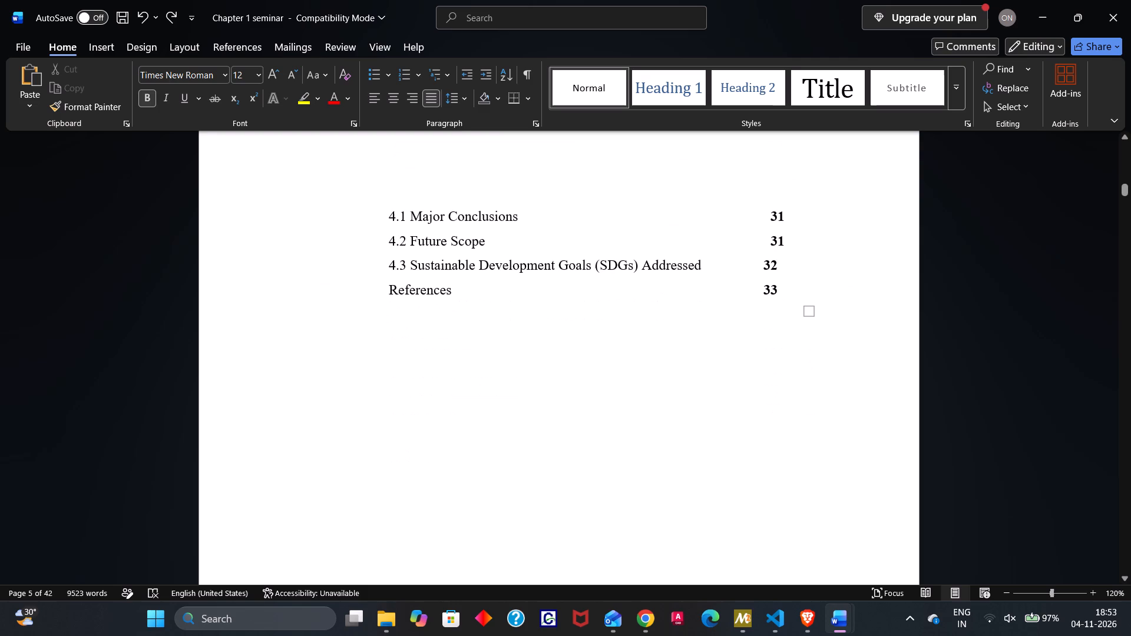
{"action": "left_click", "coordinate": [757, 265]}
{"action": "key", "text": "space"}
{"action": "key", "text": "space"}
{"action": "key", "text": "space"}
{"action": "key", "text": "space"}
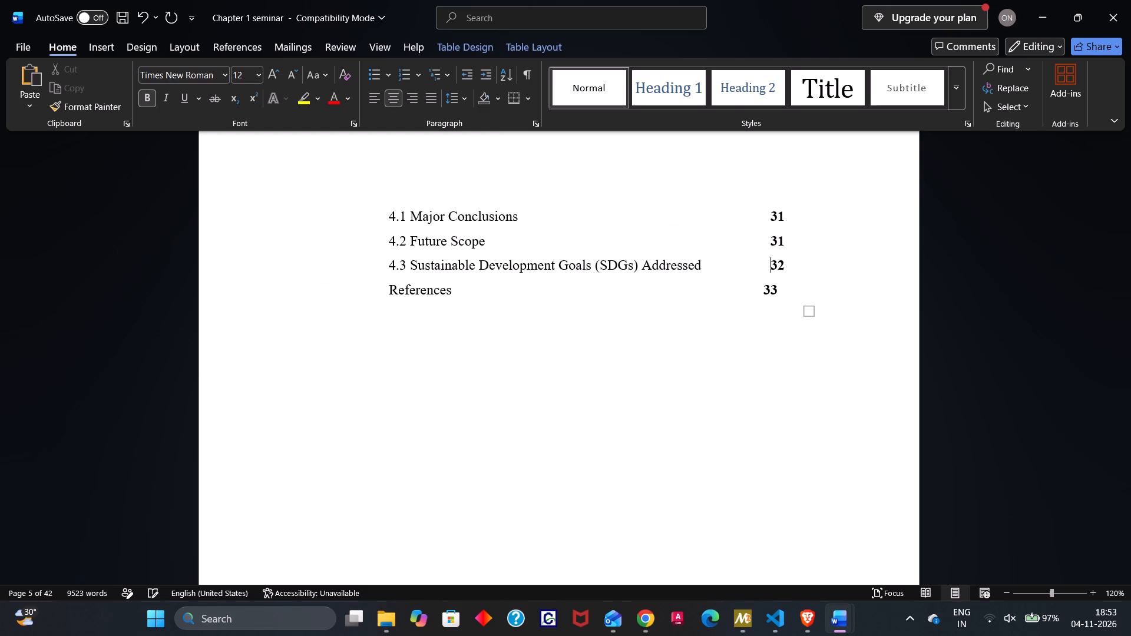
{"action": "key", "text": "space"}
{"action": "key", "text": "BackSpace"}
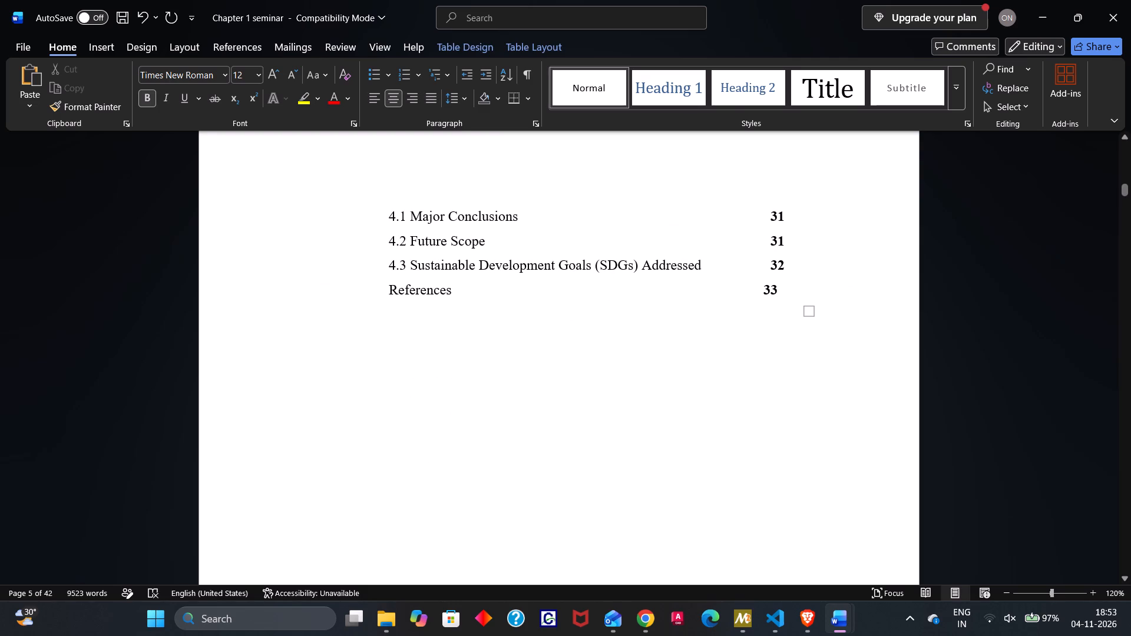
Insert four spaces before the page number 33 in the References row to align it with the column above.
{"action": "left_click", "coordinate": [762, 292]}
{"action": "key", "text": "space"}
{"action": "key", "text": "space"}
{"action": "key", "text": "space"}
{"action": "key", "text": "space"}
{"action": "key", "text": "space"}
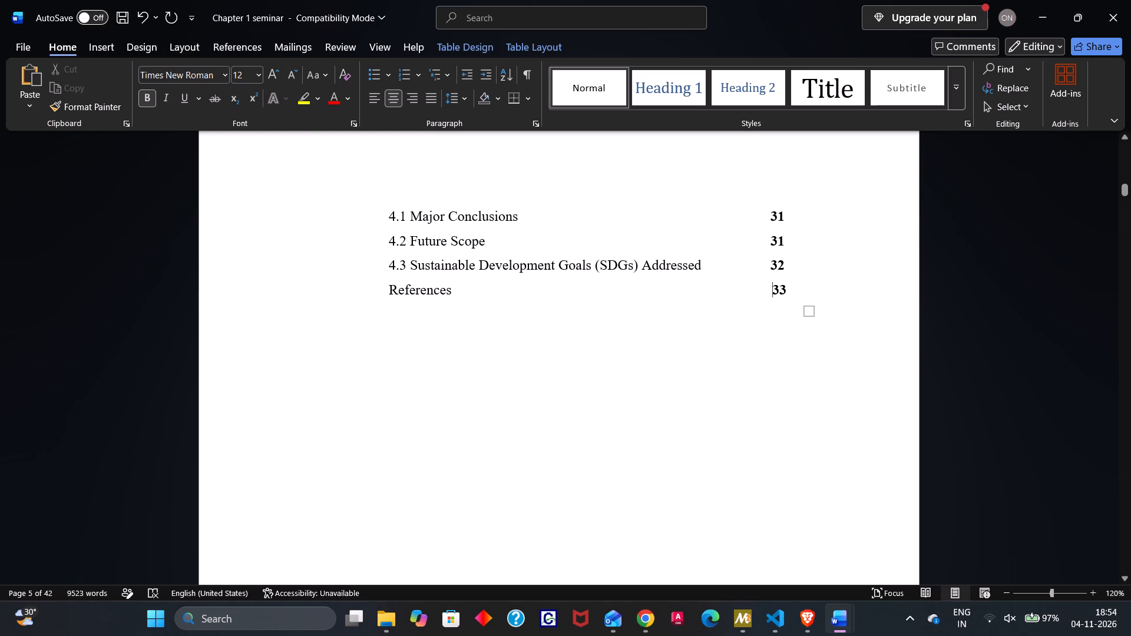
{"action": "key", "text": "BackSpace"}
Save the seminar report document.
{"action": "scroll", "coordinate": [759, 297], "scroll_direction": "up", "scroll_amount": 1}
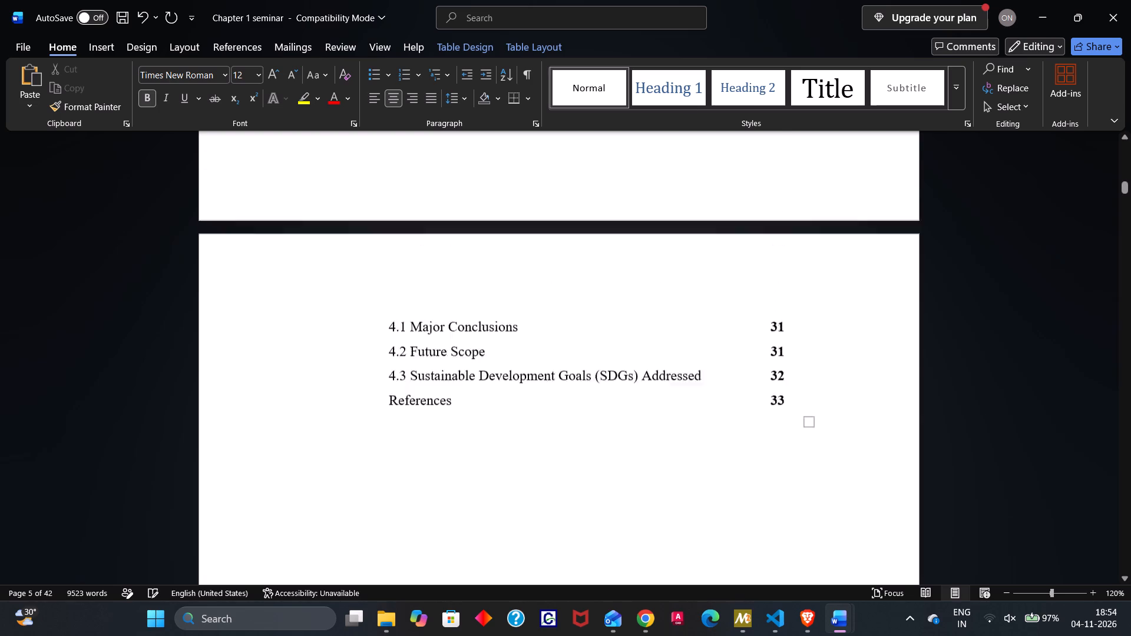
{"action": "scroll", "coordinate": [759, 297], "scroll_direction": "up", "scroll_amount": 3}
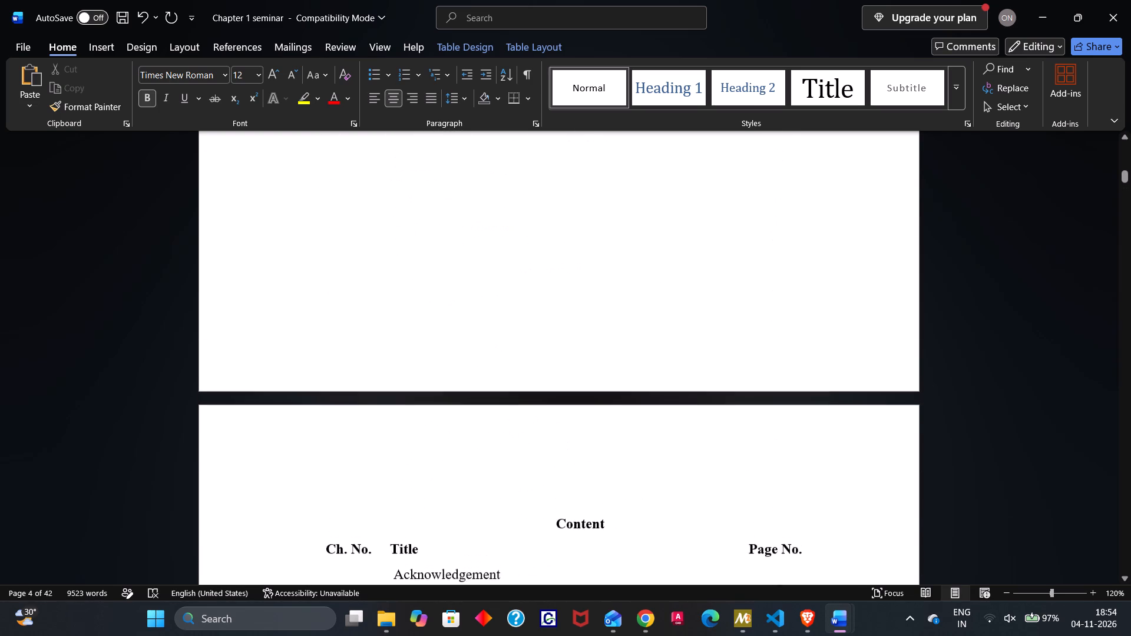
{"action": "scroll", "coordinate": [759, 297], "scroll_direction": "up", "scroll_amount": 2}
{"action": "key", "text": "ctrl+s"}
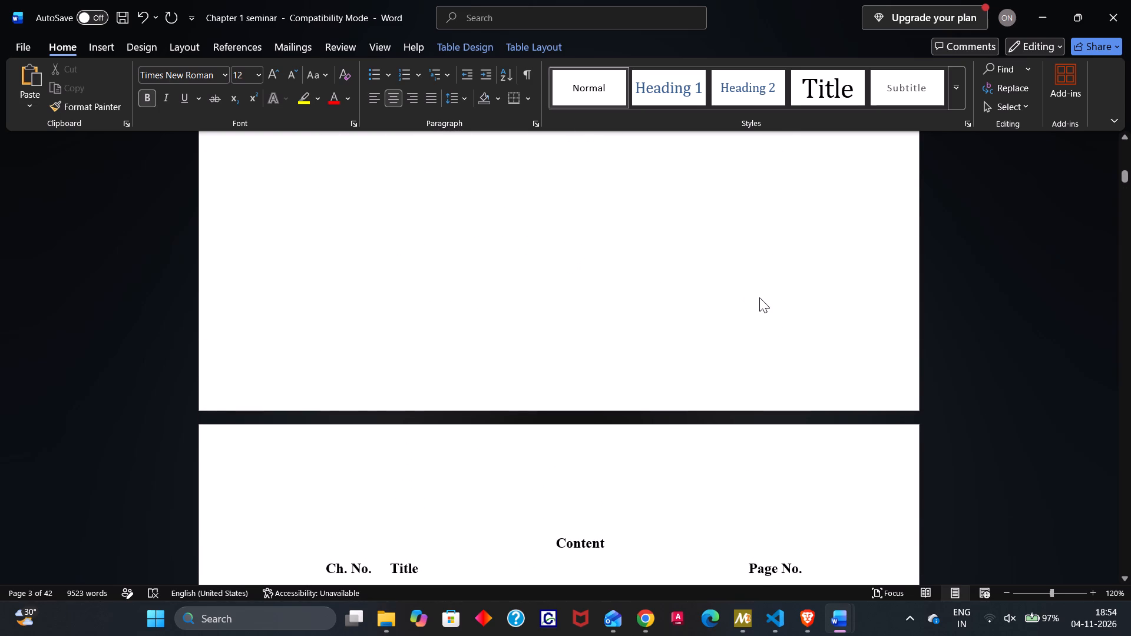
Review the front matter layout from the certificate page through the contents table and abstract to the List of Tables.
{"action": "scroll", "coordinate": [759, 297], "scroll_direction": "up", "scroll_amount": 7}
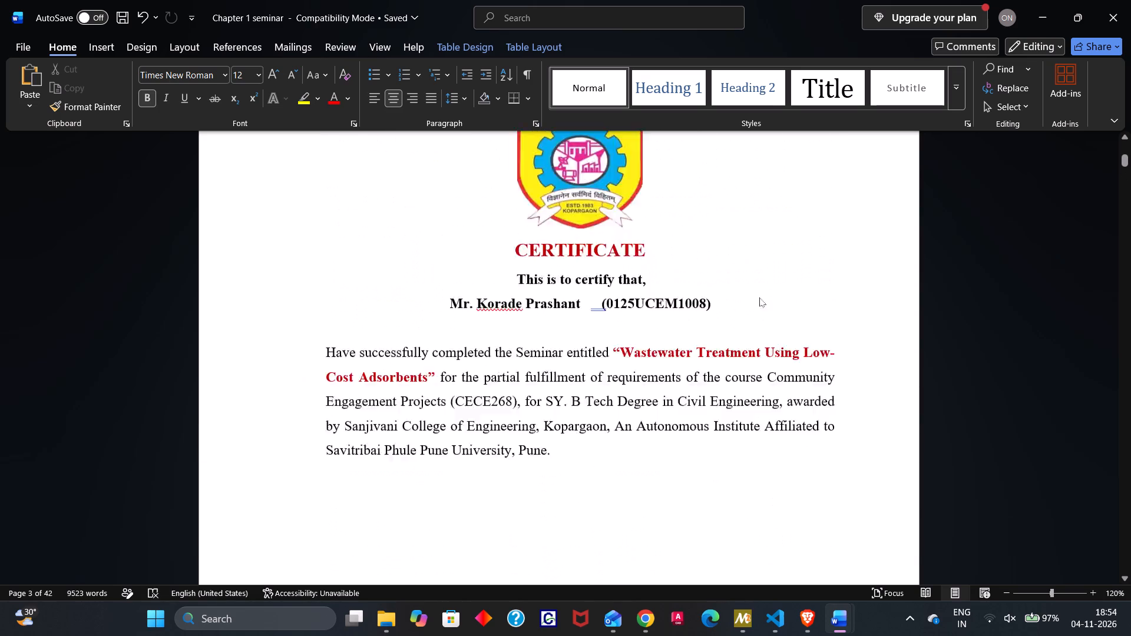
{"action": "scroll", "coordinate": [759, 297], "scroll_direction": "up", "scroll_amount": 9}
{"action": "scroll", "coordinate": [759, 297], "scroll_direction": "down", "scroll_amount": 3}
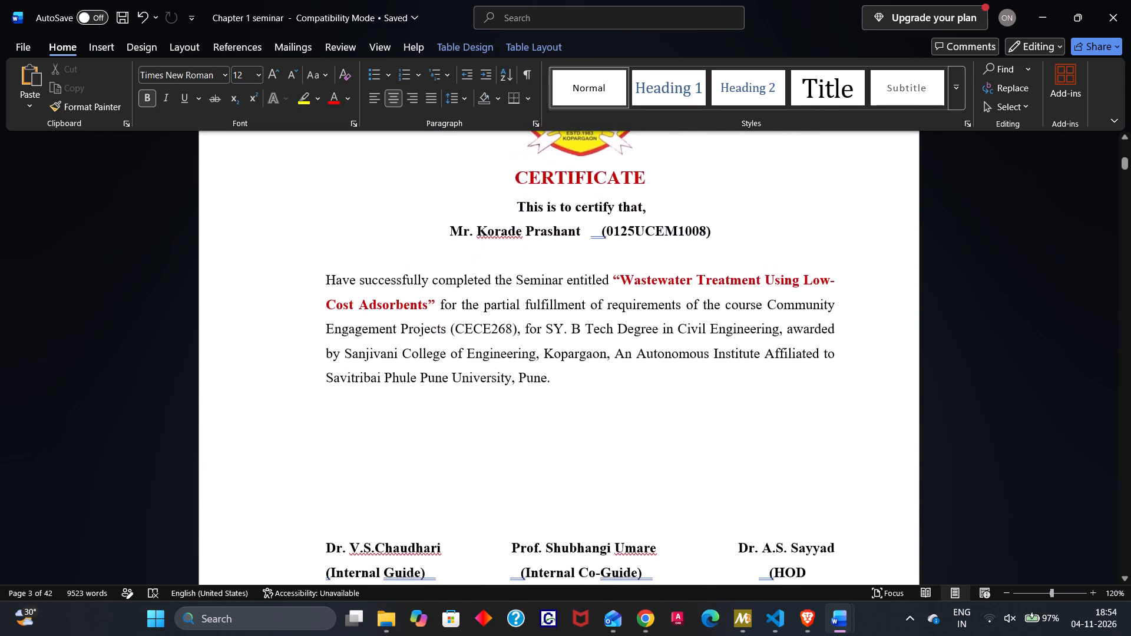
{"action": "scroll", "coordinate": [759, 297], "scroll_direction": "down", "scroll_amount": 2}
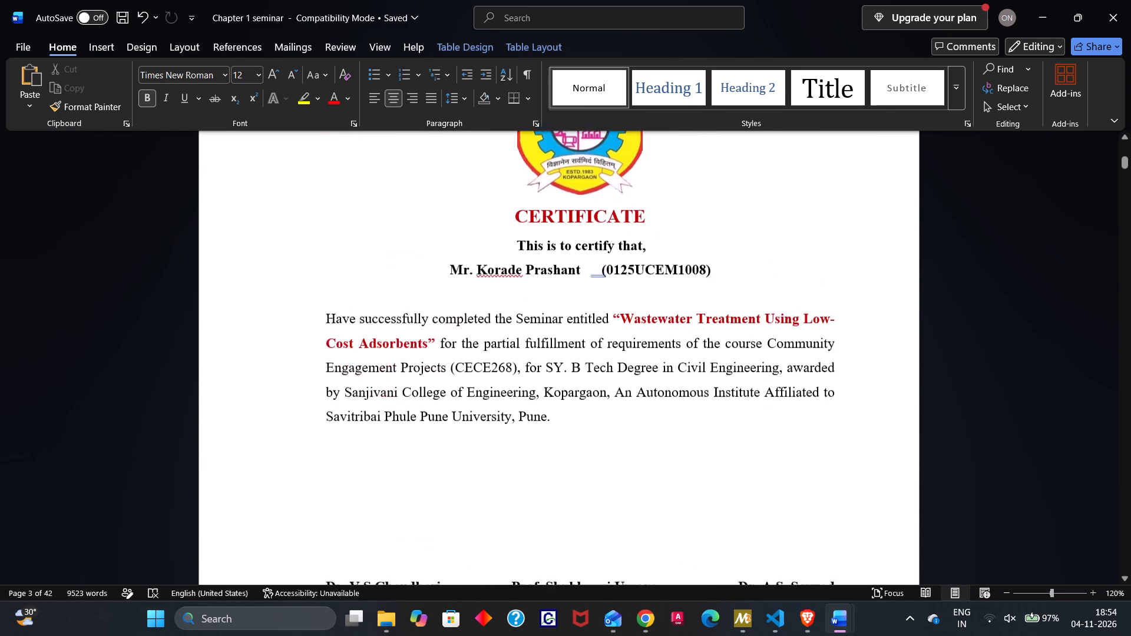
{"action": "scroll", "coordinate": [759, 297], "scroll_direction": "down", "scroll_amount": 3}
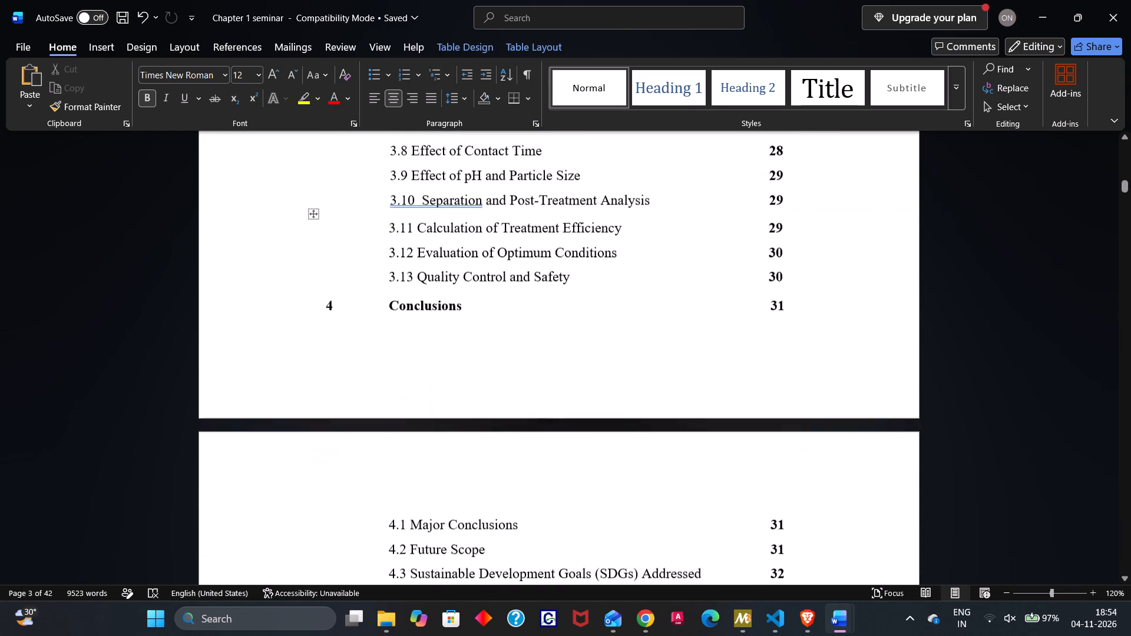
{"action": "scroll", "coordinate": [759, 297], "scroll_direction": "down", "scroll_amount": 4}
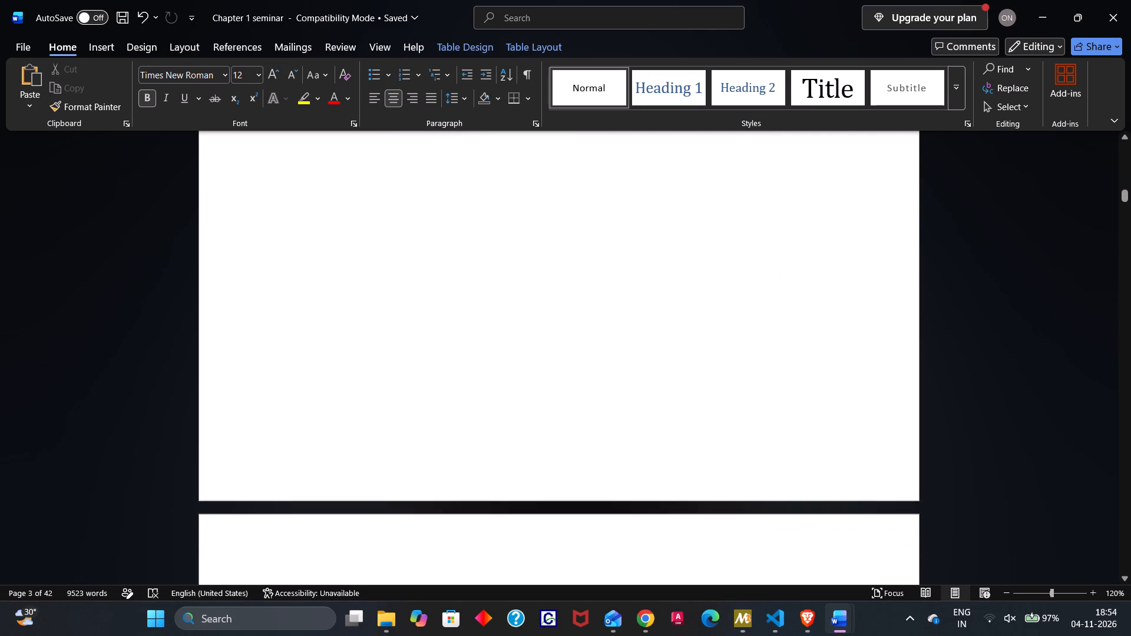
{"action": "scroll", "coordinate": [759, 297], "scroll_direction": "down", "scroll_amount": 5}
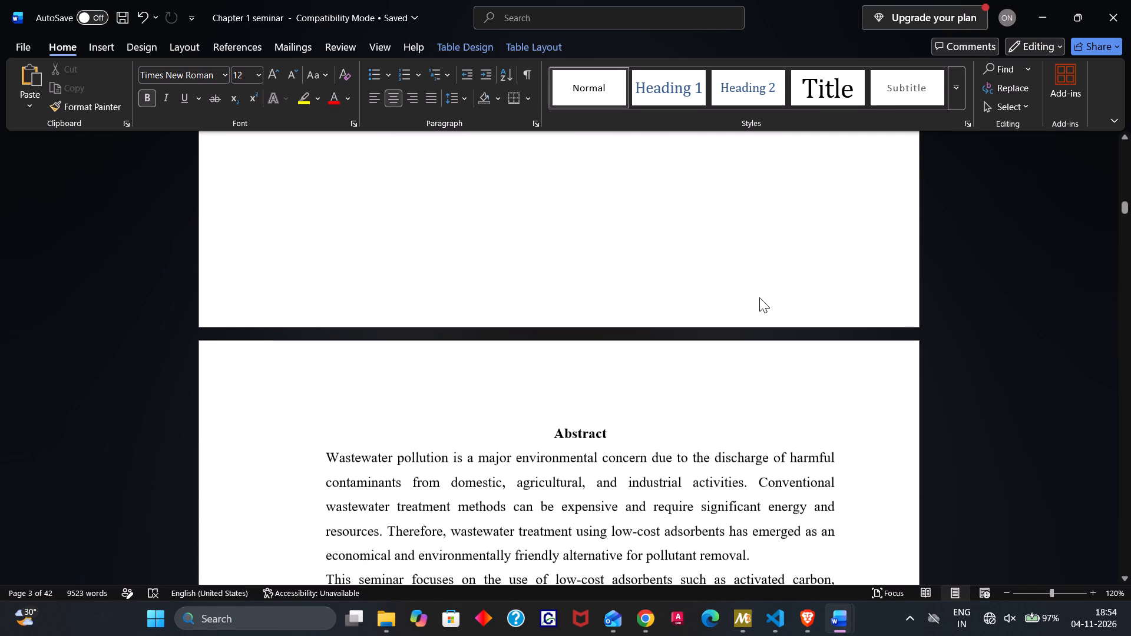
{"action": "scroll", "coordinate": [759, 297], "scroll_direction": "down", "scroll_amount": 7}
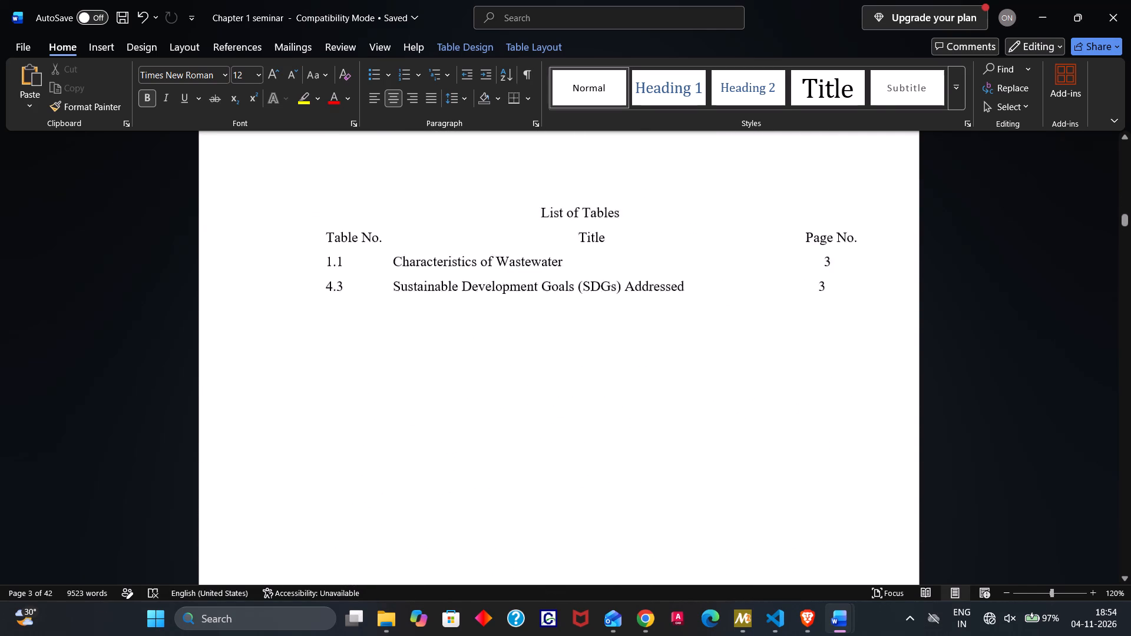
{"action": "scroll", "coordinate": [759, 297], "scroll_direction": "down", "scroll_amount": 3}
Recheck the contents table's page-number alignment and examine the page that follows the table.
{"action": "scroll", "coordinate": [759, 297], "scroll_direction": "up", "scroll_amount": 6}
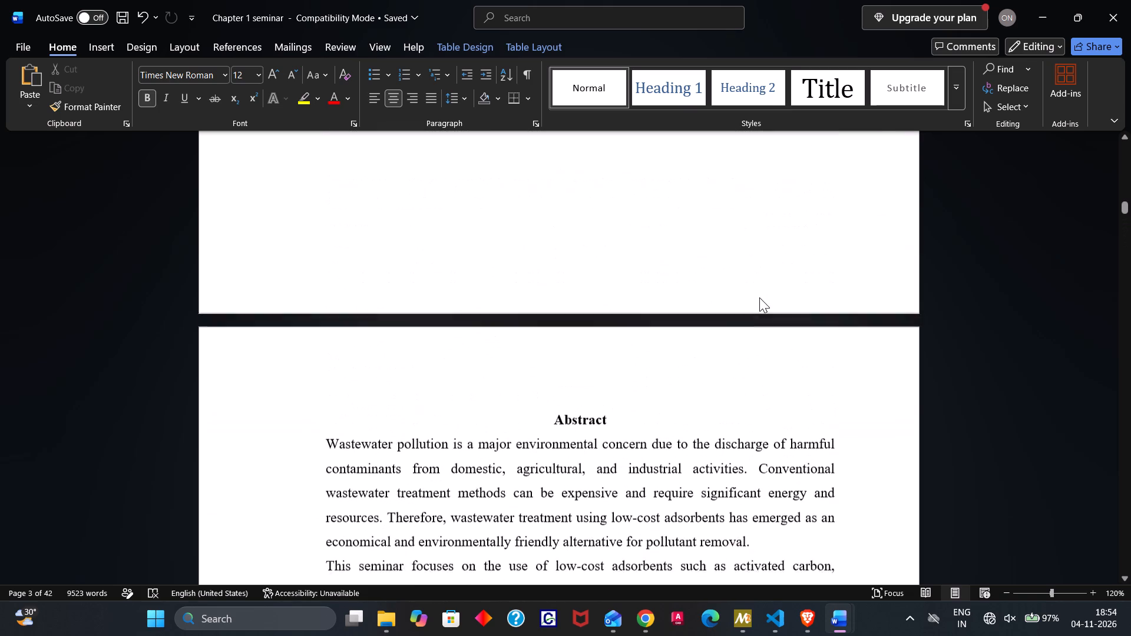
{"action": "scroll", "coordinate": [759, 297], "scroll_direction": "up", "scroll_amount": 4}
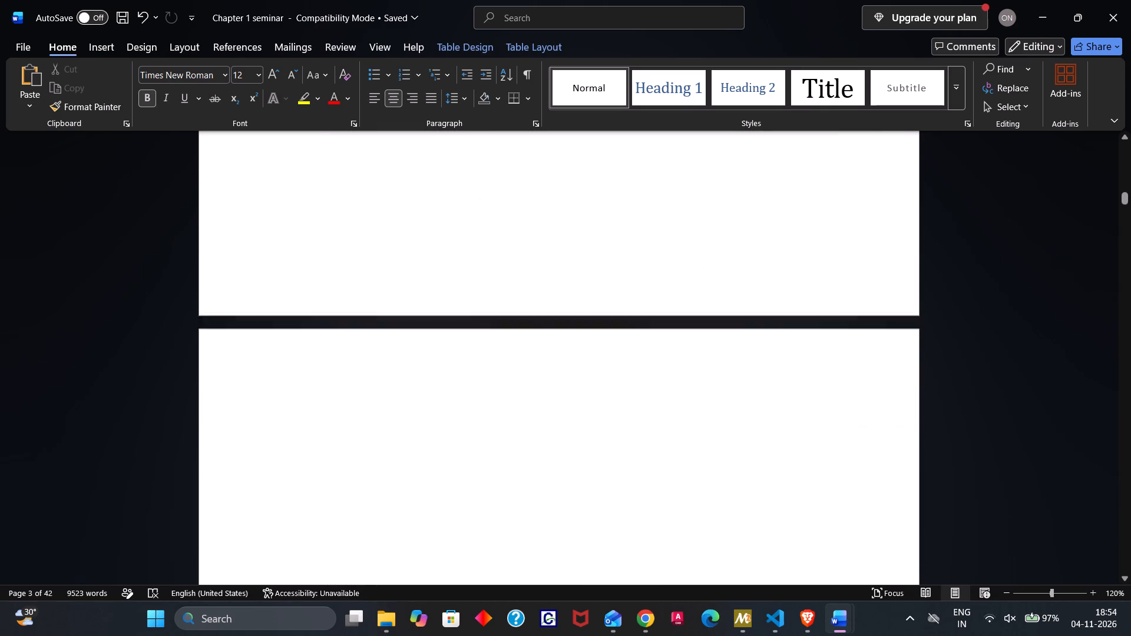
{"action": "scroll", "coordinate": [759, 297], "scroll_direction": "up", "scroll_amount": 5}
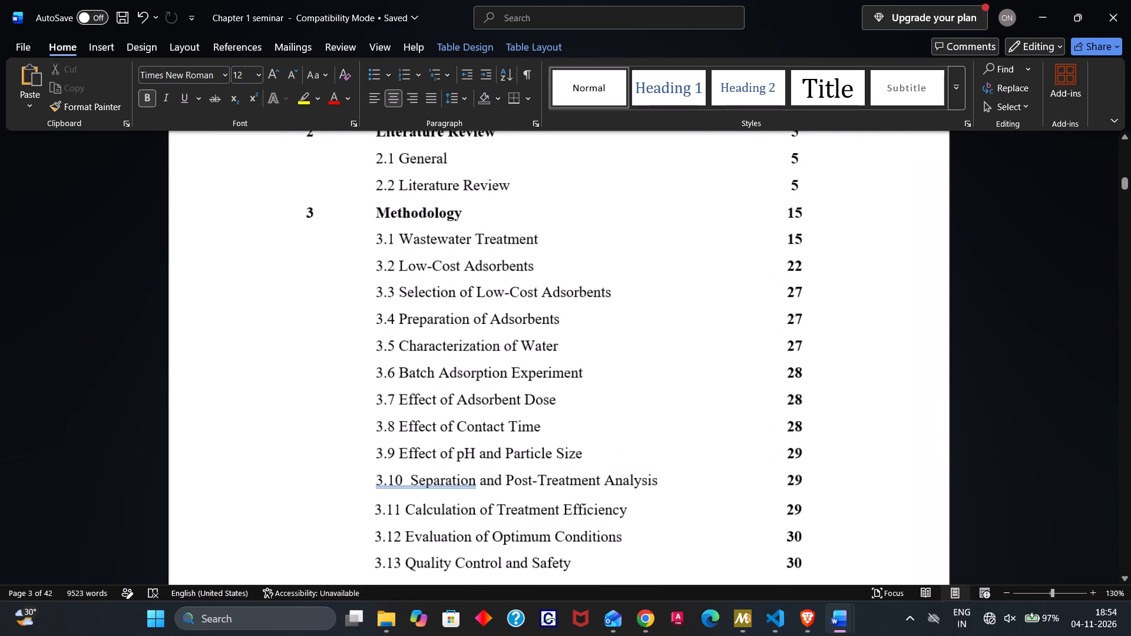
{"action": "scroll", "coordinate": [759, 297], "scroll_direction": "up", "scroll_amount": 2}
{"action": "scroll", "coordinate": [707, 332], "scroll_direction": "down", "scroll_amount": 2}
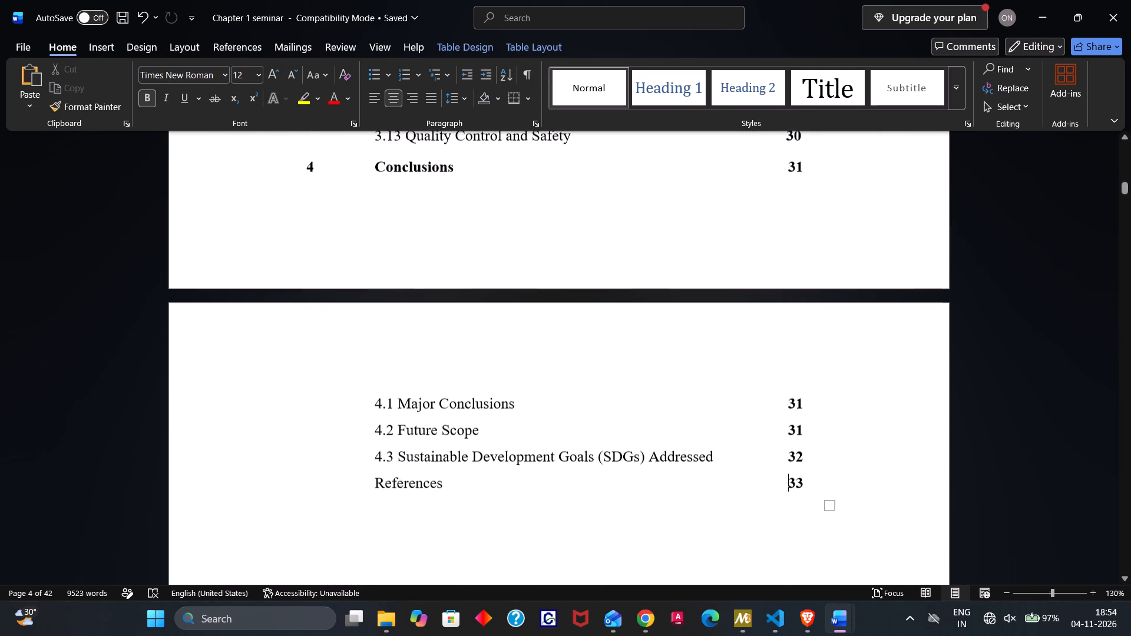
{"action": "scroll", "coordinate": [707, 332], "scroll_direction": "down", "scroll_amount": 4}
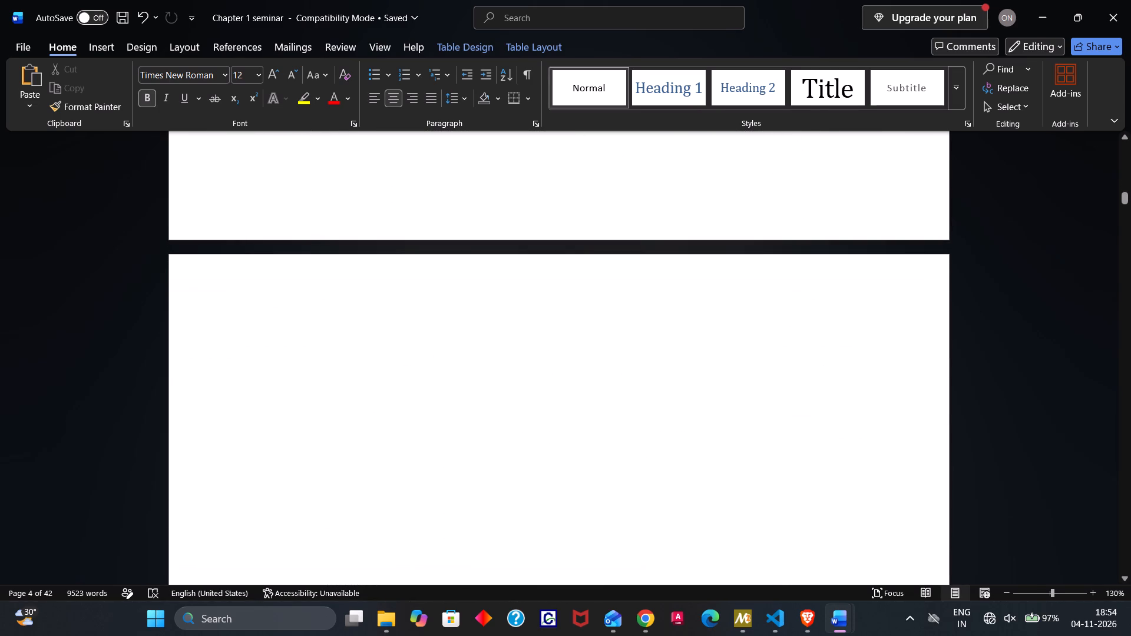
{"action": "right_click", "coordinate": [656, 360]}
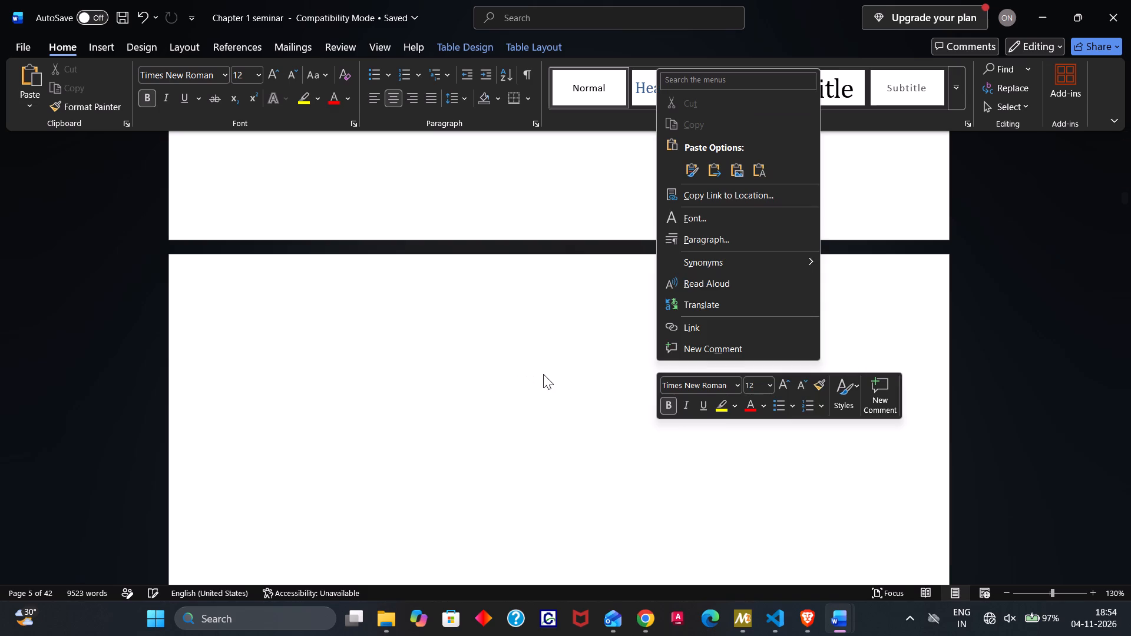
{"action": "left_click", "coordinate": [543, 374]}
Examine the abstract, List of Tables and first Chapter 1 page, checking the page numbers in the footers.
{"action": "scroll", "coordinate": [543, 374], "scroll_direction": "down", "scroll_amount": 5}
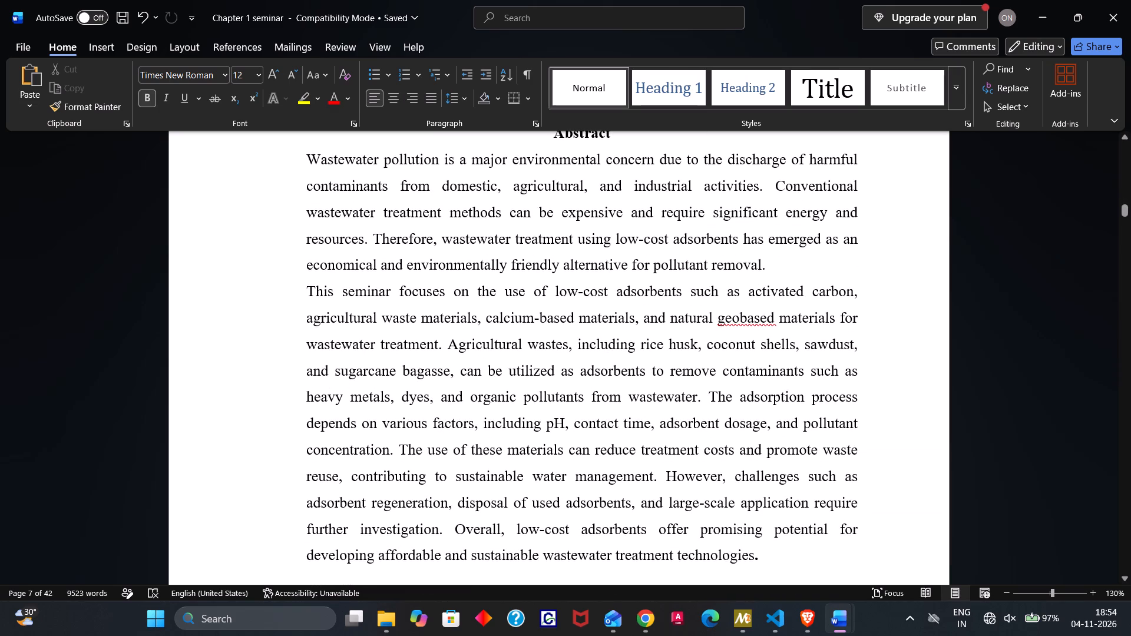
{"action": "scroll", "coordinate": [563, 316], "scroll_direction": "down", "scroll_amount": 1}
{"action": "left_click", "coordinate": [600, 453]}
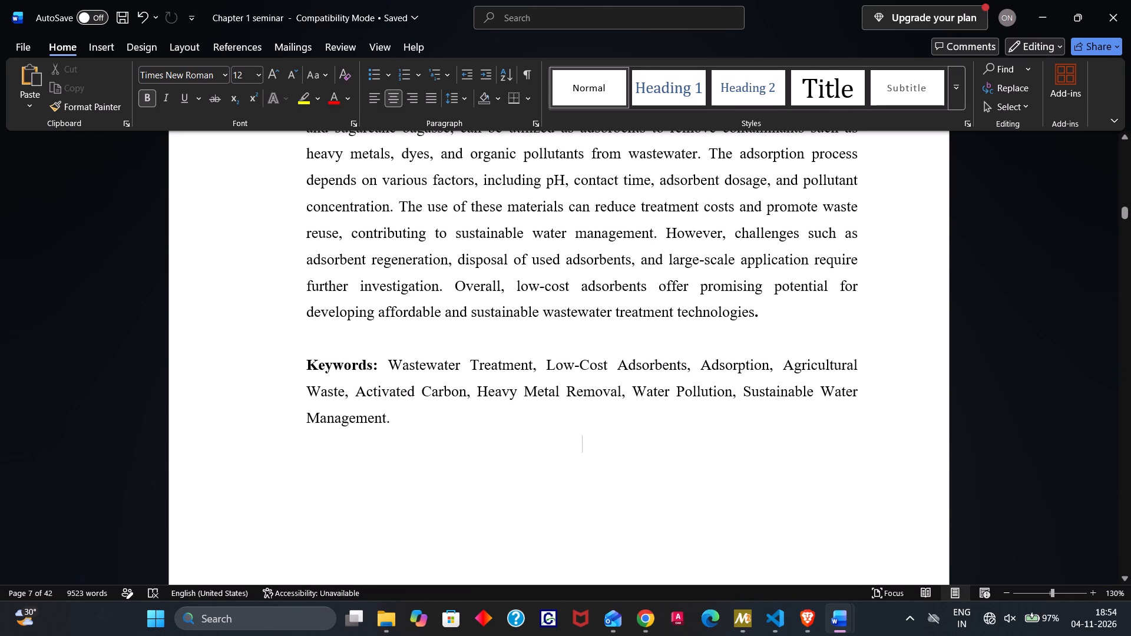
{"action": "left_click", "coordinate": [569, 496]}
{"action": "scroll", "coordinate": [569, 496], "scroll_direction": "up", "scroll_amount": 2}
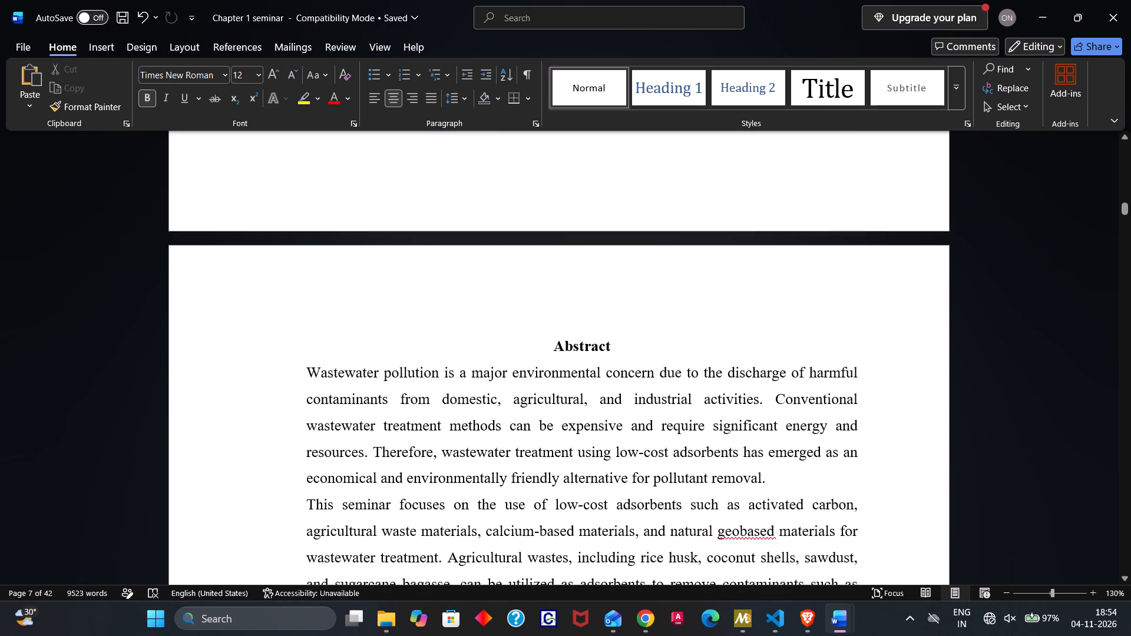
{"action": "scroll", "coordinate": [569, 496], "scroll_direction": "down", "scroll_amount": 3, "text": "ctrl"}
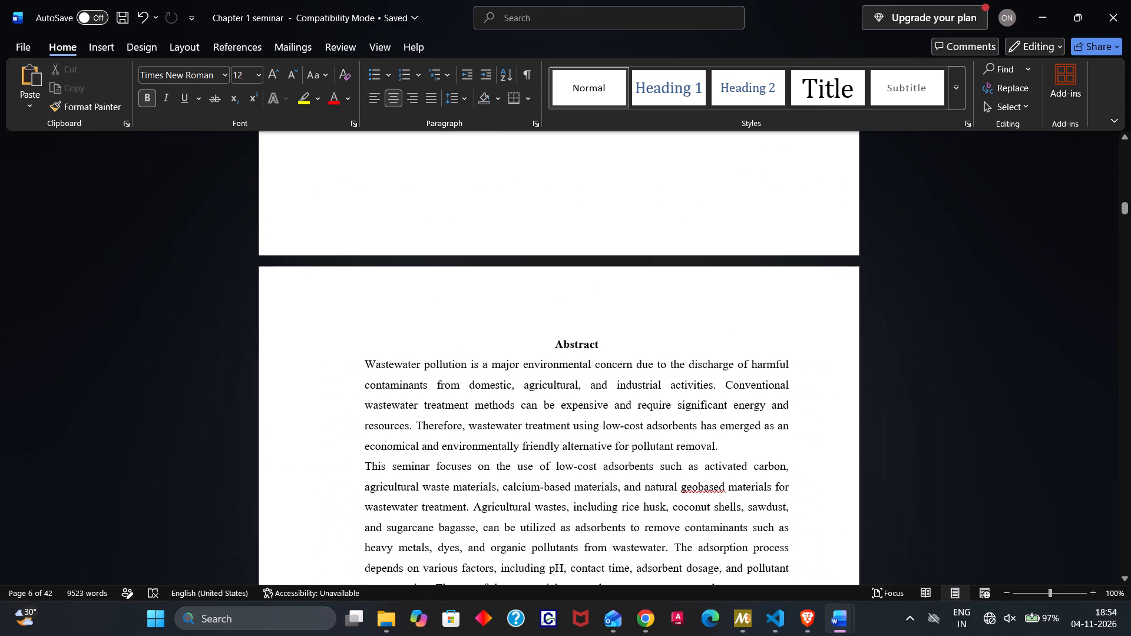
{"action": "scroll", "coordinate": [569, 496], "scroll_direction": "down", "scroll_amount": 3}
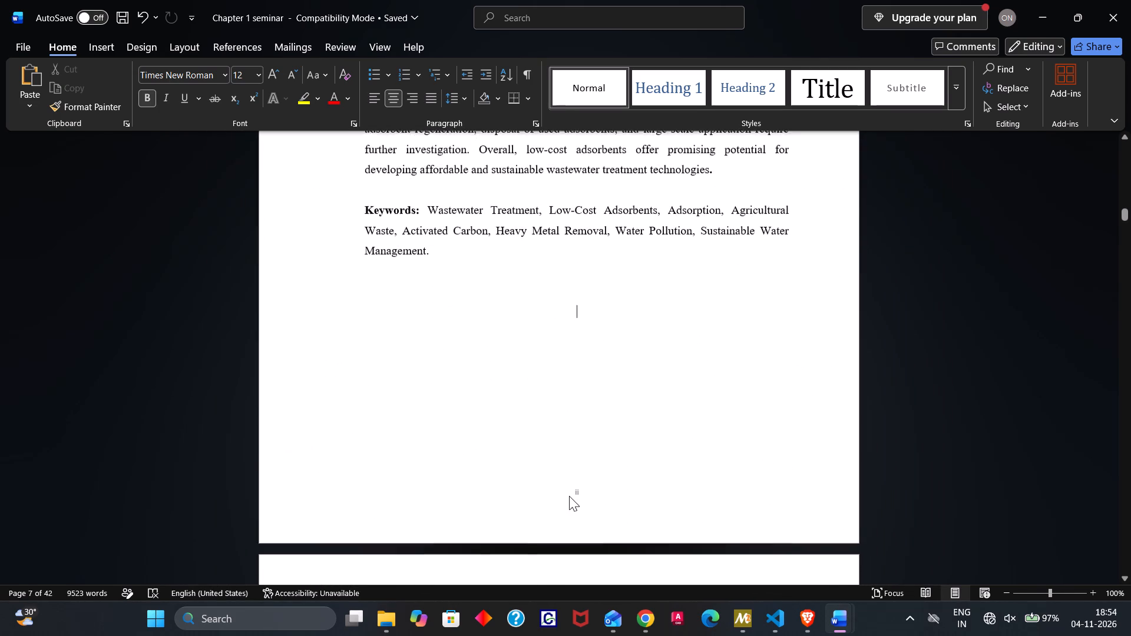
{"action": "scroll", "coordinate": [569, 496], "scroll_direction": "down", "scroll_amount": 3}
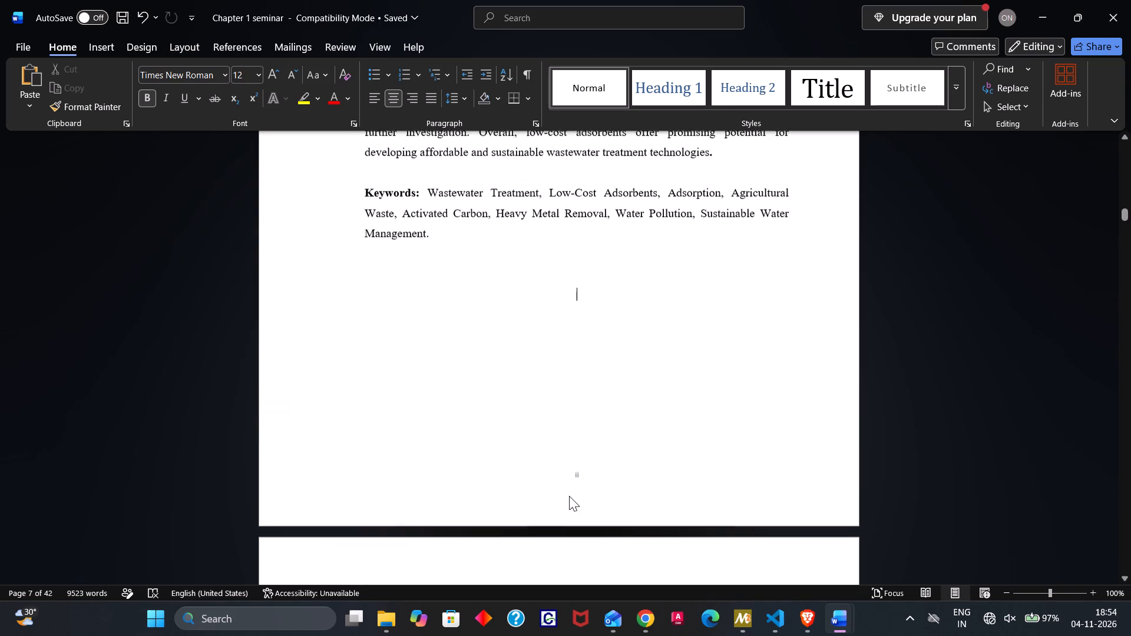
{"action": "scroll", "coordinate": [569, 496], "scroll_direction": "down", "scroll_amount": 4}
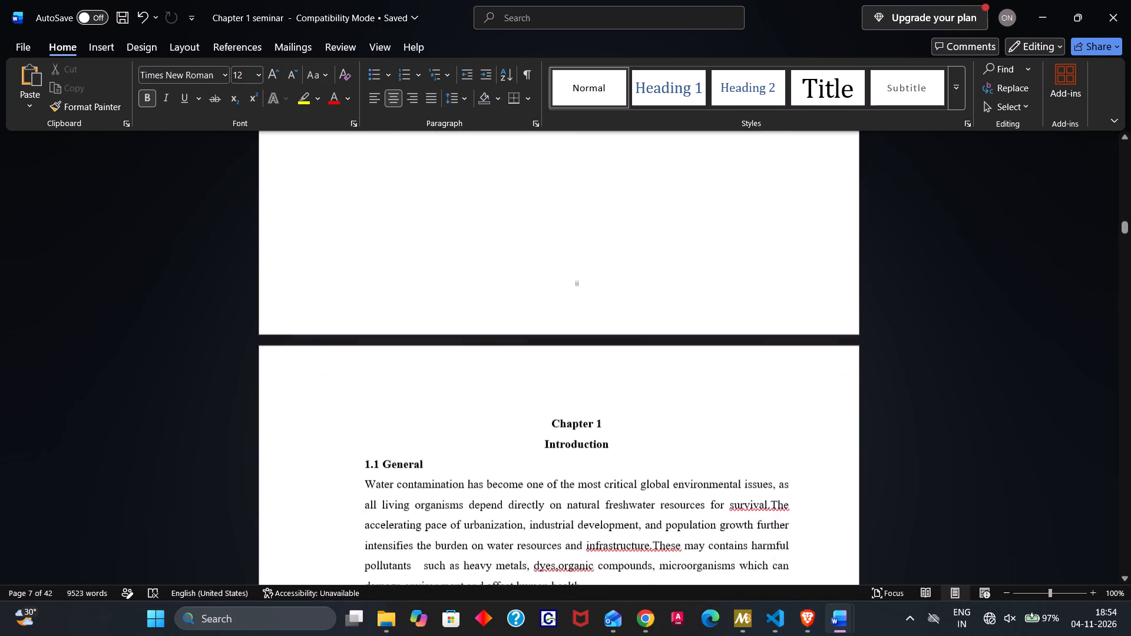
{"action": "scroll", "coordinate": [569, 496], "scroll_direction": "down", "scroll_amount": 1}
{"action": "scroll", "coordinate": [569, 496], "scroll_direction": "up", "scroll_amount": 2}
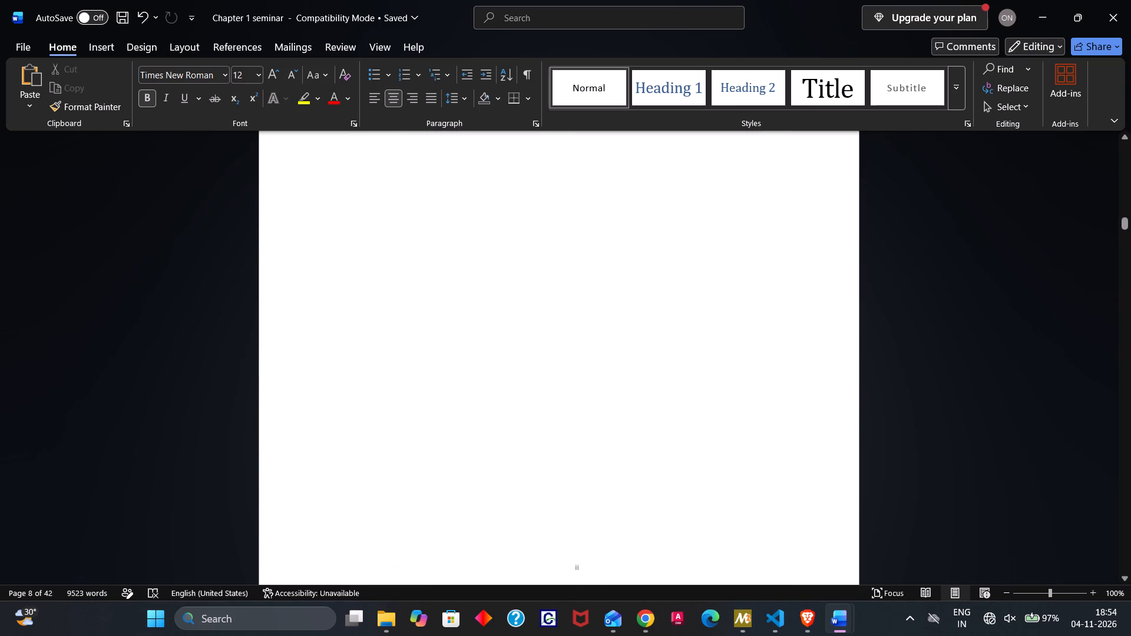
{"action": "scroll", "coordinate": [569, 496], "scroll_direction": "up", "scroll_amount": 4}
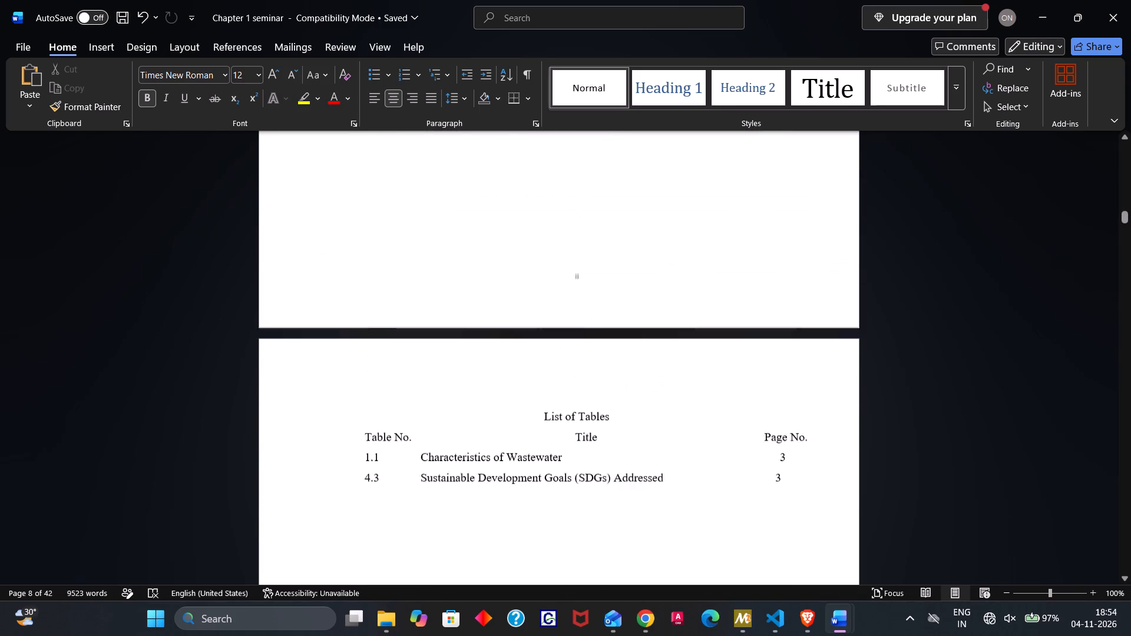
{"action": "scroll", "coordinate": [569, 496], "scroll_direction": "up", "scroll_amount": 1}
{"action": "left_click", "coordinate": [583, 301]}
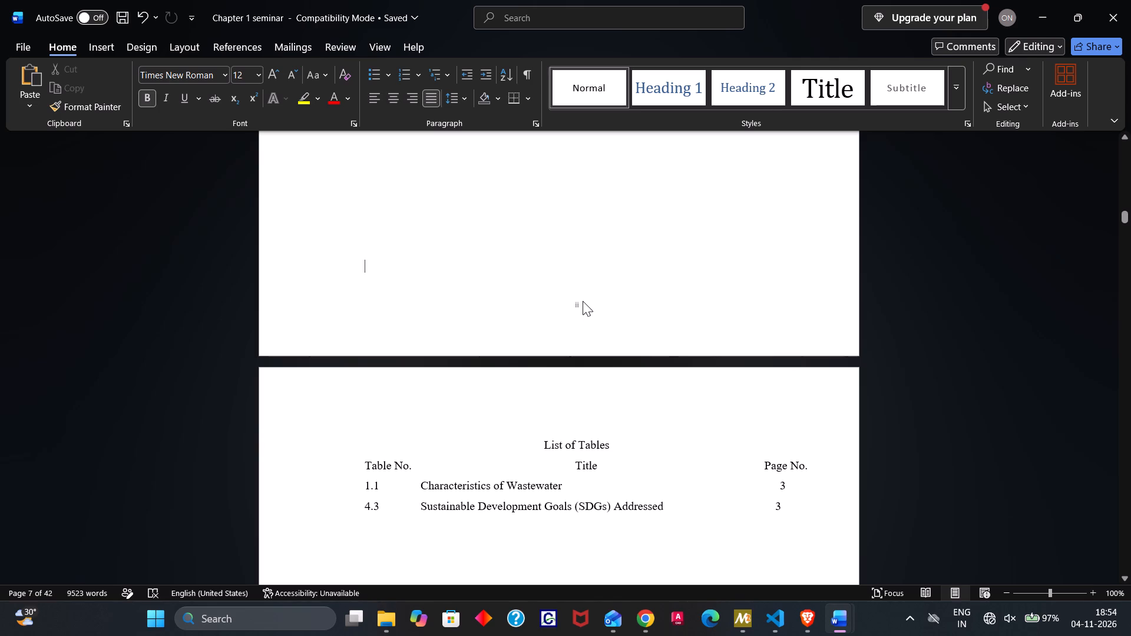
Replace the footer page number on the abstract page with the centred Plain Number 2 style at the bottom of the page.
{"action": "left_click", "coordinate": [584, 304]}
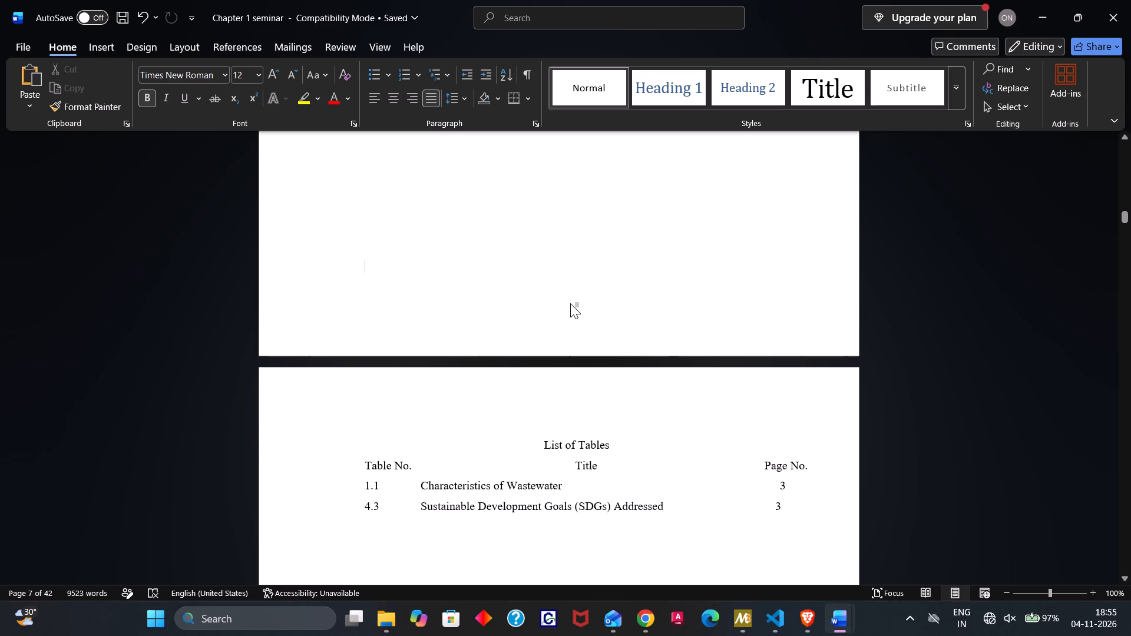
{"action": "left_click", "coordinate": [570, 303]}
{"action": "left_click", "coordinate": [575, 302]}
{"action": "double_click", "coordinate": [575, 302]}
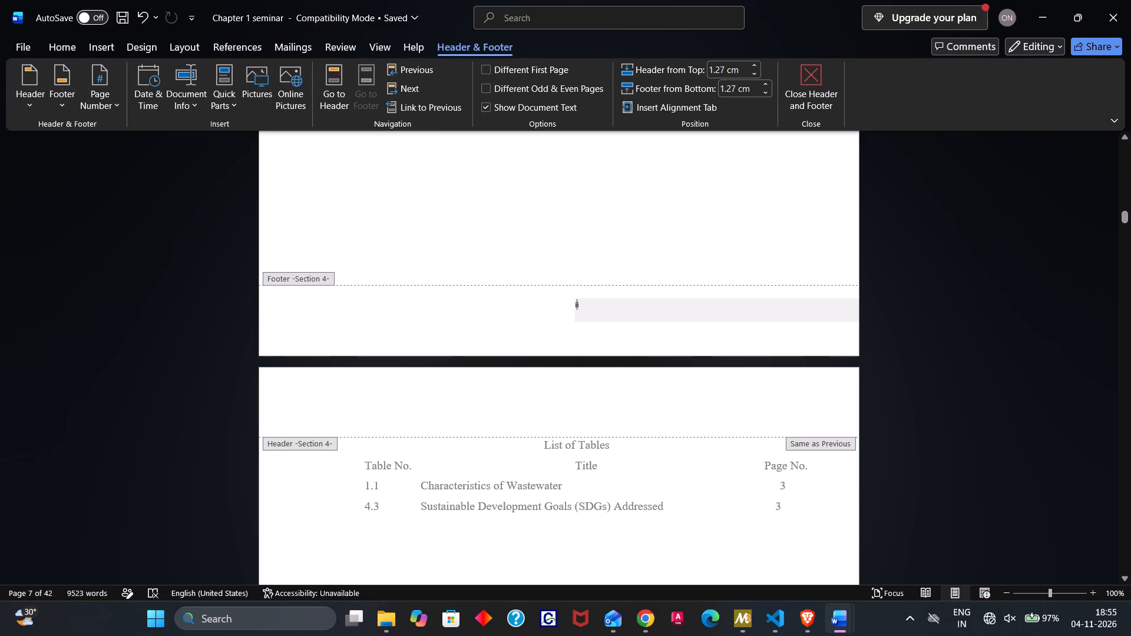
{"action": "key", "text": "BackSpace"}
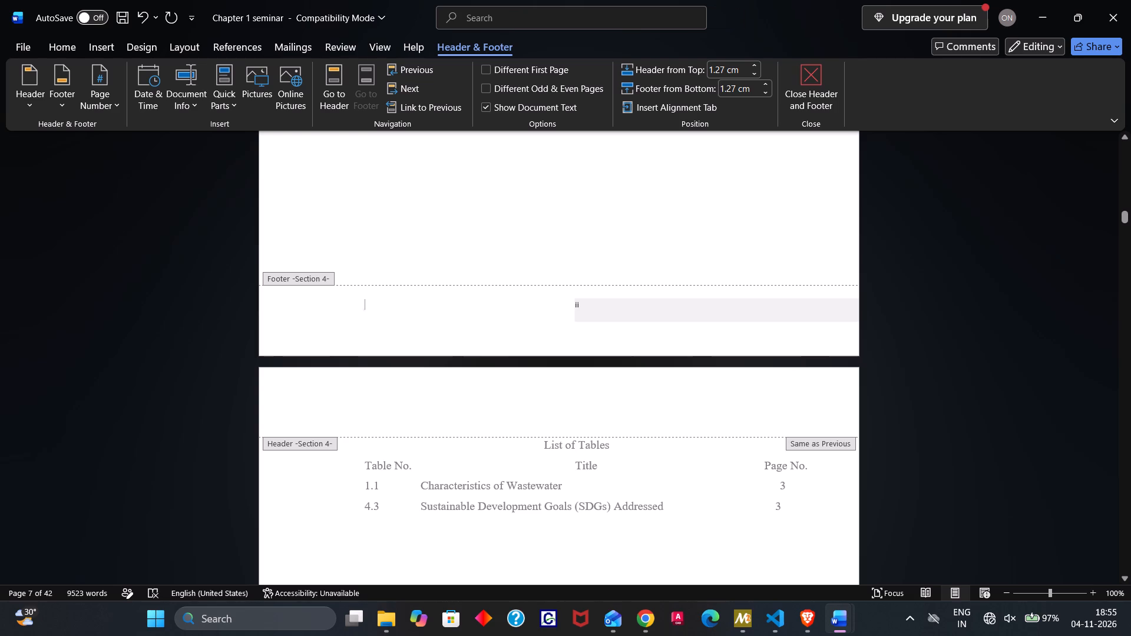
{"action": "left_click", "coordinate": [579, 306]}
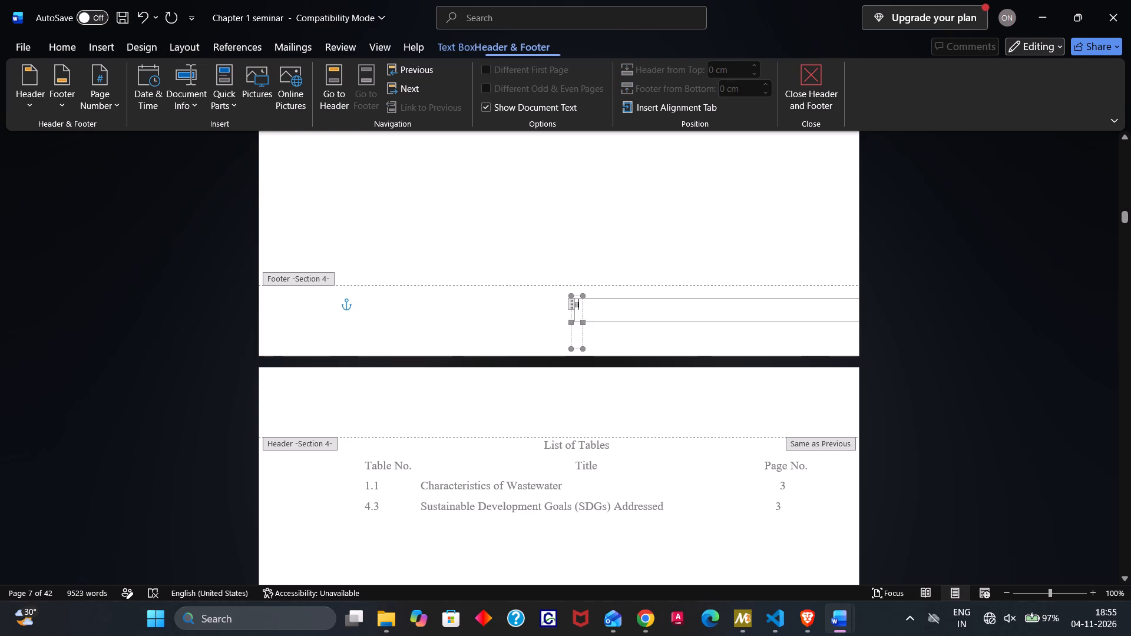
{"action": "key", "text": "BackSpace"}
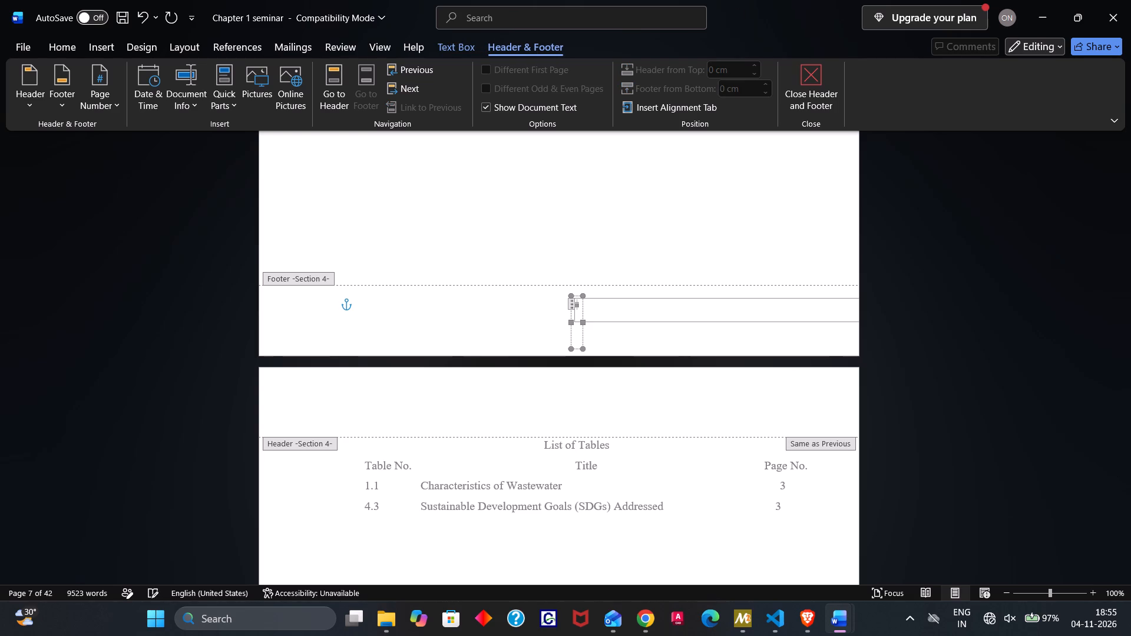
{"action": "key", "text": "Delete"}
{"action": "left_click", "coordinate": [111, 100]}
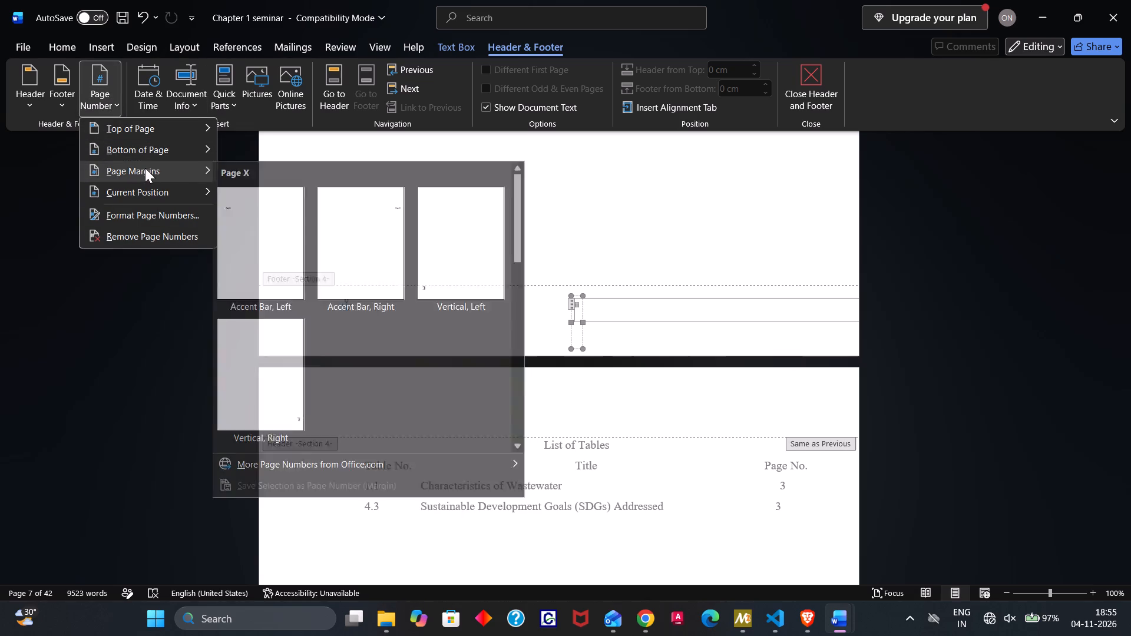
{"action": "left_click", "coordinate": [144, 154]}
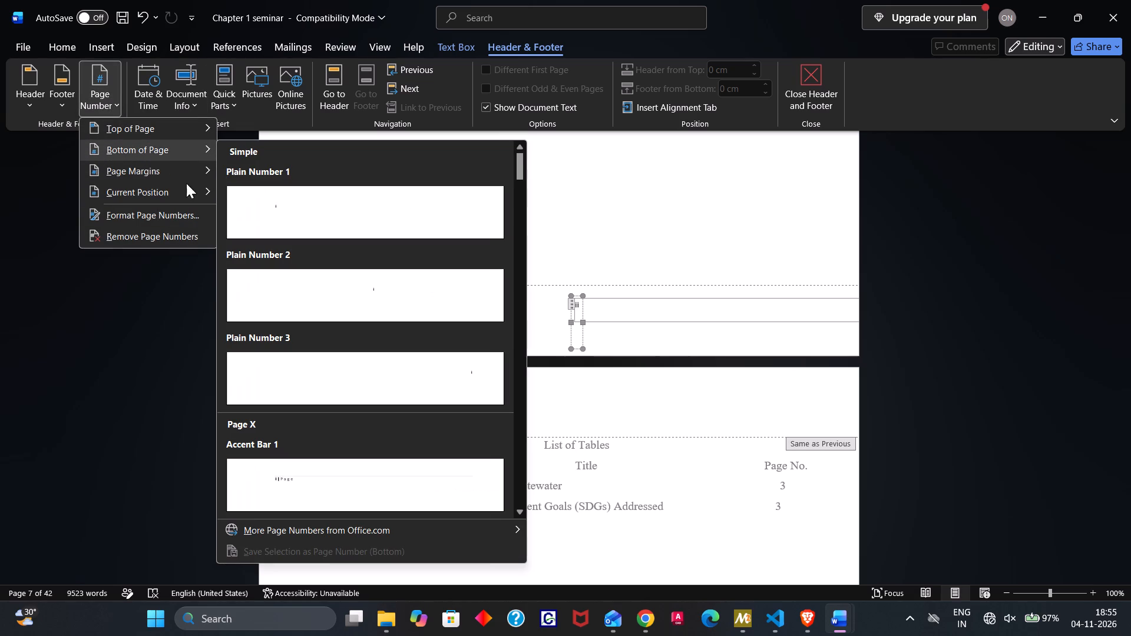
{"action": "left_click", "coordinate": [328, 289]}
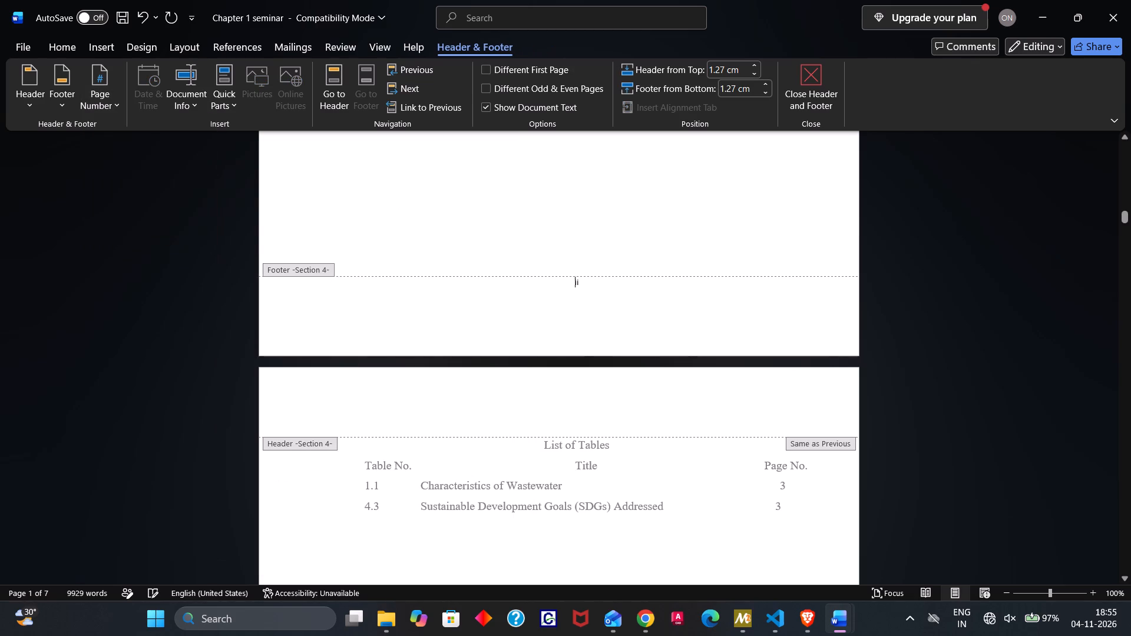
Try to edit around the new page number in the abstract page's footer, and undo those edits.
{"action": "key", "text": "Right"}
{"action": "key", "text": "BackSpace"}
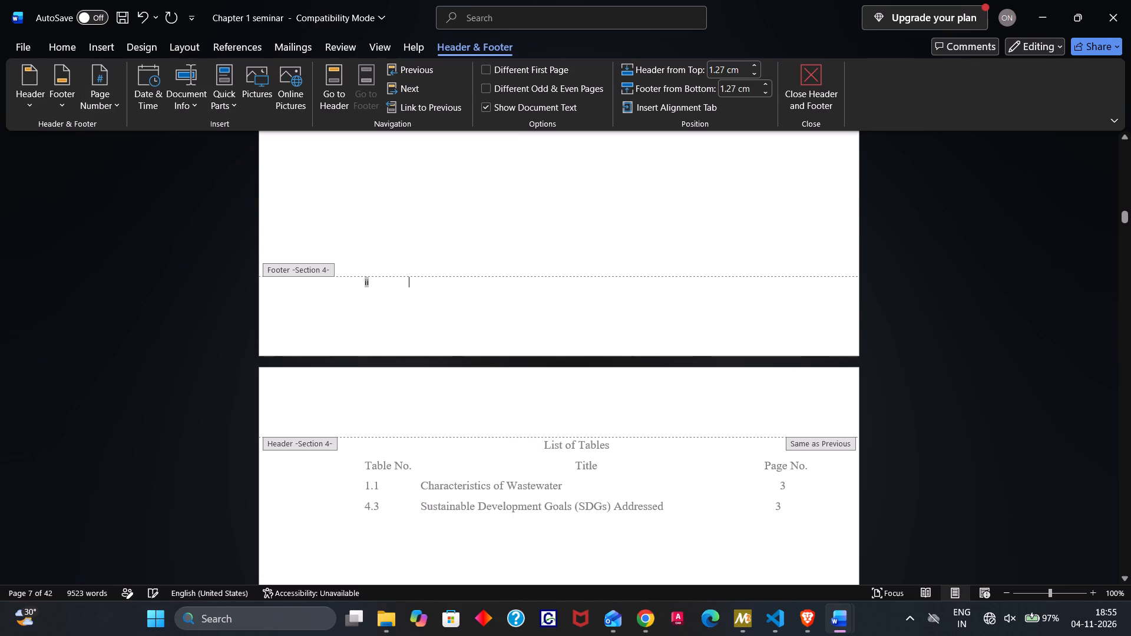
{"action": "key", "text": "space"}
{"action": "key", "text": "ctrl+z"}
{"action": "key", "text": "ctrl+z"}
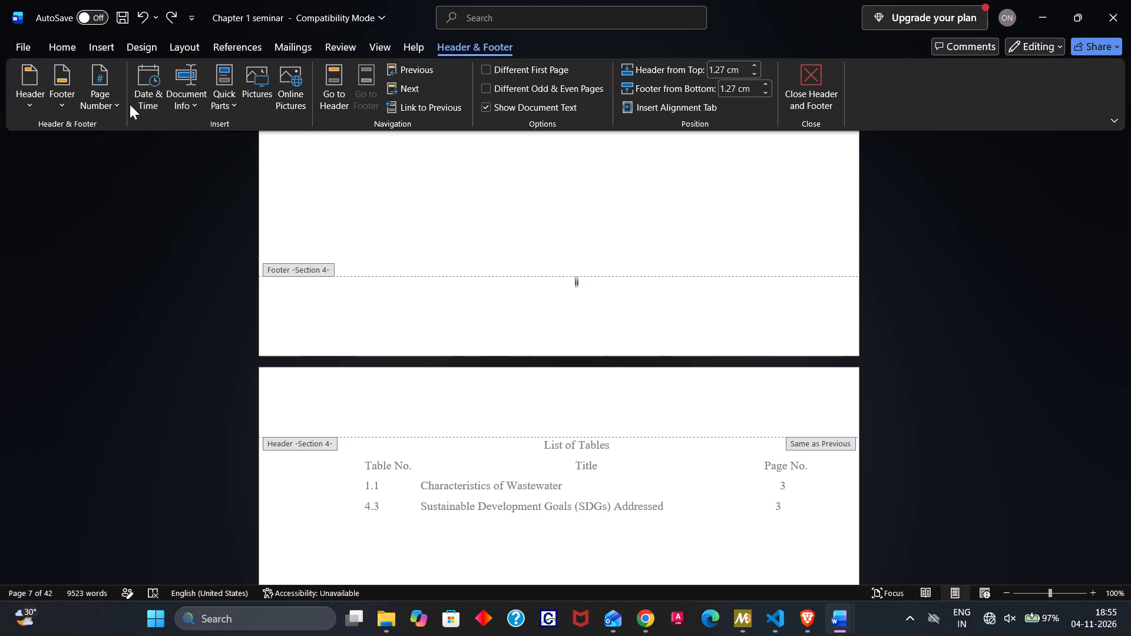
Review the page number format settings for the abstract's section.
{"action": "left_click", "coordinate": [118, 102]}
{"action": "left_click", "coordinate": [136, 216]}
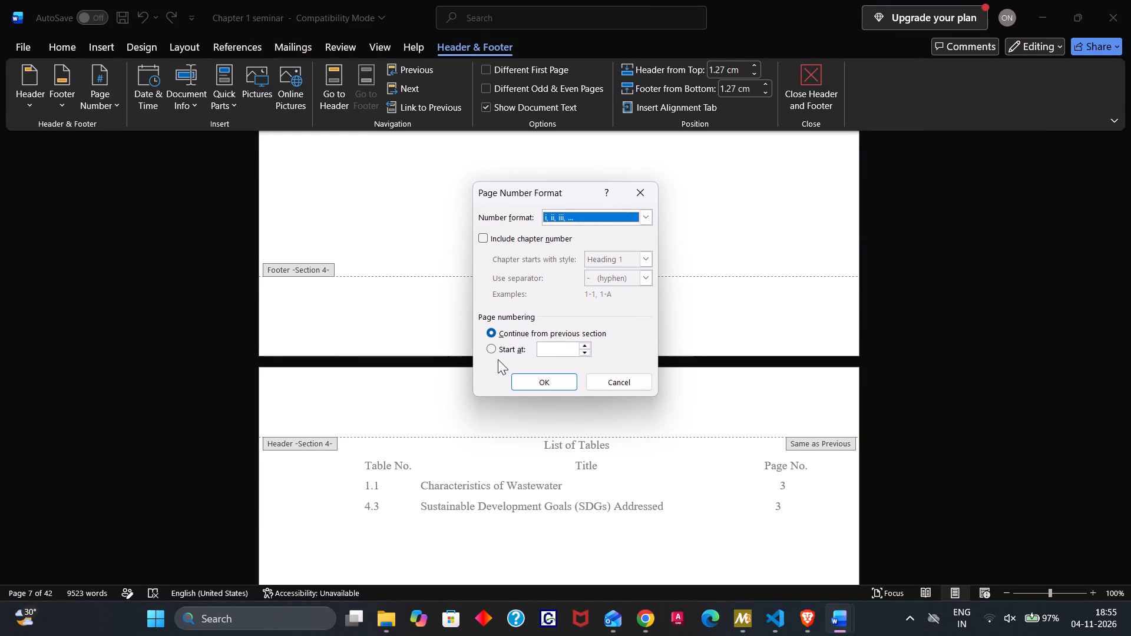
{"action": "left_click", "coordinate": [539, 380]}
Examine the footers from the cover page through the contents table, abstract and List of Tables to Chapter 1 for page numbering.
{"action": "scroll", "coordinate": [539, 380], "scroll_direction": "up", "scroll_amount": 1}
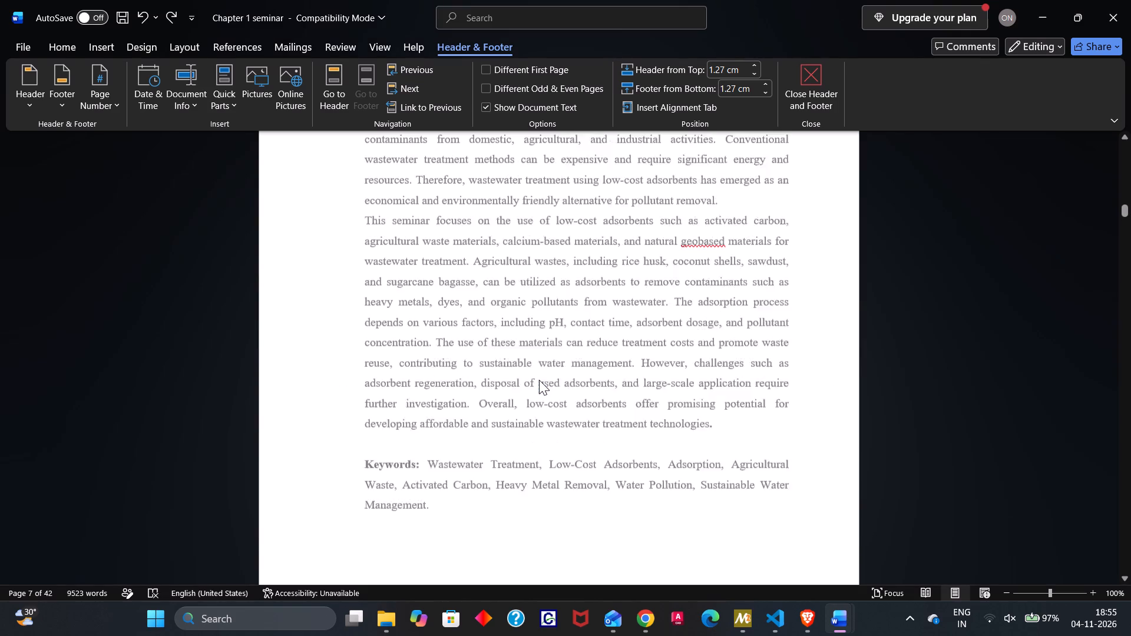
{"action": "scroll", "coordinate": [539, 380], "scroll_direction": "up", "scroll_amount": 11}
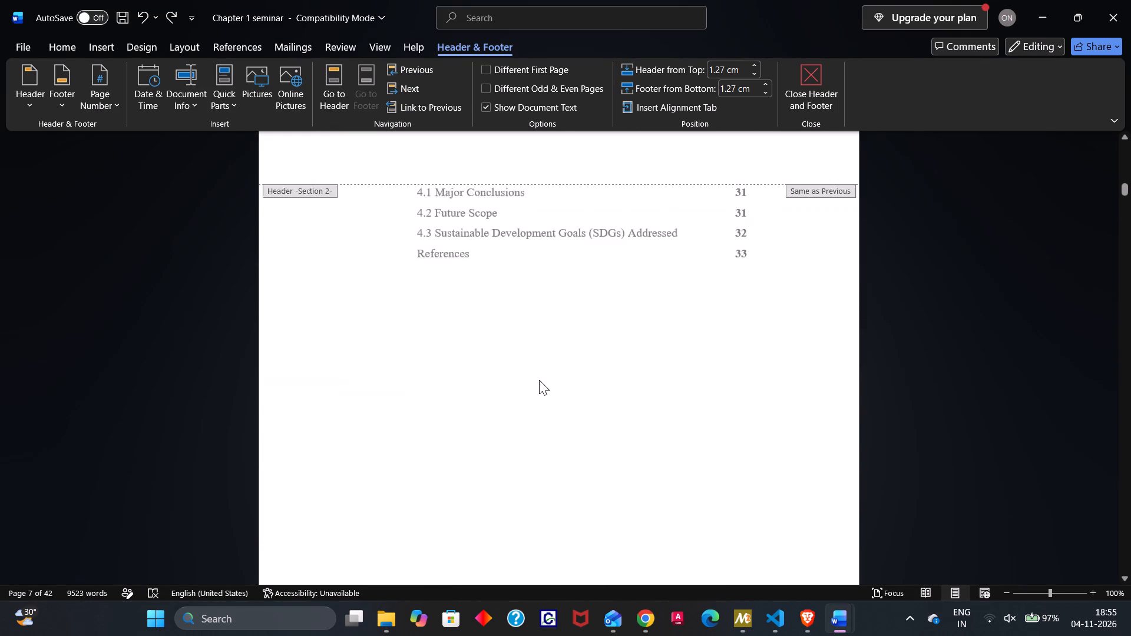
{"action": "scroll", "coordinate": [539, 380], "scroll_direction": "up", "scroll_amount": 7}
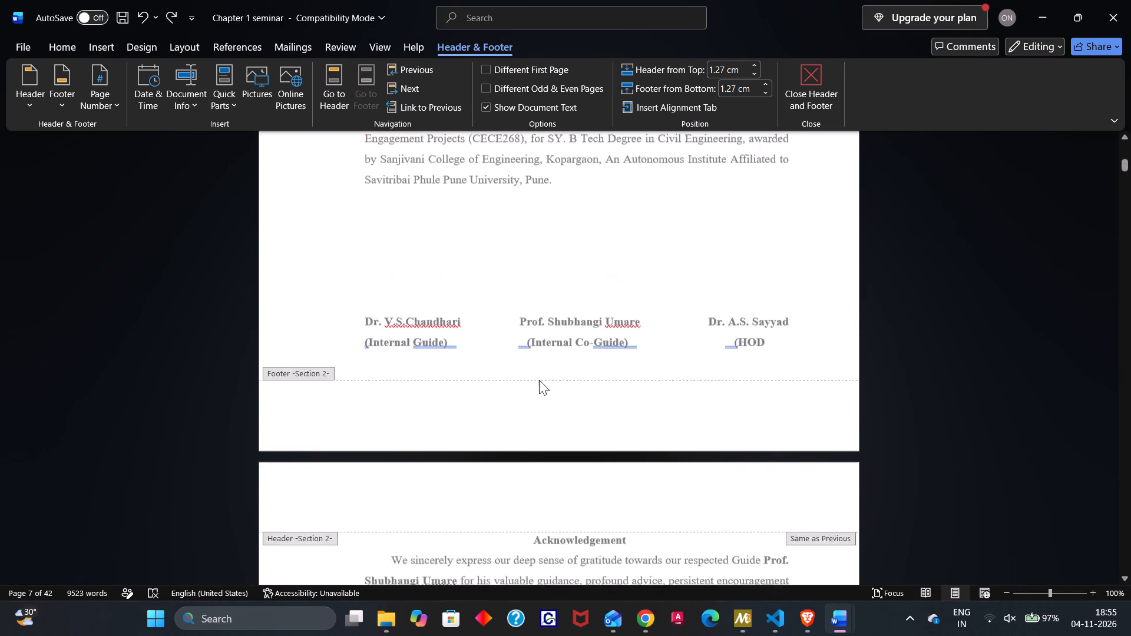
{"action": "scroll", "coordinate": [539, 380], "scroll_direction": "up", "scroll_amount": 4}
{"action": "scroll", "coordinate": [539, 380], "scroll_direction": "down", "scroll_amount": 2}
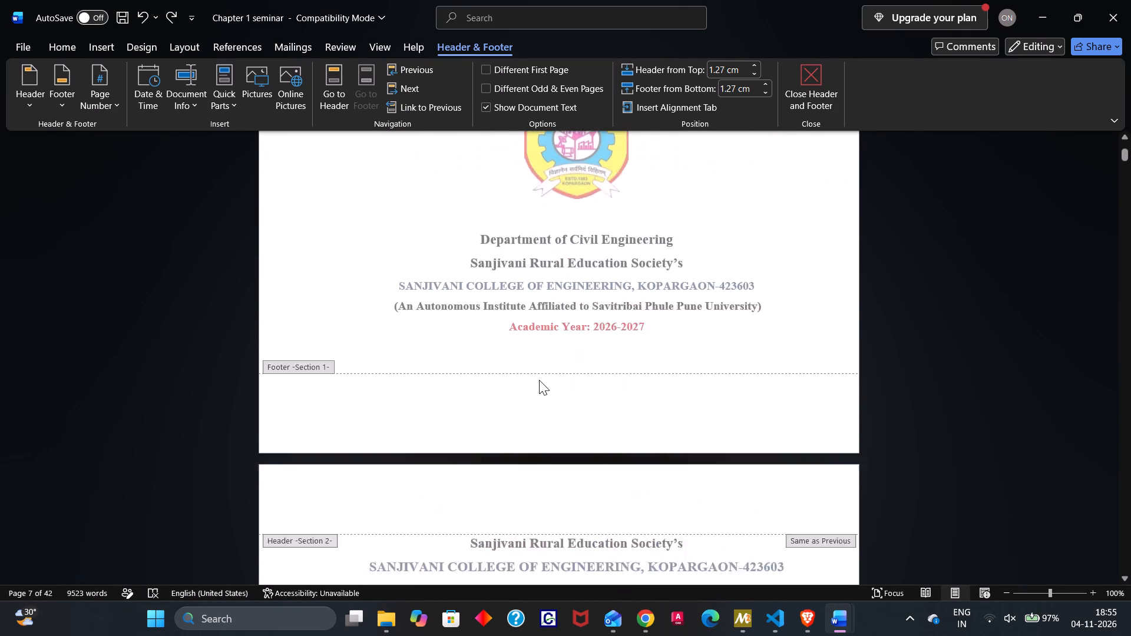
{"action": "scroll", "coordinate": [539, 380], "scroll_direction": "down", "scroll_amount": 6}
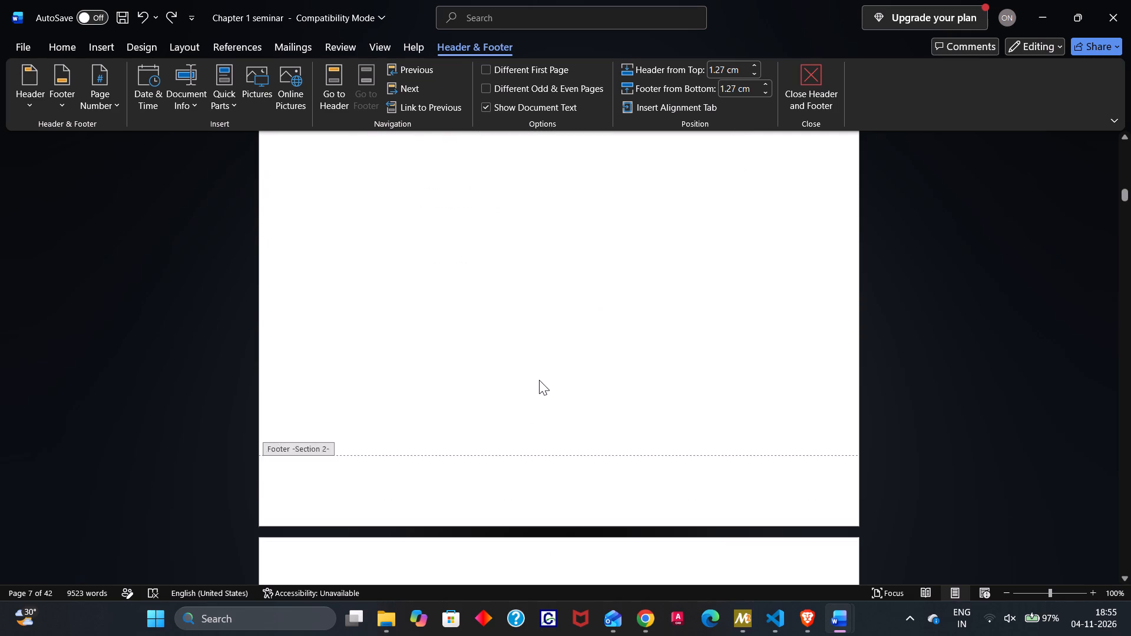
{"action": "scroll", "coordinate": [539, 380], "scroll_direction": "down", "scroll_amount": 1}
{"action": "scroll", "coordinate": [539, 380], "scroll_direction": "up", "scroll_amount": 2}
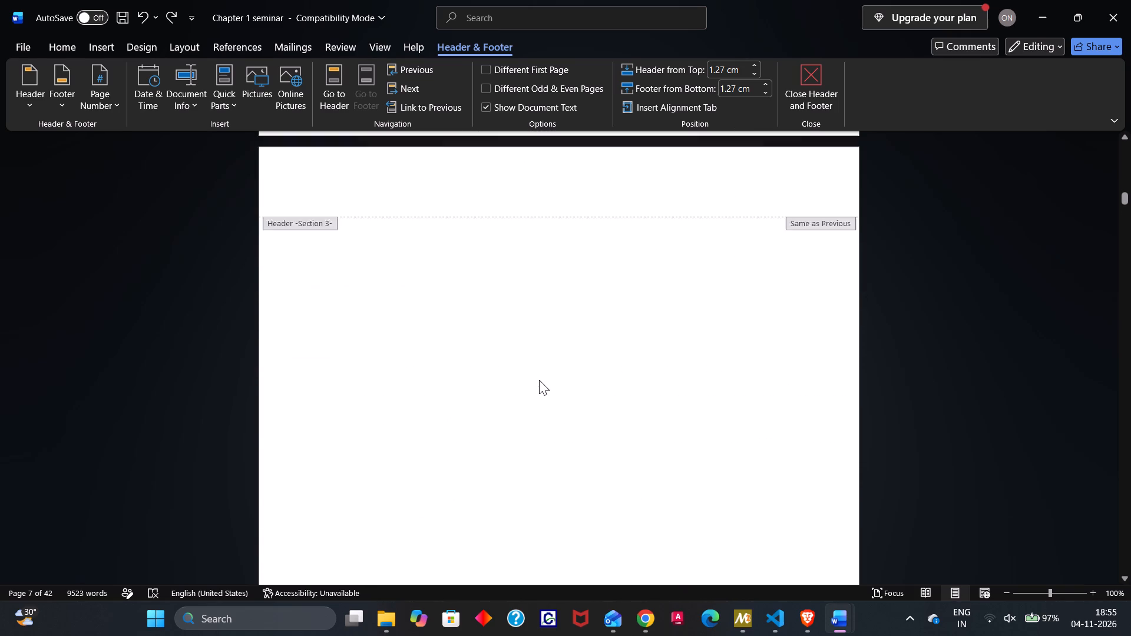
{"action": "scroll", "coordinate": [539, 380], "scroll_direction": "up", "scroll_amount": 3}
{"action": "scroll", "coordinate": [539, 380], "scroll_direction": "down", "scroll_amount": 1}
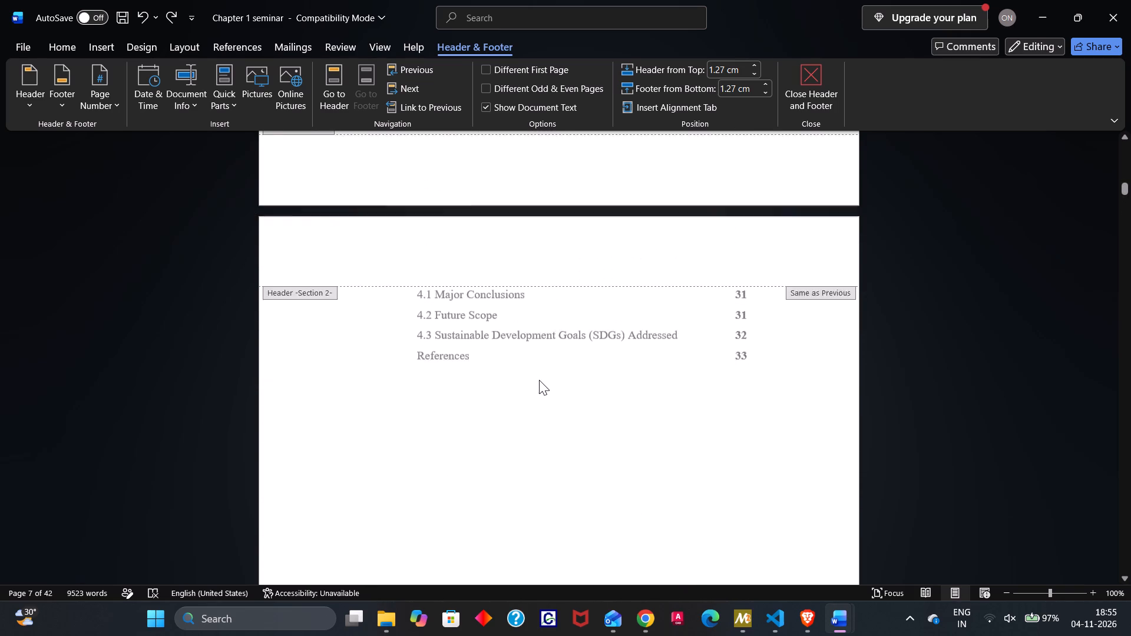
{"action": "scroll", "coordinate": [539, 380], "scroll_direction": "down", "scroll_amount": 3}
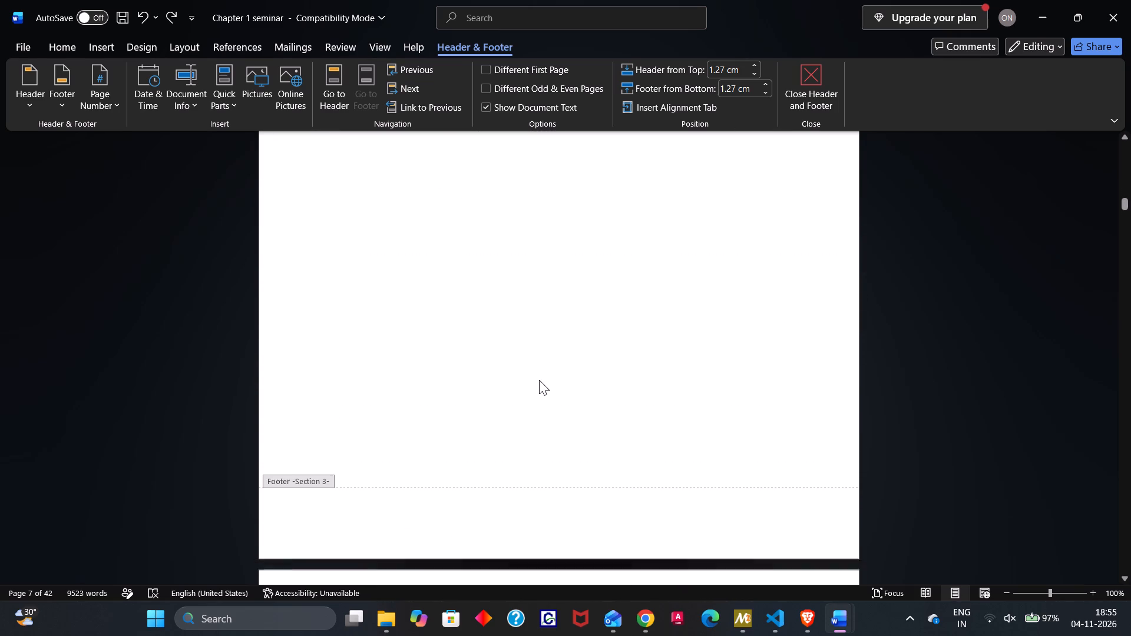
{"action": "scroll", "coordinate": [539, 380], "scroll_direction": "down", "scroll_amount": 5}
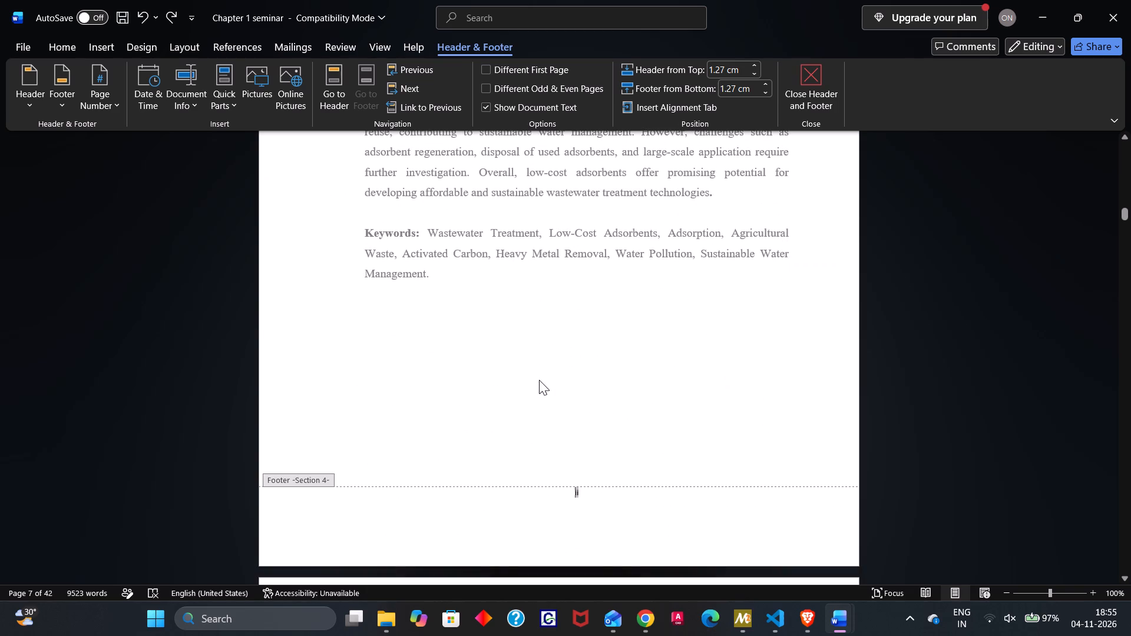
{"action": "scroll", "coordinate": [539, 380], "scroll_direction": "down", "scroll_amount": 5}
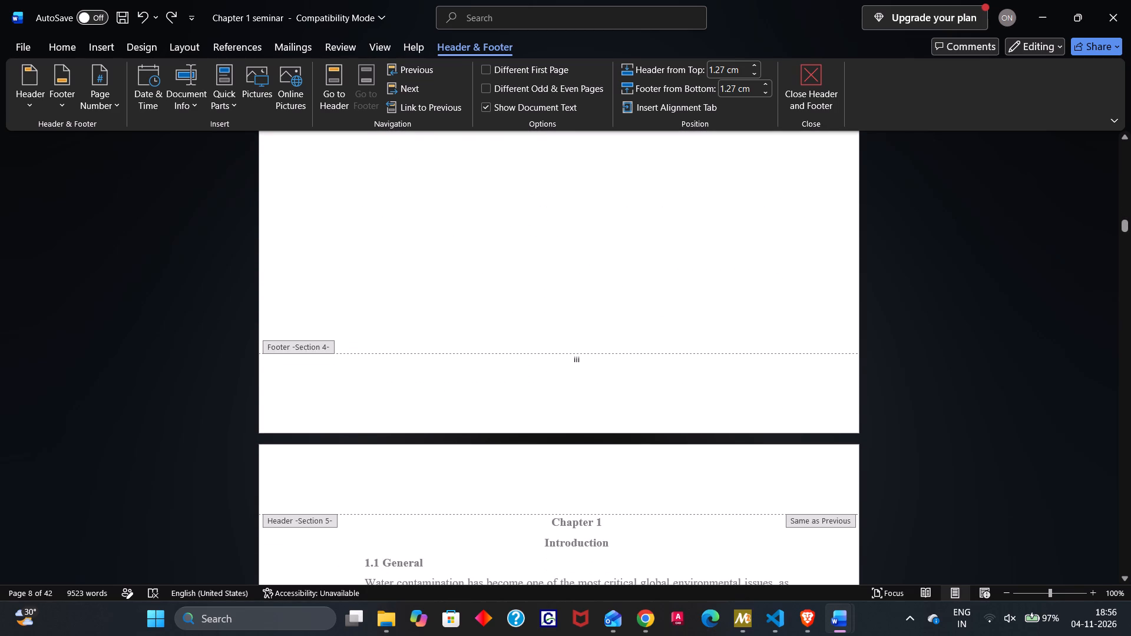
Set the page numbering of the abstract's section to start at i.
{"action": "scroll", "coordinate": [539, 380], "scroll_direction": "up", "scroll_amount": 3}
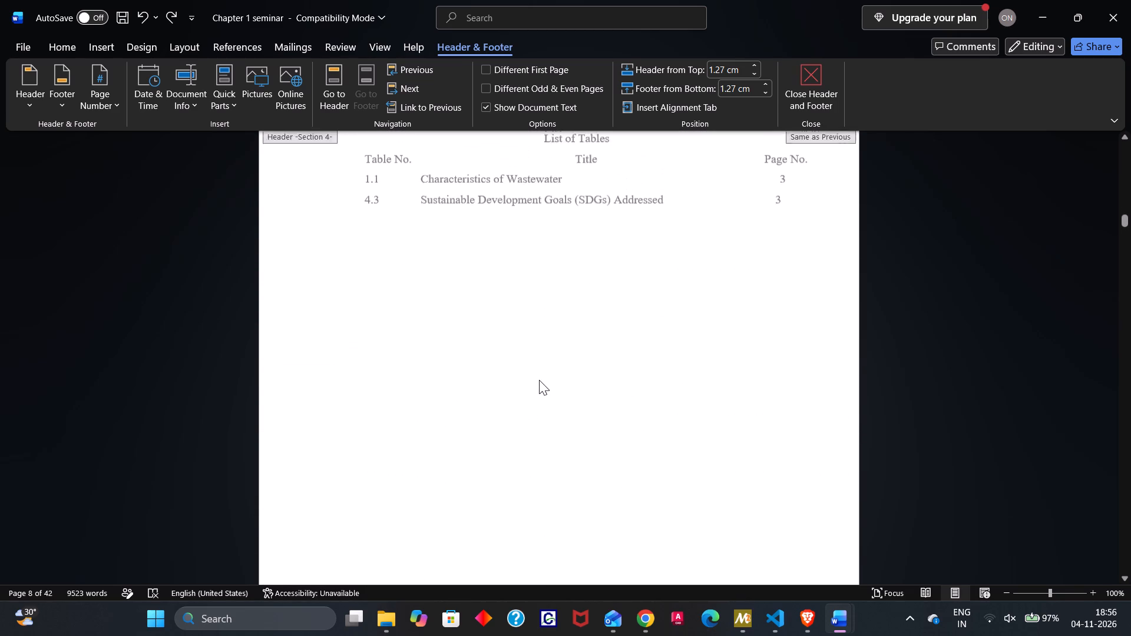
{"action": "scroll", "coordinate": [539, 380], "scroll_direction": "up", "scroll_amount": 3}
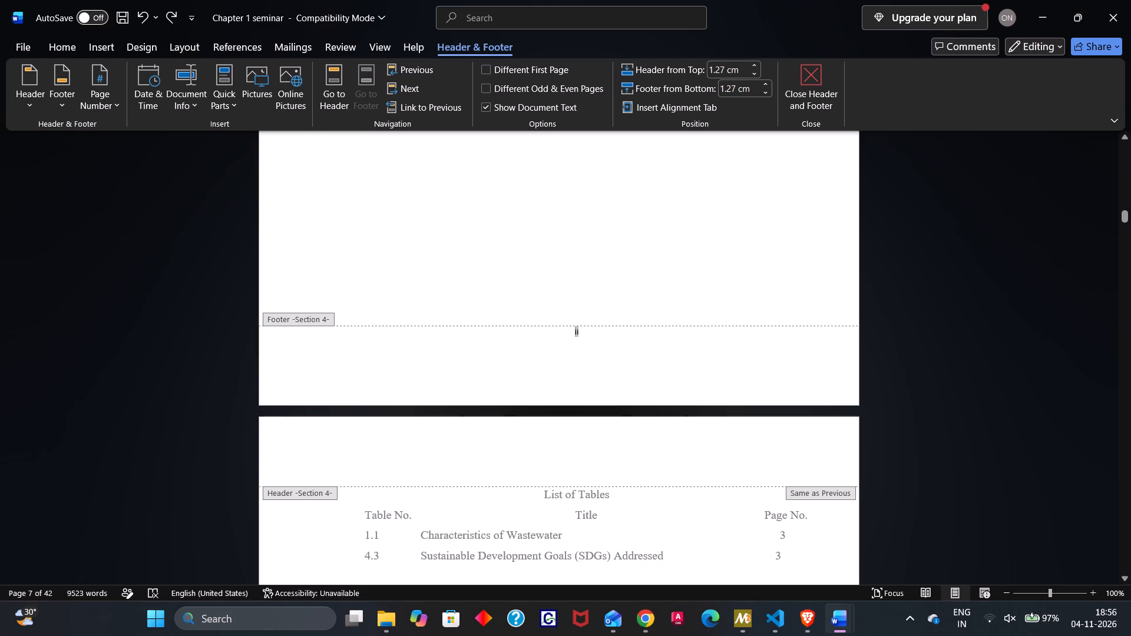
{"action": "double_click", "coordinate": [574, 332]}
{"action": "double_click", "coordinate": [574, 332]}
{"action": "double_click", "coordinate": [589, 332]}
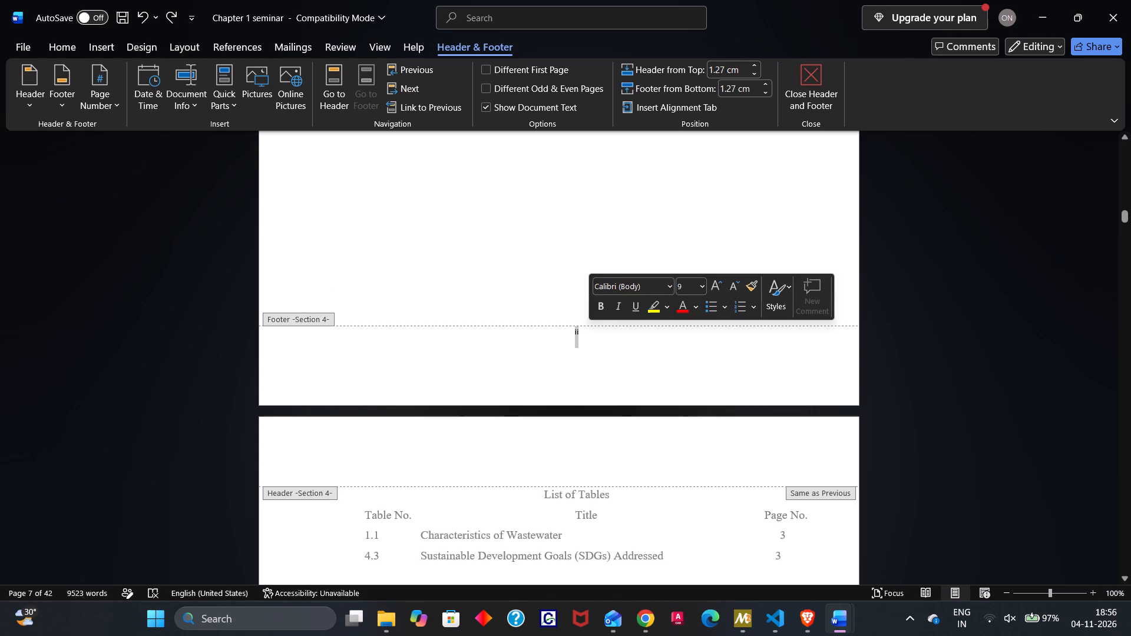
{"action": "double_click", "coordinate": [589, 332]}
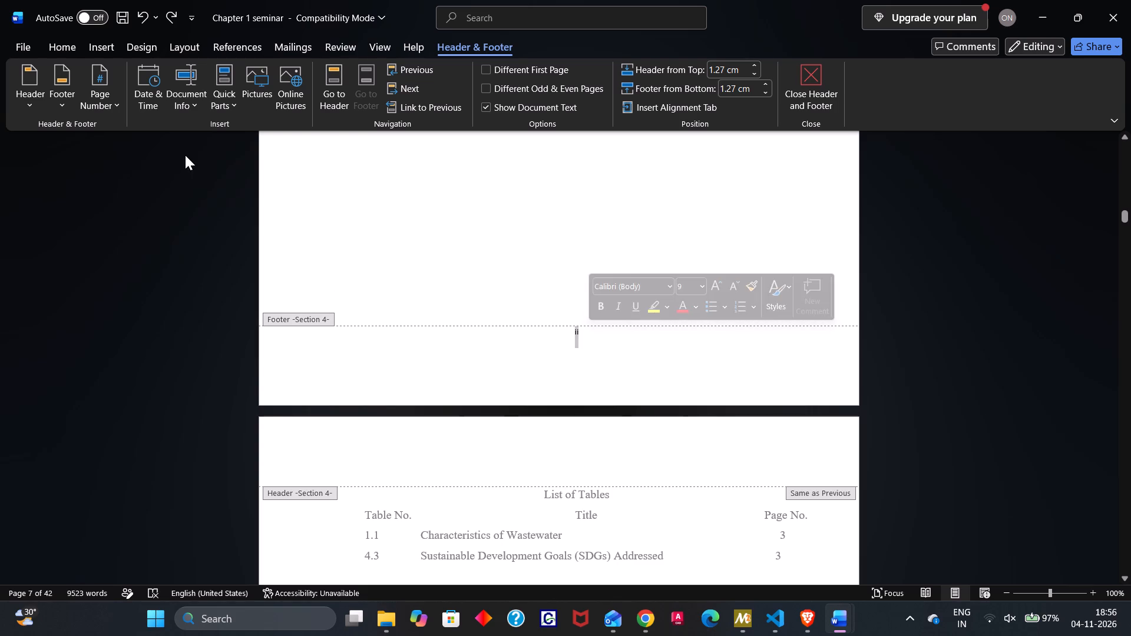
{"action": "left_click", "coordinate": [114, 105]}
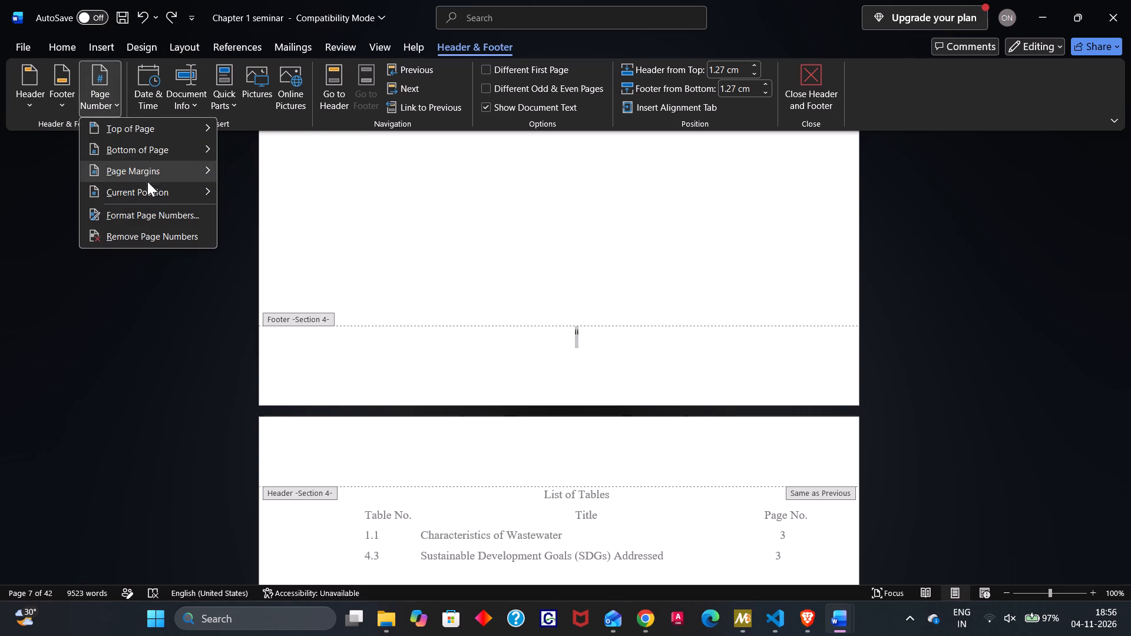
{"action": "left_click", "coordinate": [148, 207]}
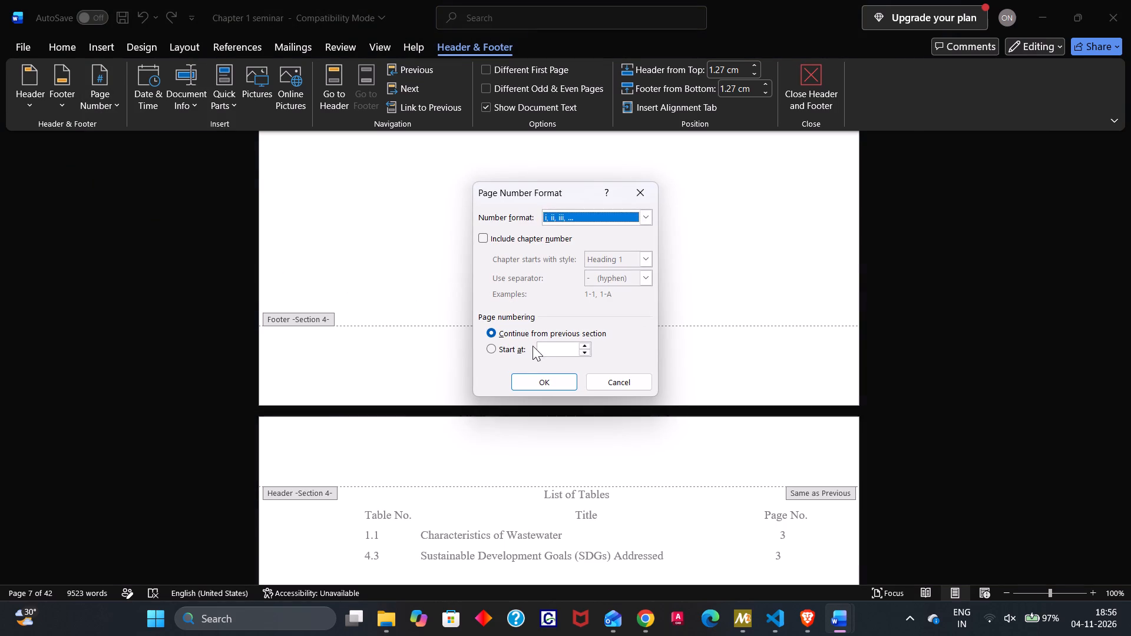
{"action": "left_click", "coordinate": [492, 355]}
{"action": "left_click", "coordinate": [550, 349]}
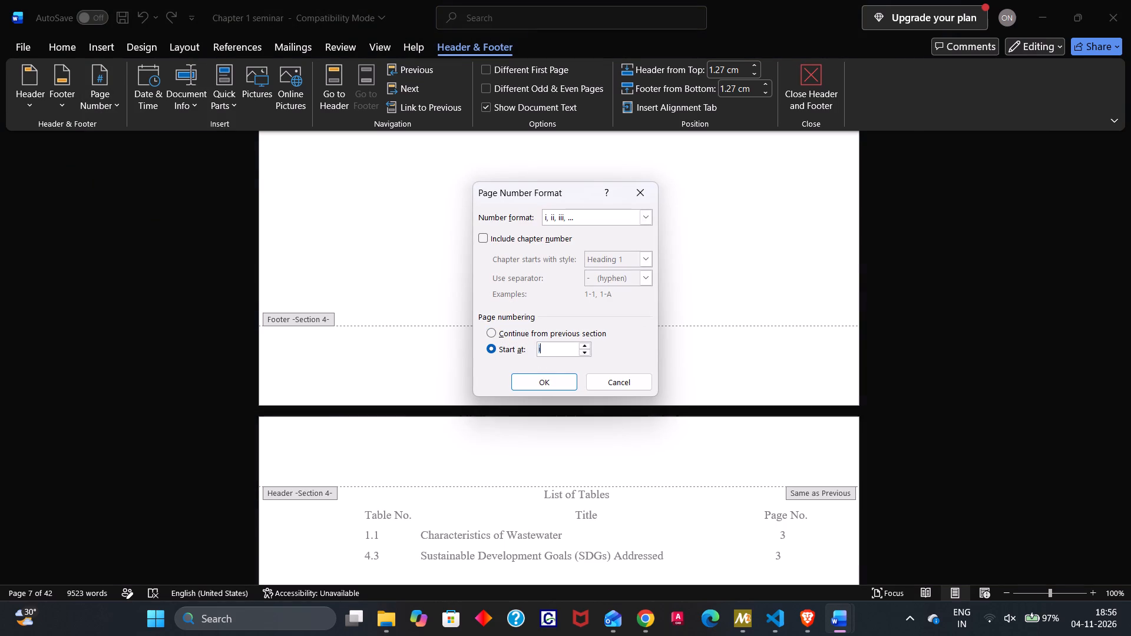
{"action": "left_click", "coordinate": [549, 376]}
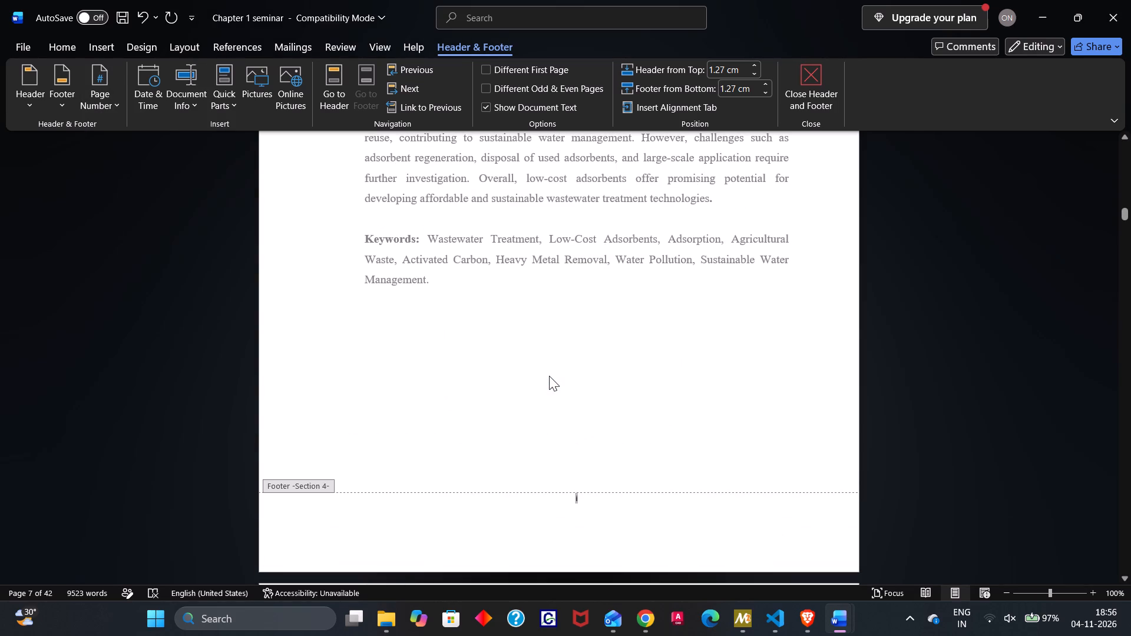
Check the footer page numbers on the List of Tables page and the first Chapter 1 page.
{"action": "scroll", "coordinate": [549, 376], "scroll_direction": "down", "scroll_amount": 5}
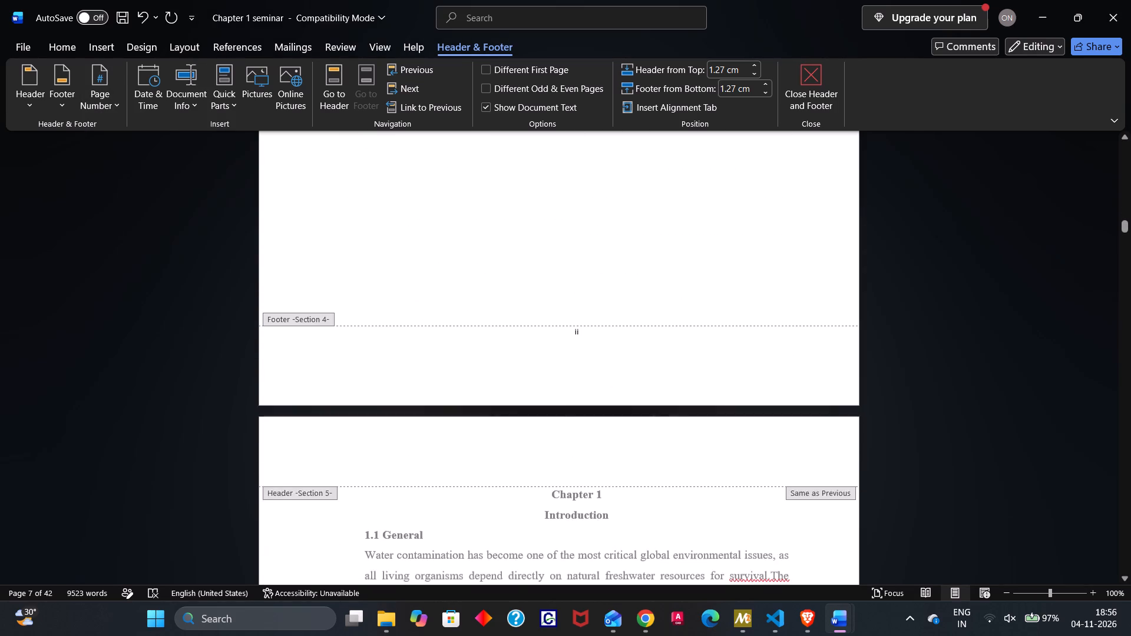
{"action": "scroll", "coordinate": [549, 376], "scroll_direction": "down", "scroll_amount": 3}
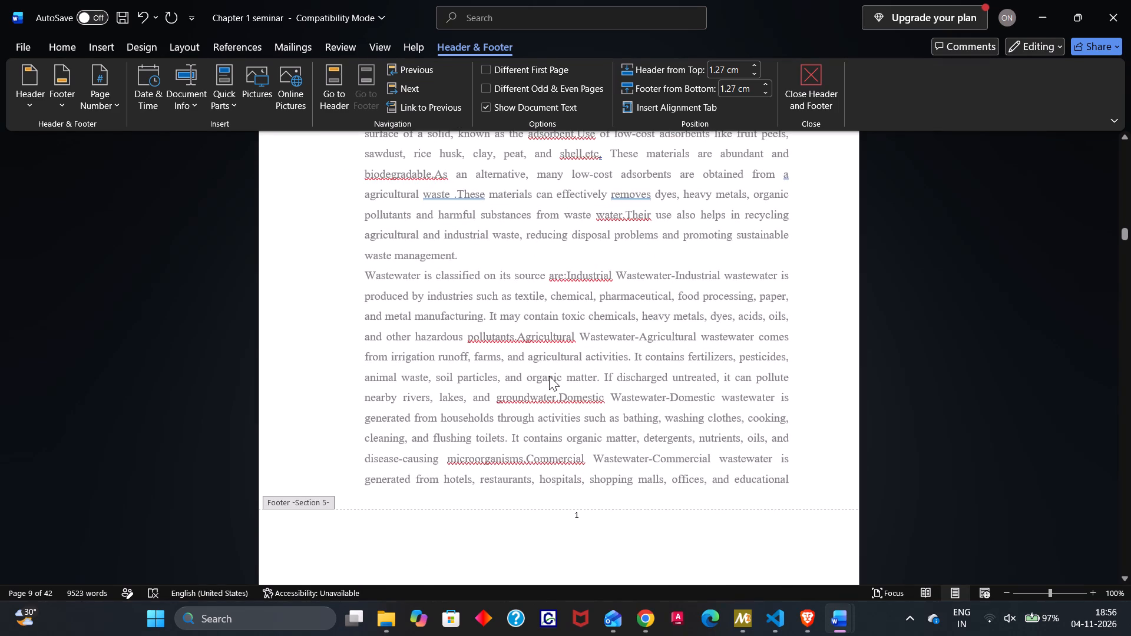
Check the footer page numbers from Chapter 1 back to the abstract, closing footer editing to view them in the normal layout.
{"action": "scroll", "coordinate": [549, 376], "scroll_direction": "down", "scroll_amount": 1}
{"action": "scroll", "coordinate": [549, 376], "scroll_direction": "up", "scroll_amount": 5}
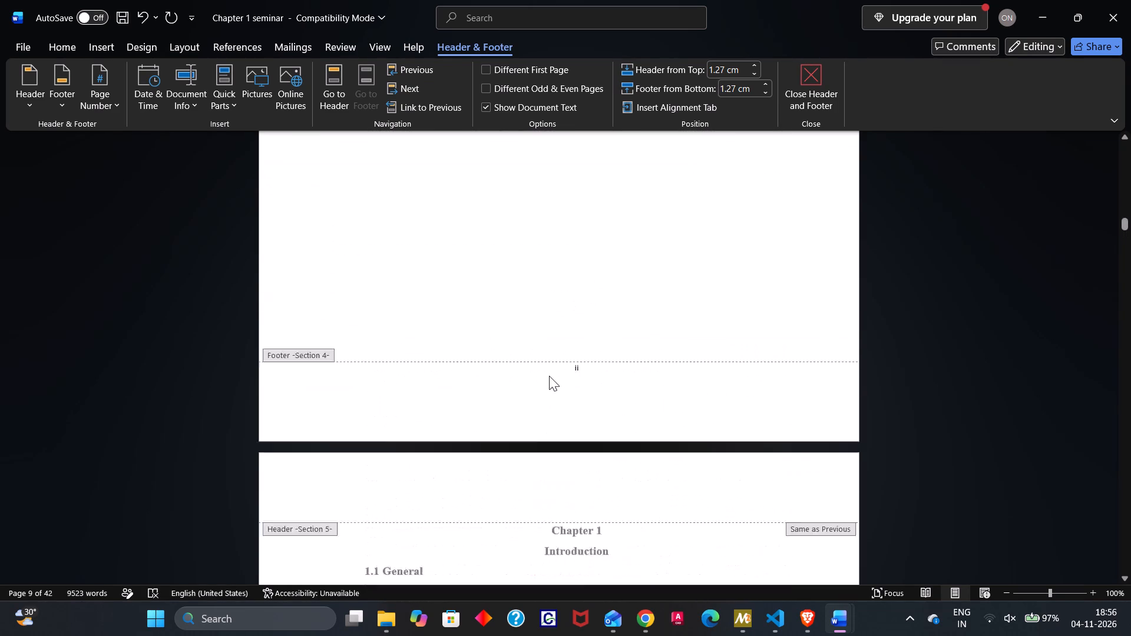
{"action": "scroll", "coordinate": [549, 376], "scroll_direction": "up", "scroll_amount": 7}
{"action": "left_click", "coordinate": [549, 376]}
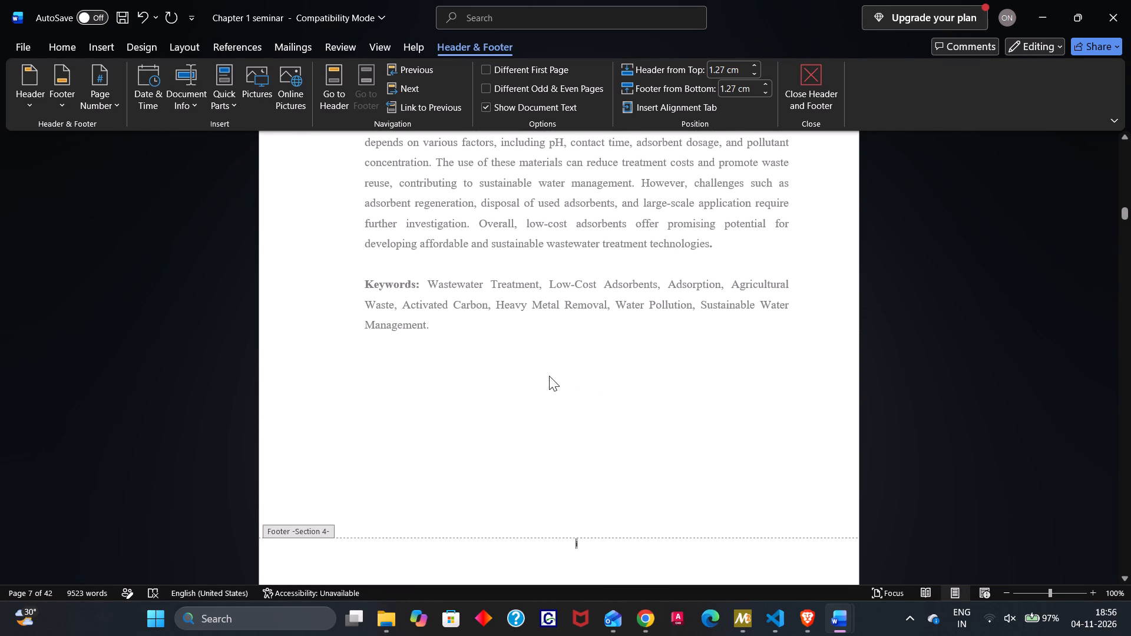
{"action": "key", "text": "Escape"}
{"action": "scroll", "coordinate": [549, 376], "scroll_direction": "down", "scroll_amount": 7}
{"action": "scroll", "coordinate": [549, 376], "scroll_direction": "up", "scroll_amount": 1}
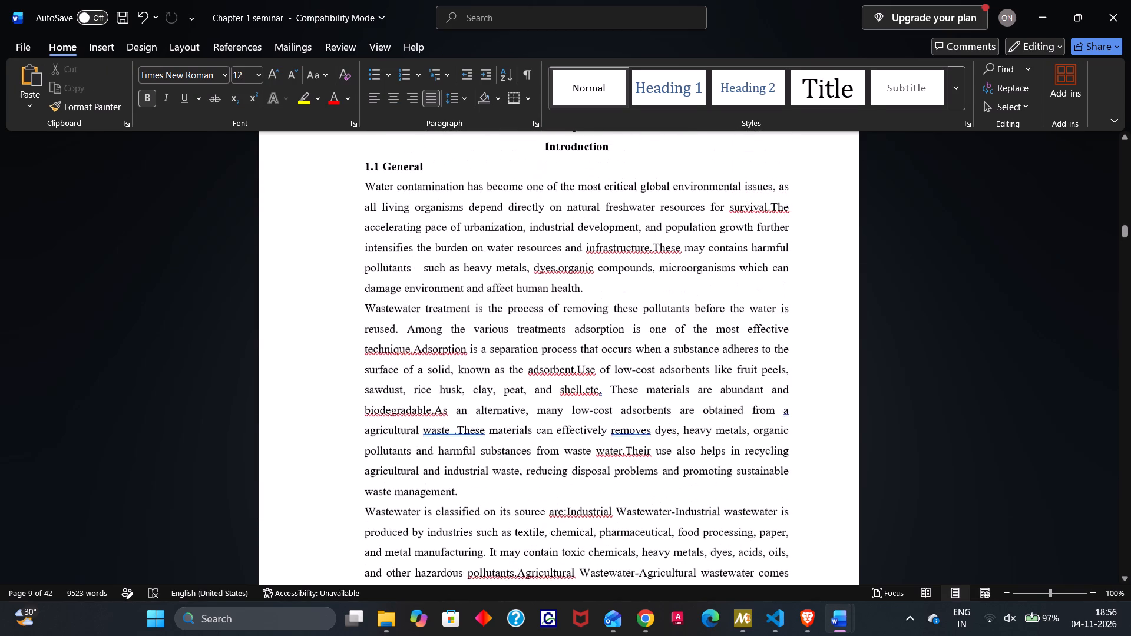
{"action": "scroll", "coordinate": [549, 376], "scroll_direction": "up", "scroll_amount": 4}
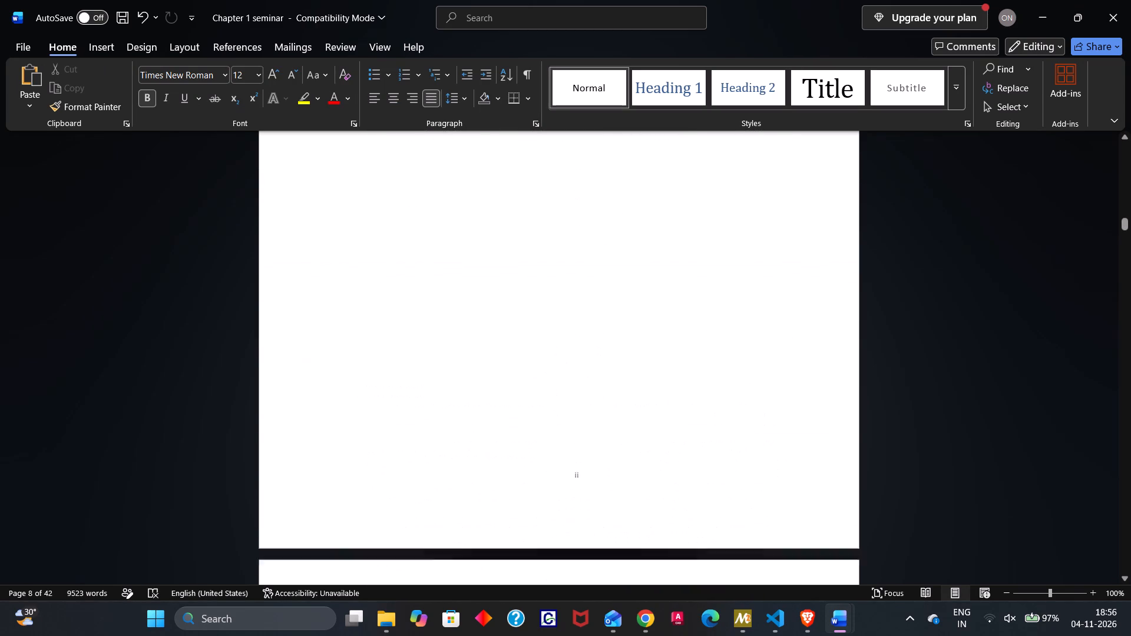
{"action": "scroll", "coordinate": [549, 376], "scroll_direction": "up", "scroll_amount": 1}
{"action": "scroll", "coordinate": [549, 376], "scroll_direction": "right", "scroll_amount": 3}
{"action": "scroll", "coordinate": [549, 376], "scroll_direction": "up", "scroll_amount": 3}
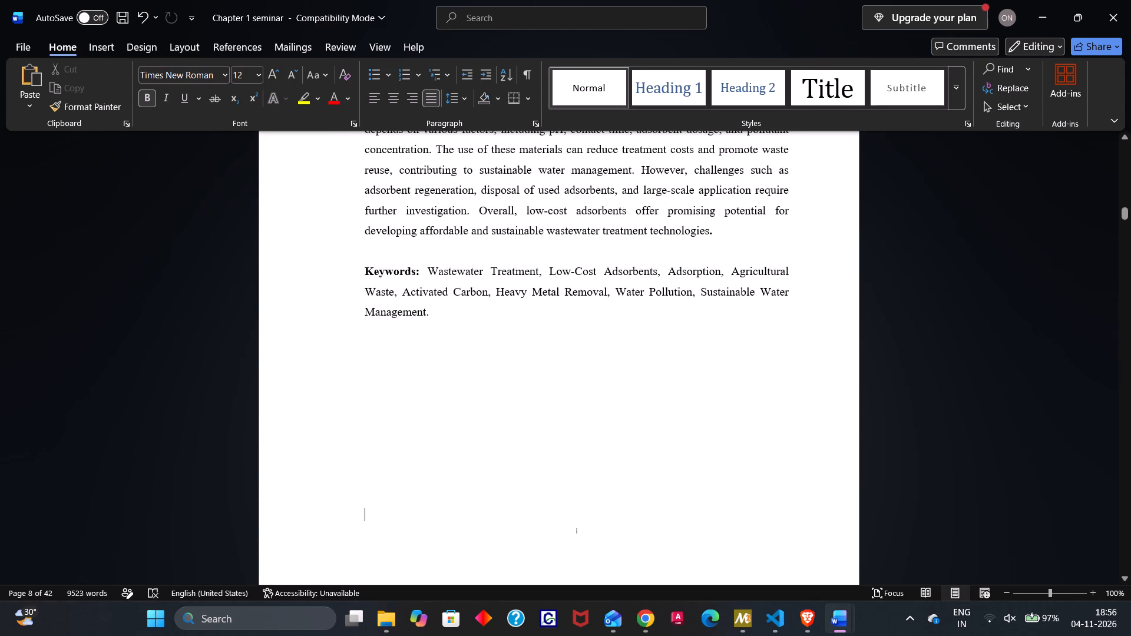
Update the page numbers in the contents table to i for Abstract and ii for List of Tables.
{"action": "scroll", "coordinate": [549, 376], "scroll_direction": "up", "scroll_amount": 5}
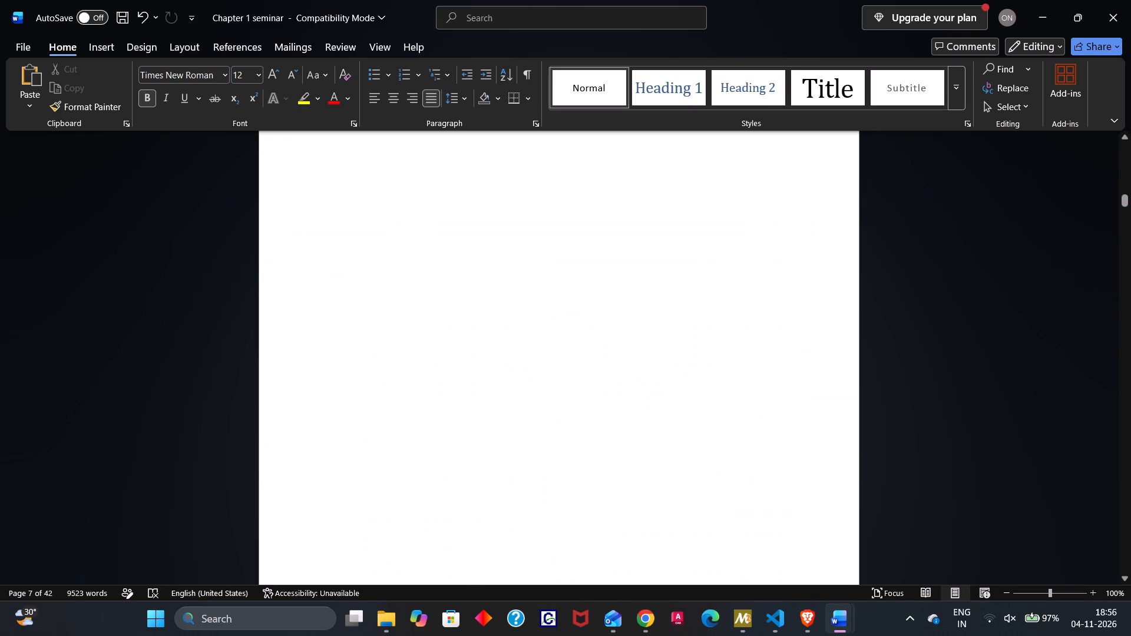
{"action": "scroll", "coordinate": [549, 376], "scroll_direction": "up", "scroll_amount": 4}
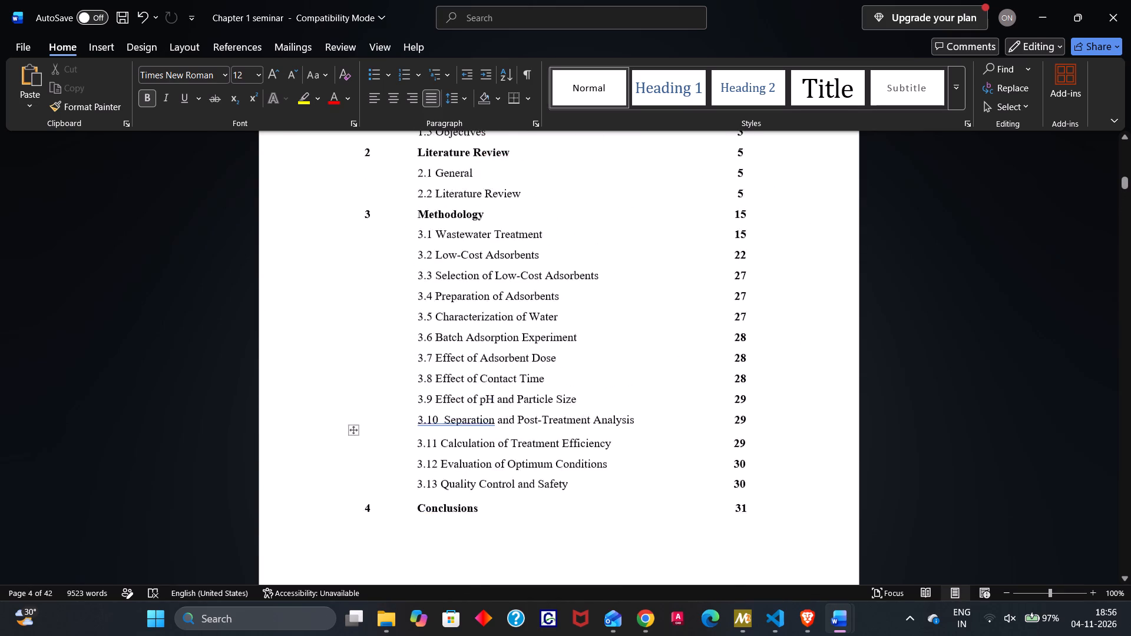
{"action": "scroll", "coordinate": [549, 376], "scroll_direction": "up", "scroll_amount": 2}
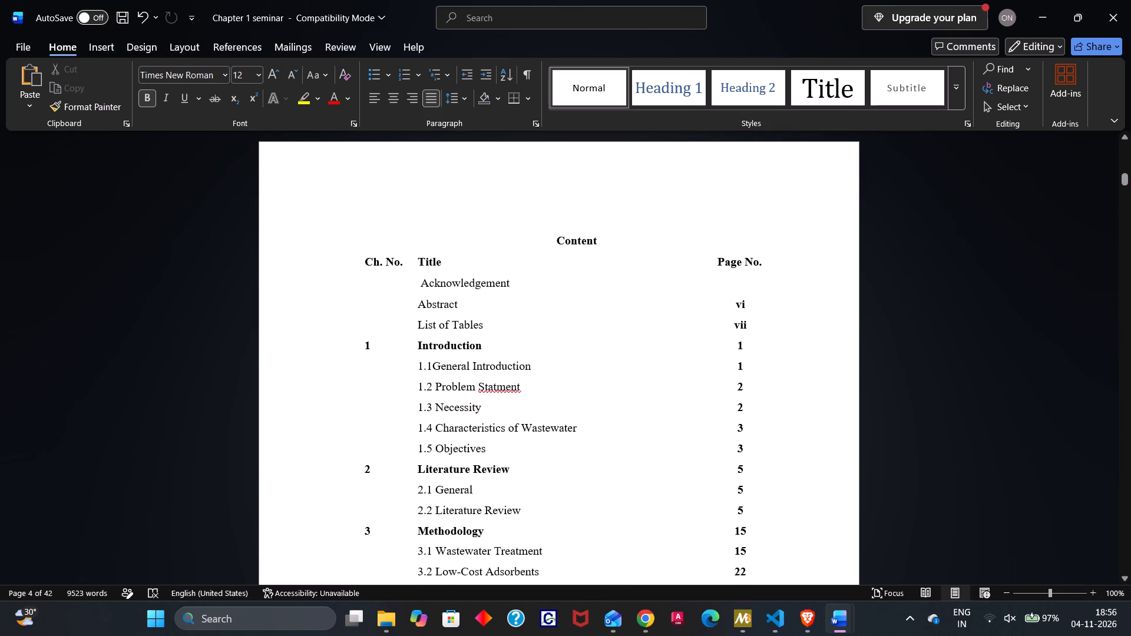
{"action": "left_click", "coordinate": [742, 304]}
{"action": "key", "text": "BackSpace"}
{"action": "key", "text": "Down"}
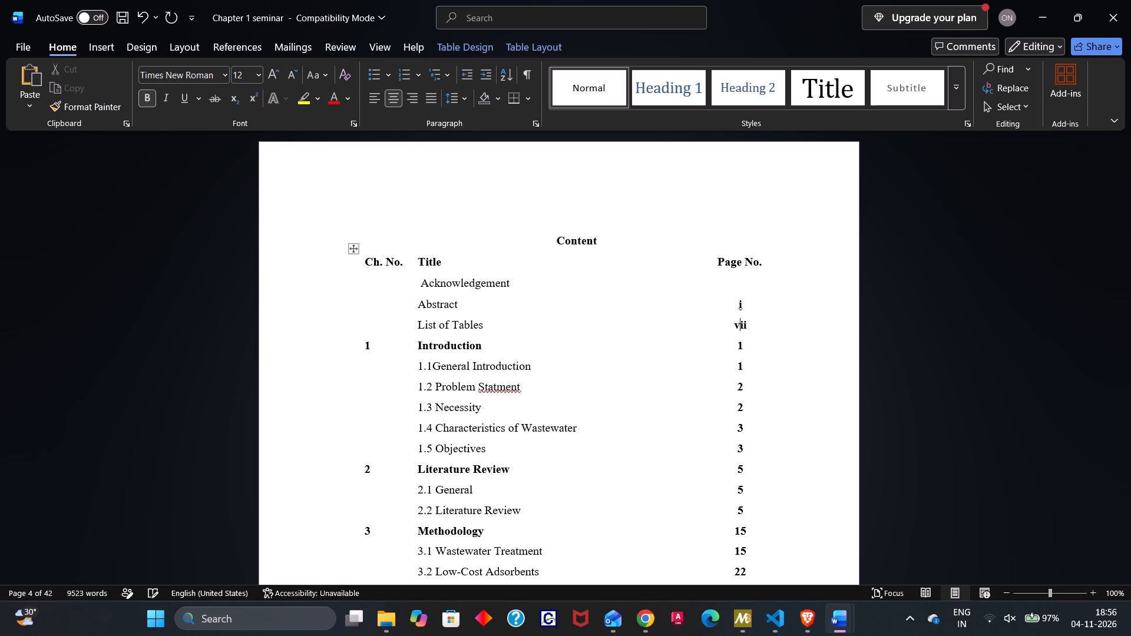
{"action": "key", "text": "BackSpace"}
Remove the blank page between the contents table and the abstract by deleting the break before the Abstract heading.
{"action": "scroll", "coordinate": [742, 304], "scroll_direction": "down", "scroll_amount": 6}
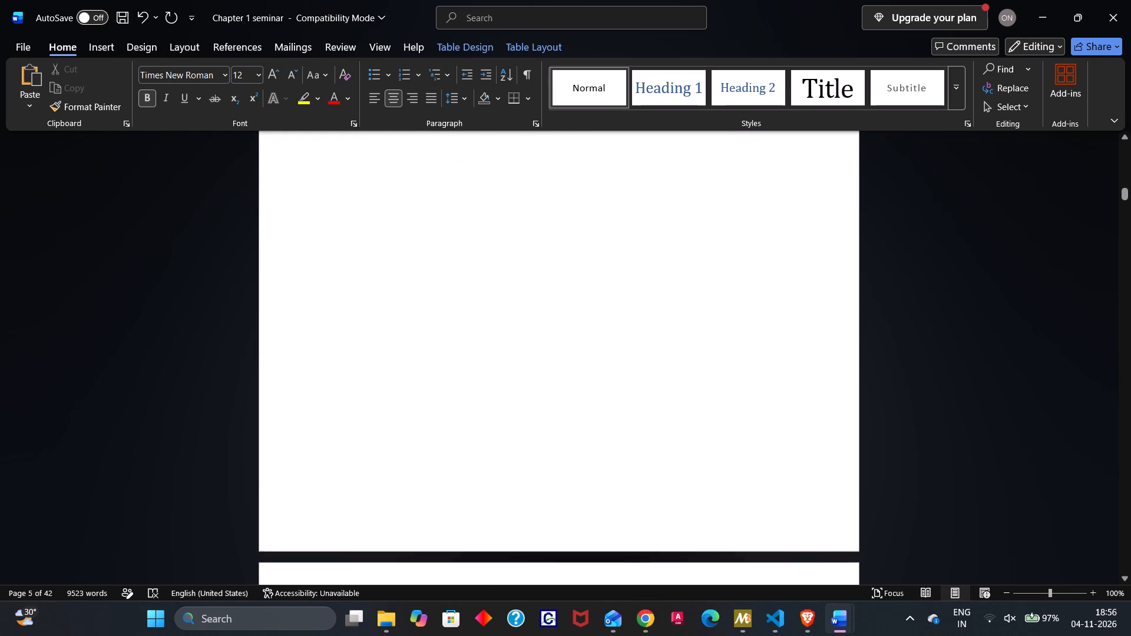
{"action": "scroll", "coordinate": [742, 304], "scroll_direction": "down", "scroll_amount": 5}
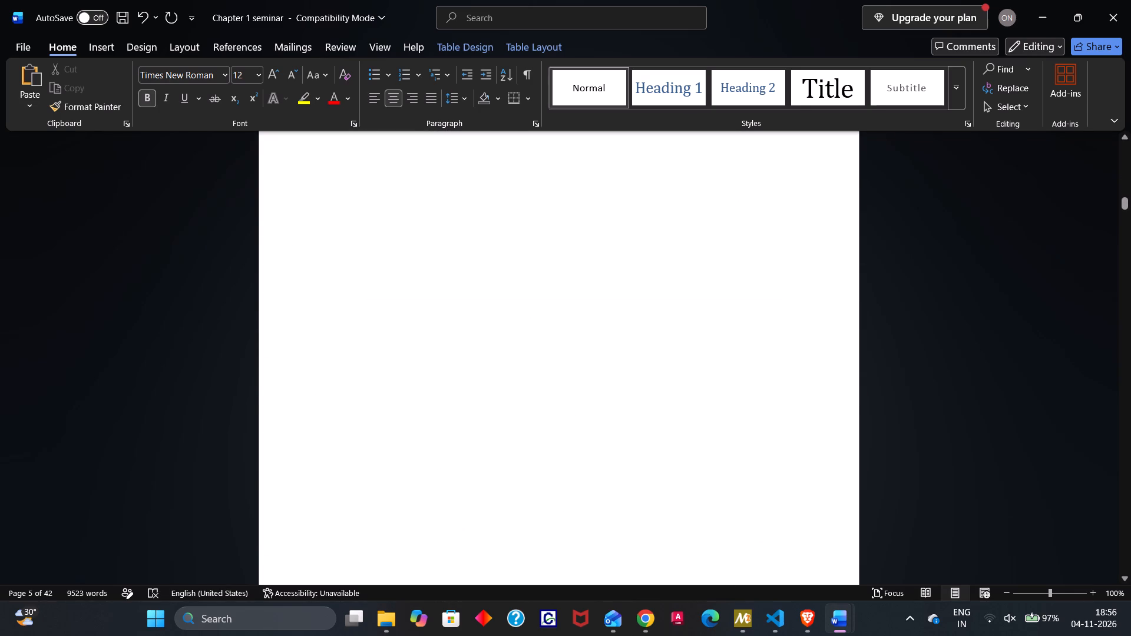
{"action": "scroll", "coordinate": [672, 369], "scroll_direction": "up", "scroll_amount": 1}
{"action": "double_click", "coordinate": [649, 347]}
{"action": "key", "text": "Delete"}
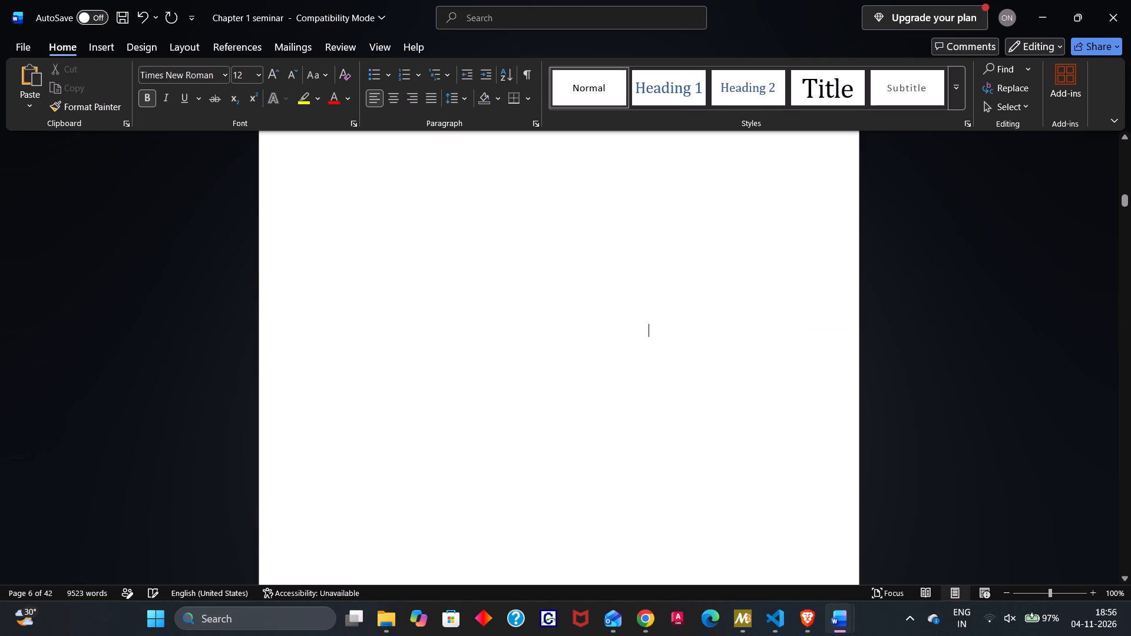
{"action": "key", "text": "Delete"}
{"action": "key", "text": "Delete"}
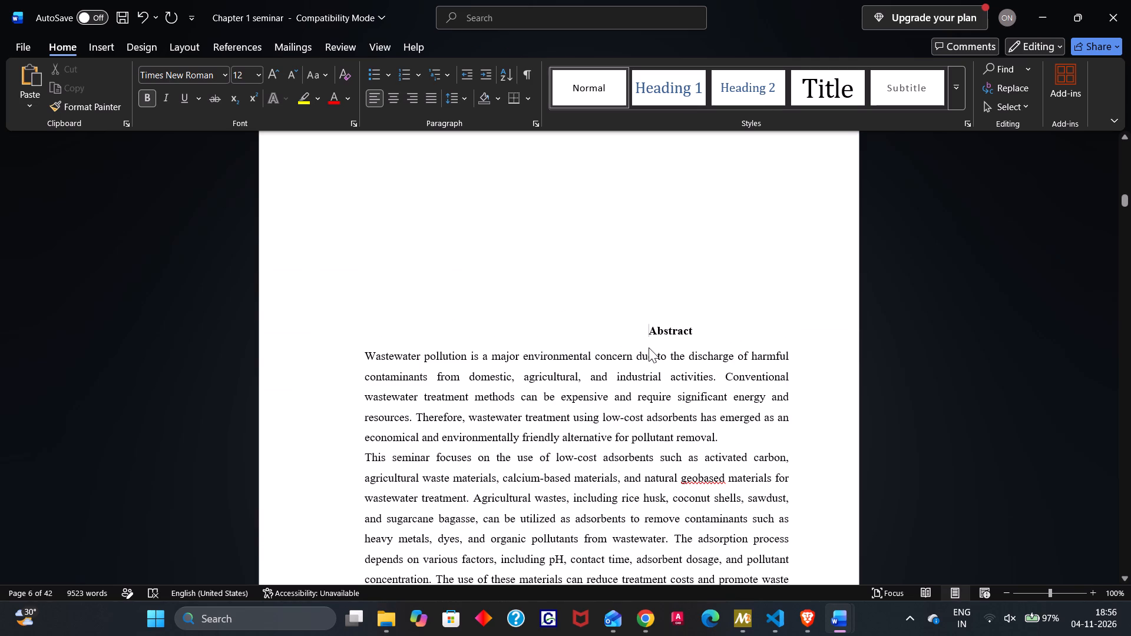
Center the Abstract heading.
{"action": "scroll", "coordinate": [649, 347], "scroll_direction": "up", "scroll_amount": 5}
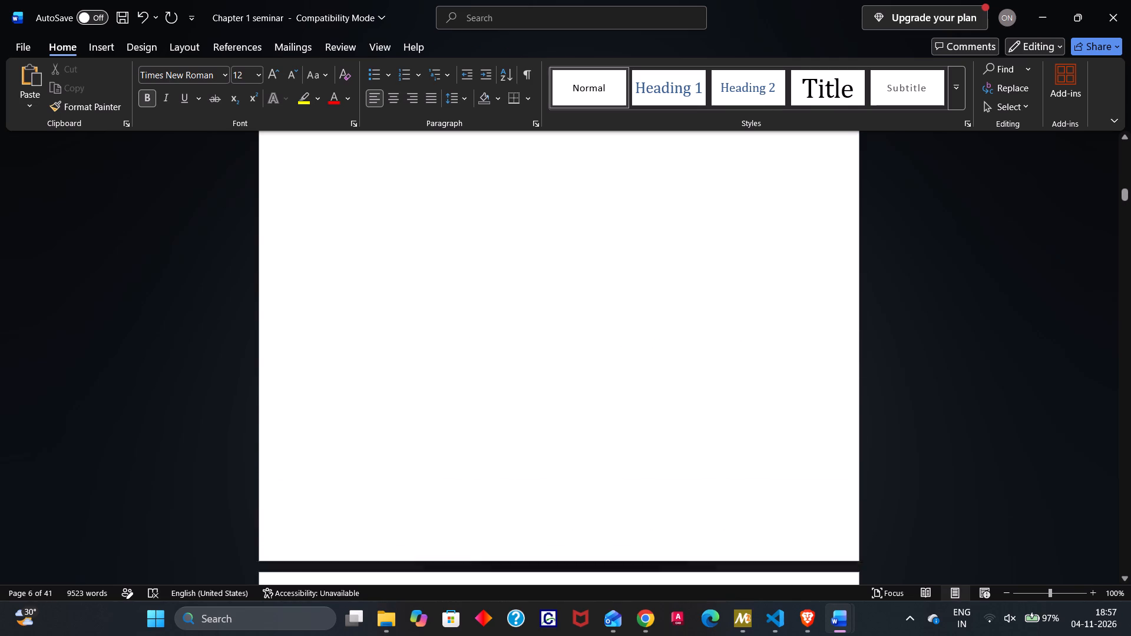
{"action": "scroll", "coordinate": [649, 347], "scroll_direction": "down", "scroll_amount": 3}
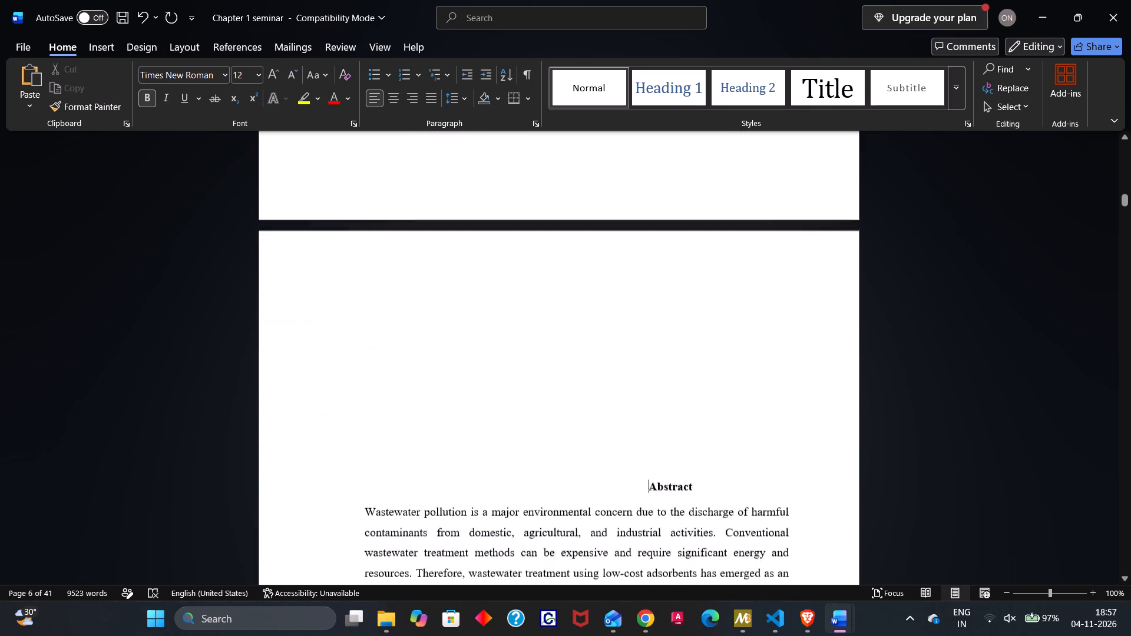
{"action": "scroll", "coordinate": [649, 347], "scroll_direction": "down", "scroll_amount": 1}
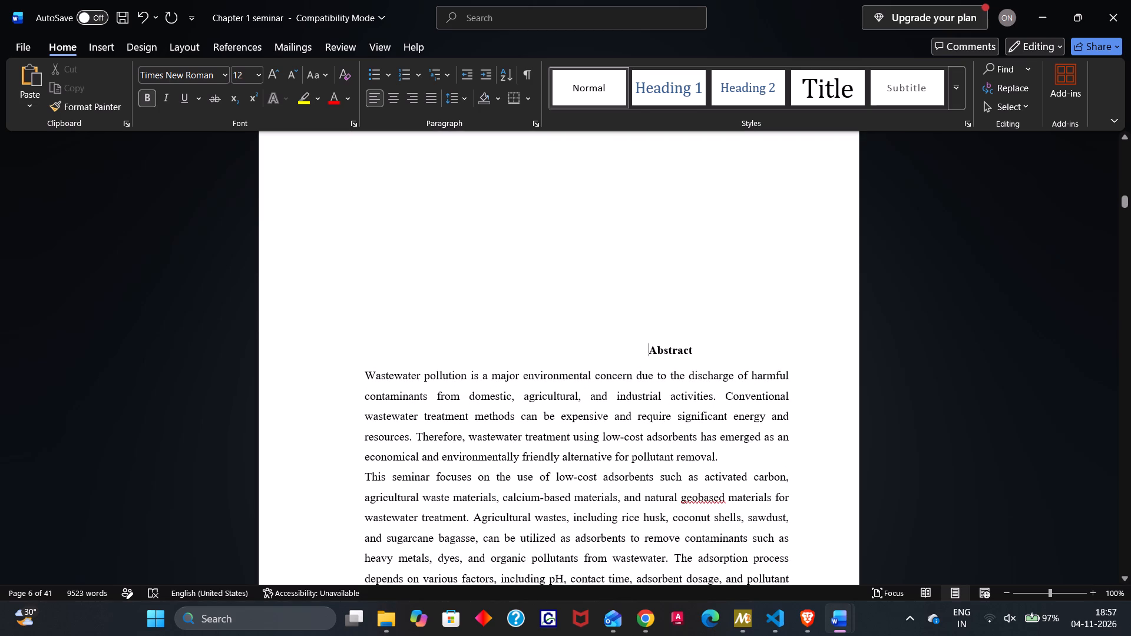
{"action": "left_click_drag", "start_coordinate": [647, 349], "coordinate": [703, 356]}
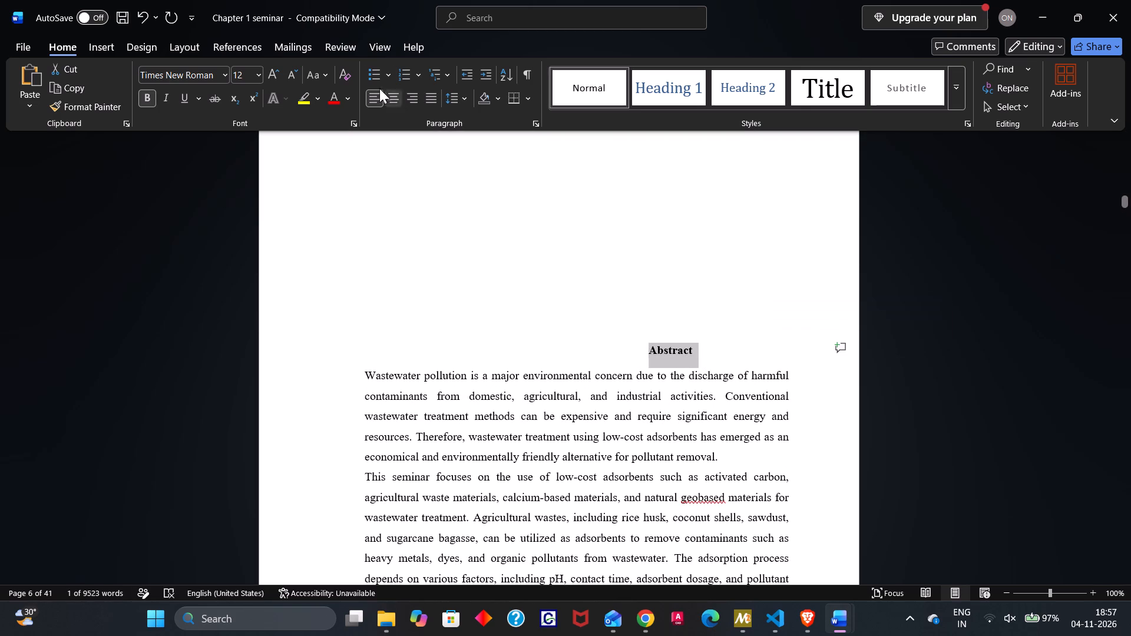
{"action": "left_click", "coordinate": [396, 93]}
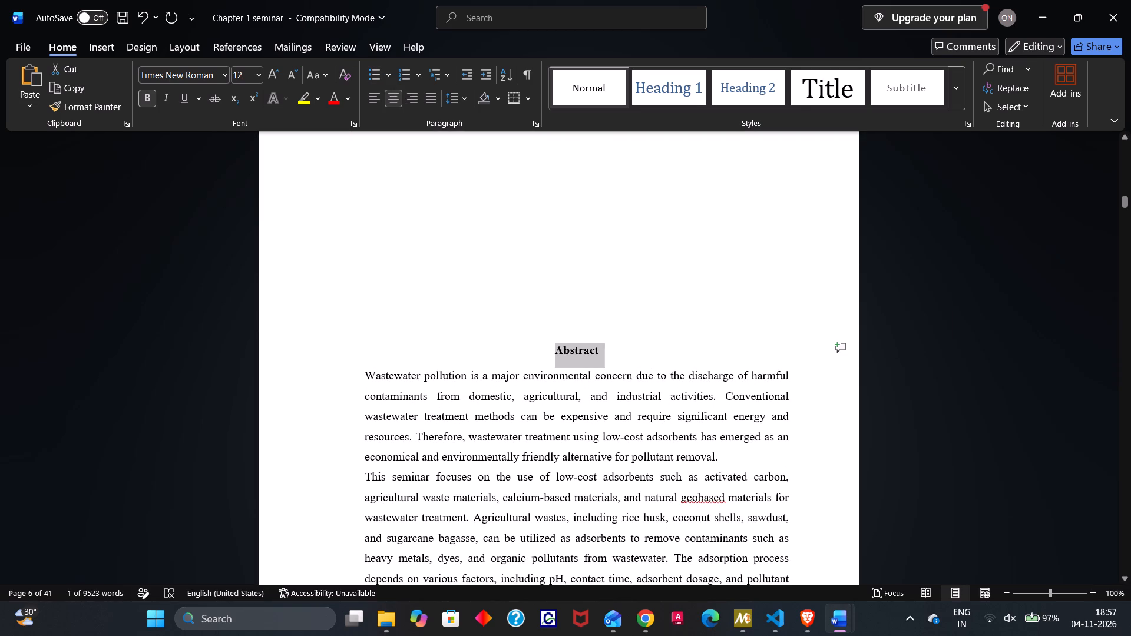
Delete the empty lines above the Abstract heading so that it sits at the top of its page.
{"action": "scroll", "coordinate": [494, 244], "scroll_direction": "up", "scroll_amount": 1}
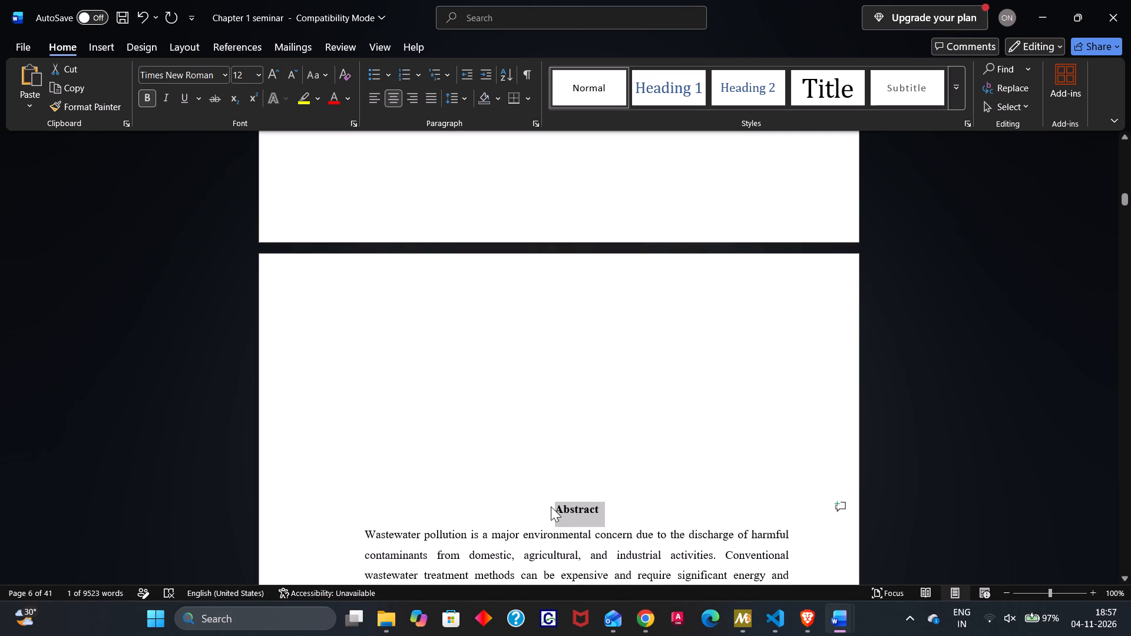
{"action": "left_click", "coordinate": [551, 506]}
{"action": "left_click", "coordinate": [562, 499]}
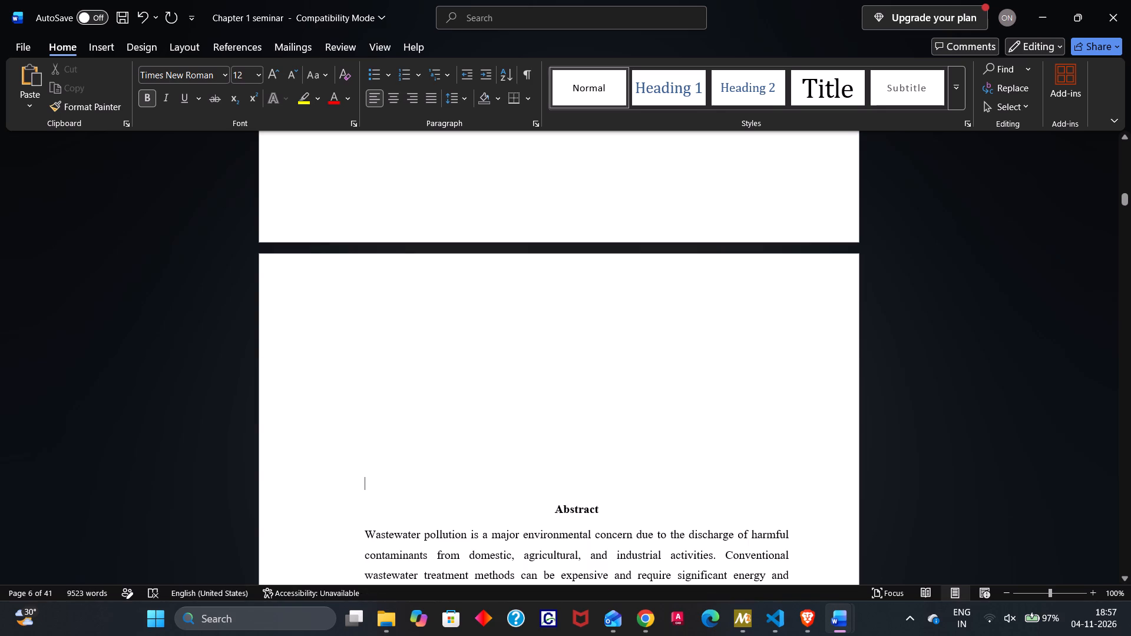
{"action": "key", "text": "BackSpace"}
{"action": "key", "text": "BackSpace"}
{"action": "key", "text": "BackSpace"}
{"action": "key", "text": "BackSpace"}
{"action": "key", "text": "BackSpace"}
{"action": "key", "text": "BackSpace"}
{"action": "key", "text": "BackSpace"}
{"action": "key", "text": "BackSpace"}
{"action": "key", "text": "BackSpace"}
{"action": "key", "text": "BackSpace"}
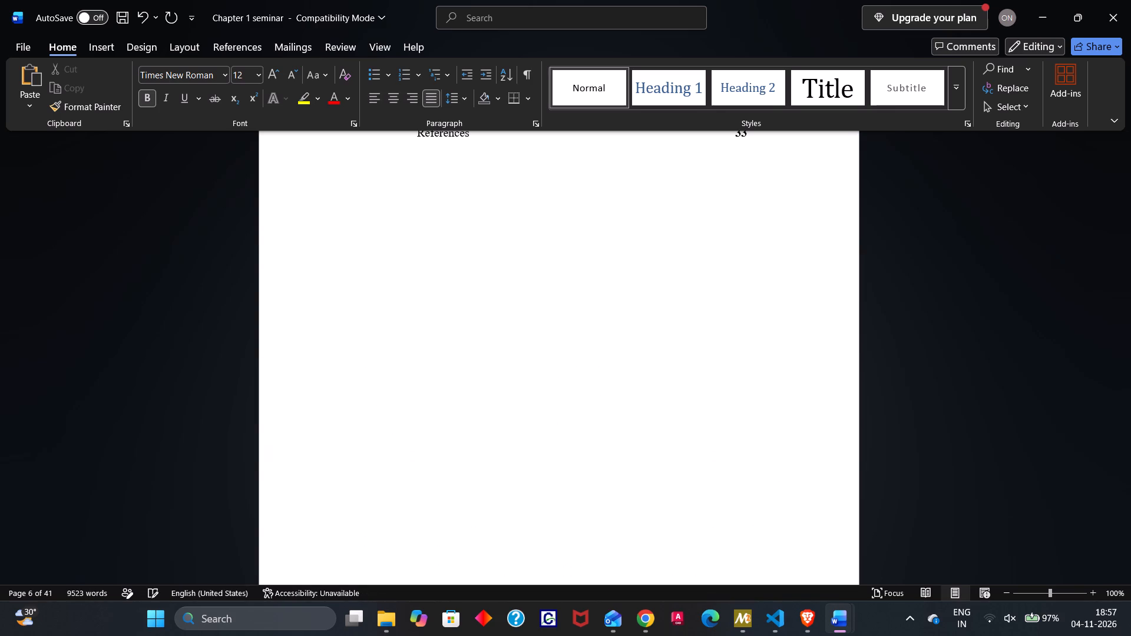
Adjust the spacing before table 4.3's page number in the List of Tables to align it with the number above.
{"action": "scroll", "coordinate": [562, 499], "scroll_direction": "down", "scroll_amount": 4}
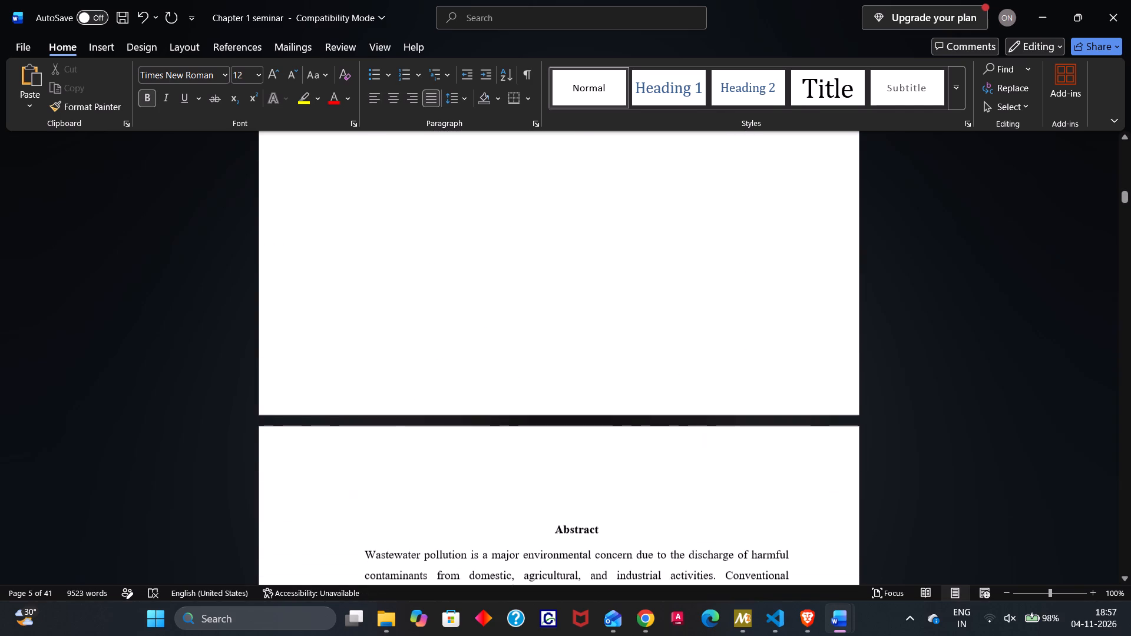
{"action": "scroll", "coordinate": [562, 499], "scroll_direction": "down", "scroll_amount": 1}
{"action": "scroll", "coordinate": [562, 499], "scroll_direction": "up", "scroll_amount": 2}
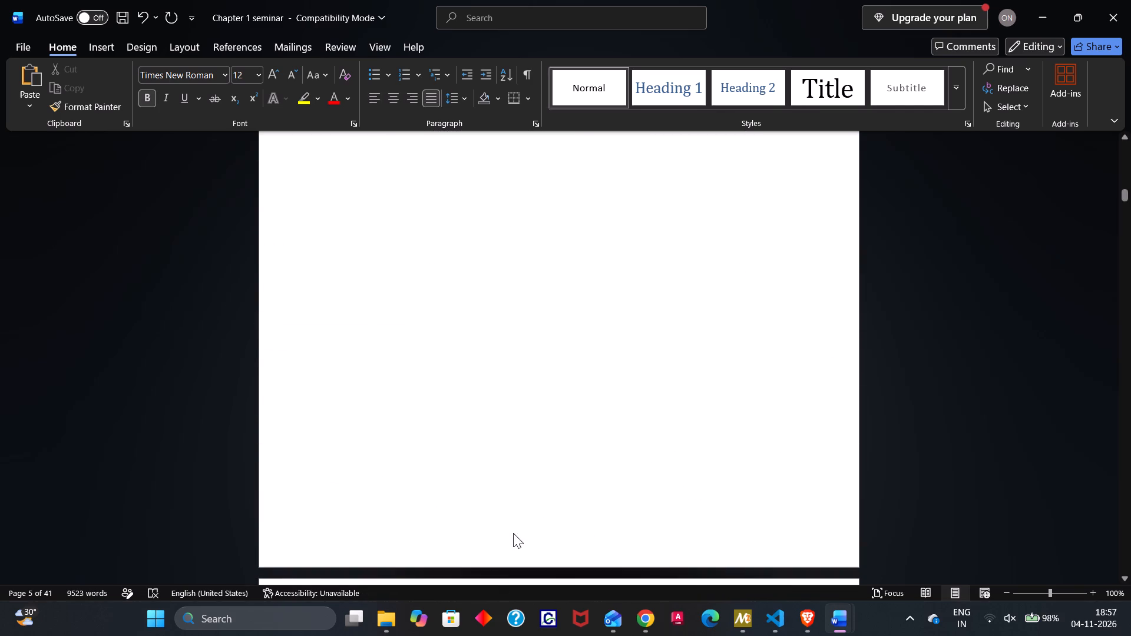
{"action": "scroll", "coordinate": [513, 533], "scroll_direction": "down", "scroll_amount": 2}
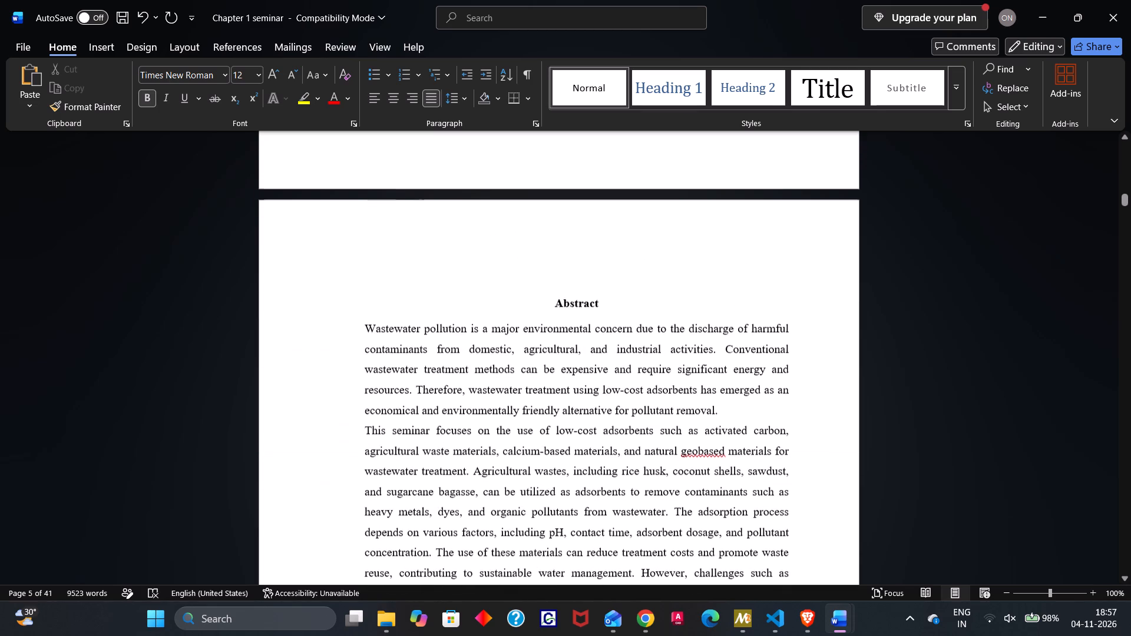
{"action": "scroll", "coordinate": [513, 533], "scroll_direction": "down", "scroll_amount": 3}
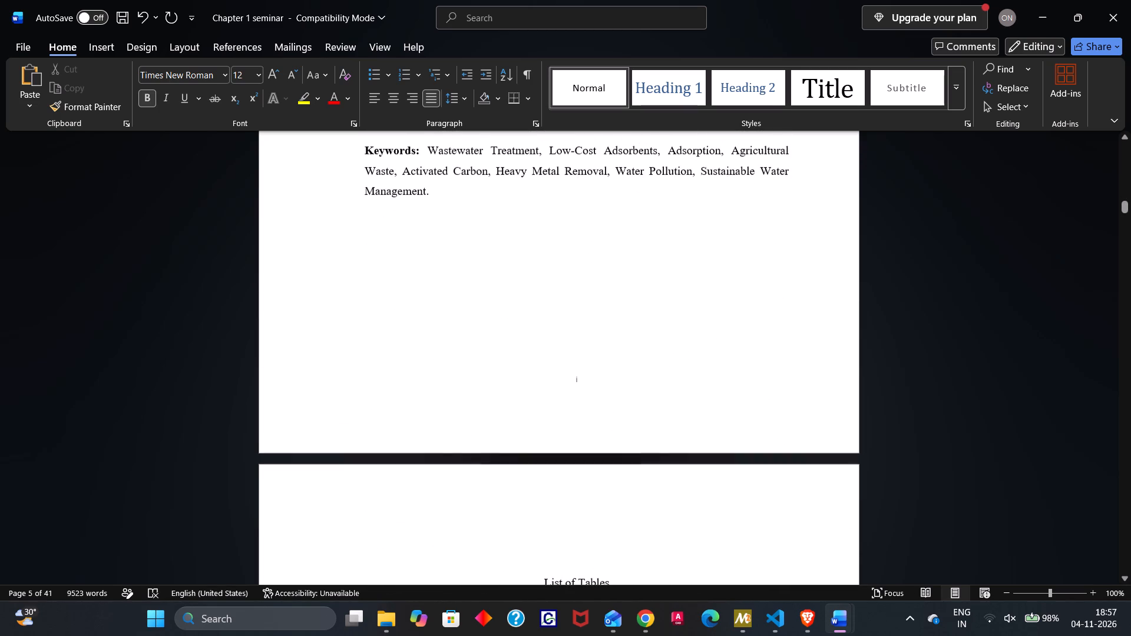
{"action": "scroll", "coordinate": [513, 533], "scroll_direction": "down", "scroll_amount": 2}
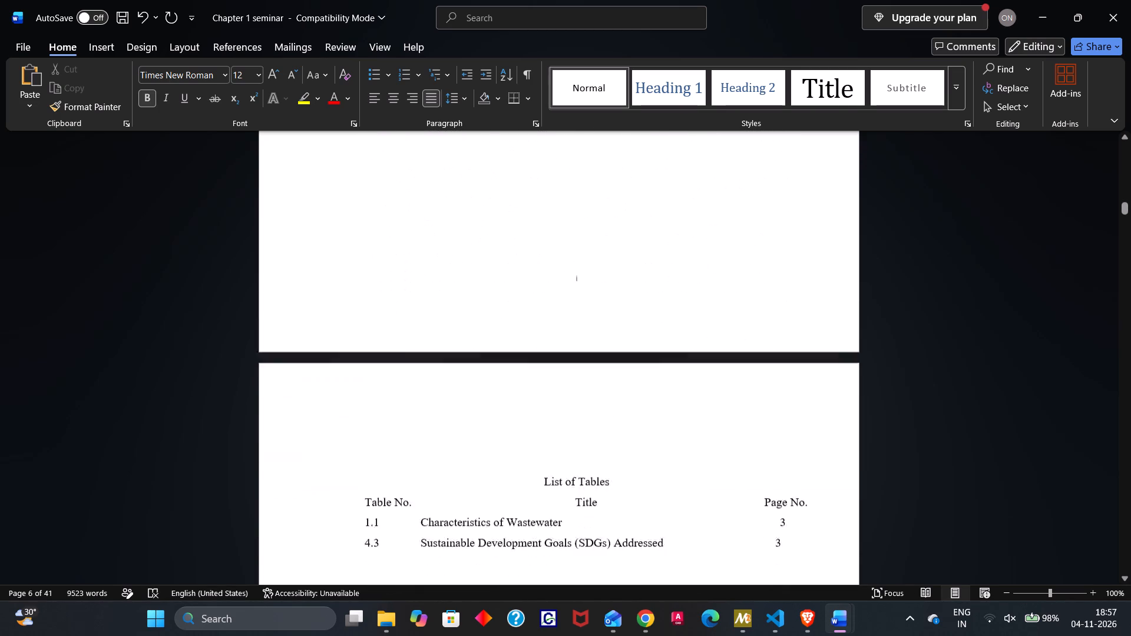
{"action": "scroll", "coordinate": [513, 533], "scroll_direction": "down", "scroll_amount": 3}
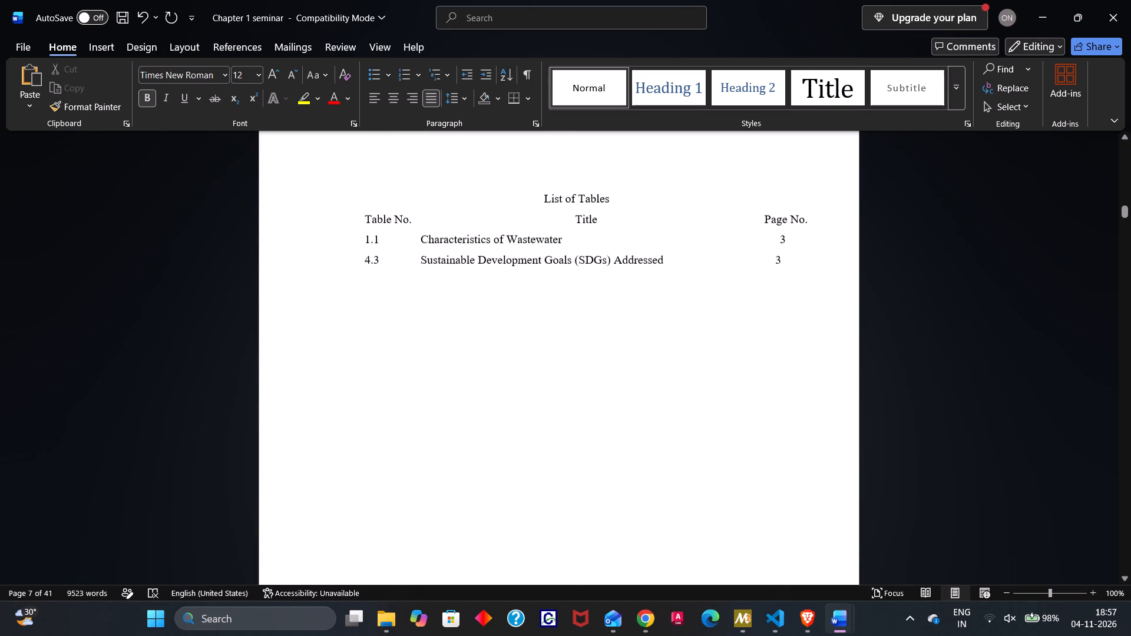
{"action": "scroll", "coordinate": [513, 533], "scroll_direction": "down", "scroll_amount": 1}
{"action": "left_click", "coordinate": [770, 256]}
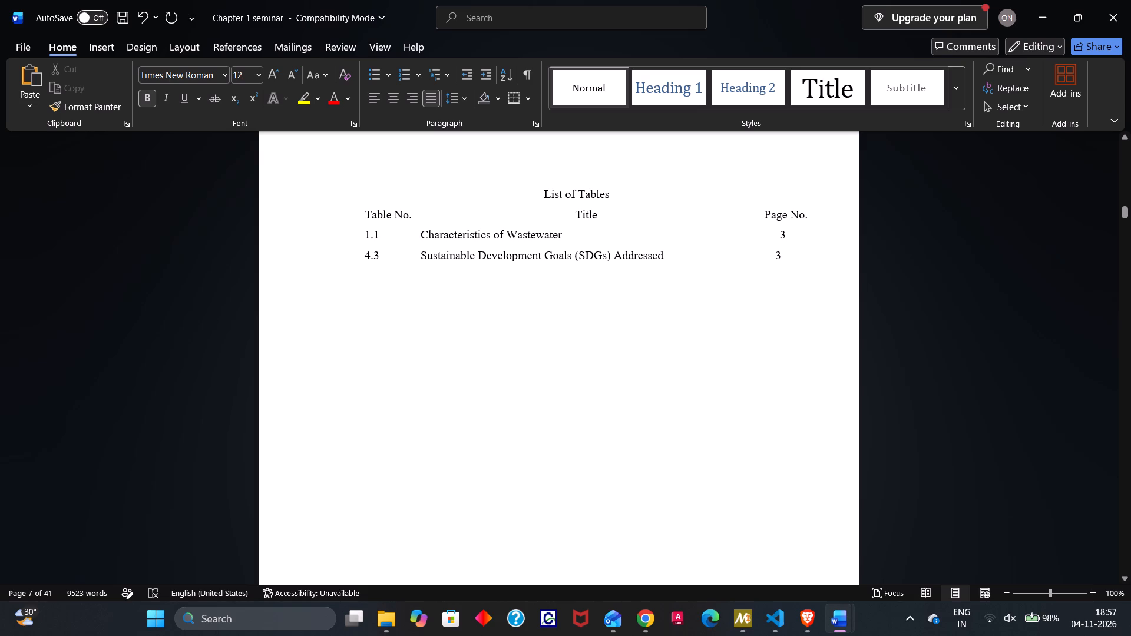
{"action": "key", "text": "space"}
{"action": "key", "text": "space"}
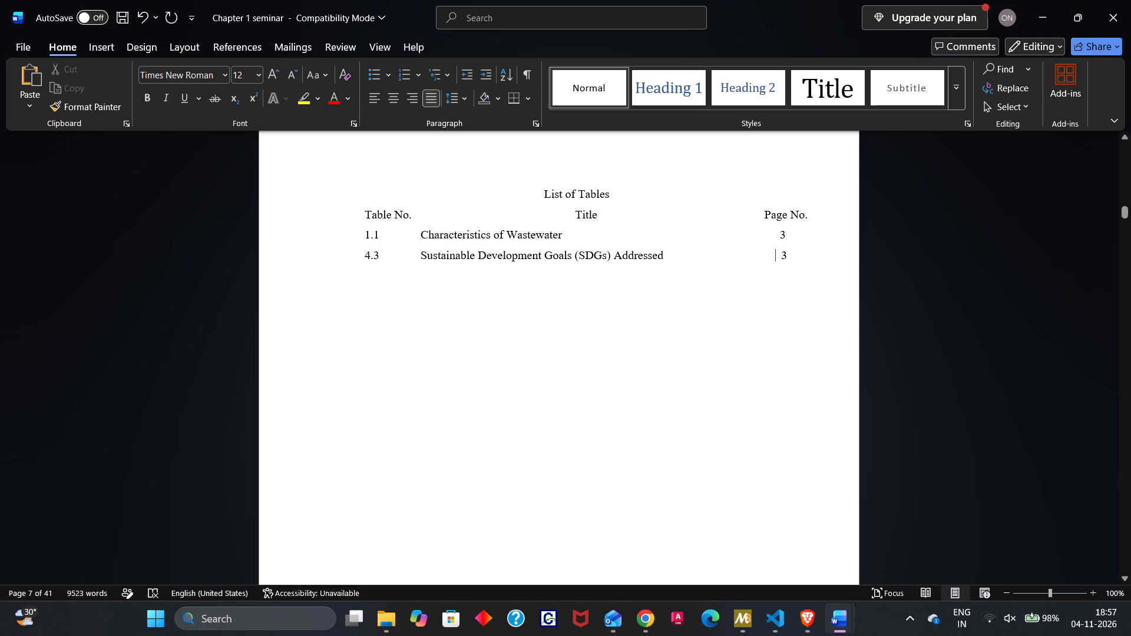
{"action": "key", "text": "Right"}
{"action": "key", "text": "Right"}
{"action": "key", "text": "BackSpace"}
{"action": "key", "text": "space"}
Review the front matter from the acknowledgement through the contents table and abstract, checking layout and Roman page numbers.
{"action": "scroll", "coordinate": [561, 273], "scroll_direction": "up", "scroll_amount": 9}
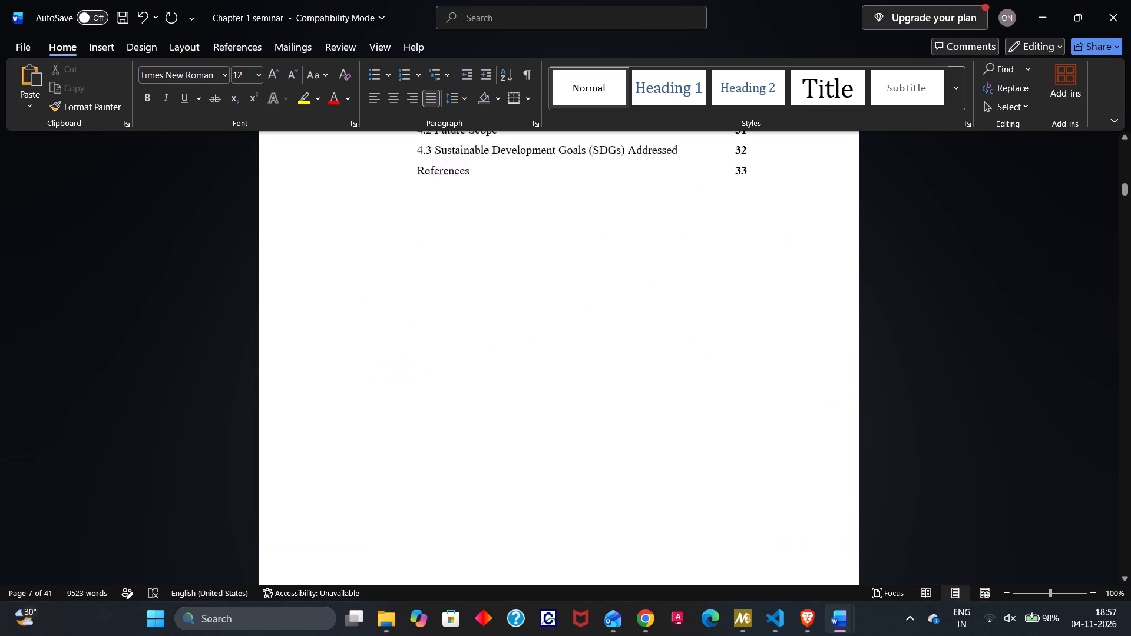
{"action": "scroll", "coordinate": [561, 273], "scroll_direction": "up", "scroll_amount": 2}
{"action": "scroll", "coordinate": [561, 273], "scroll_direction": "down", "scroll_amount": 2}
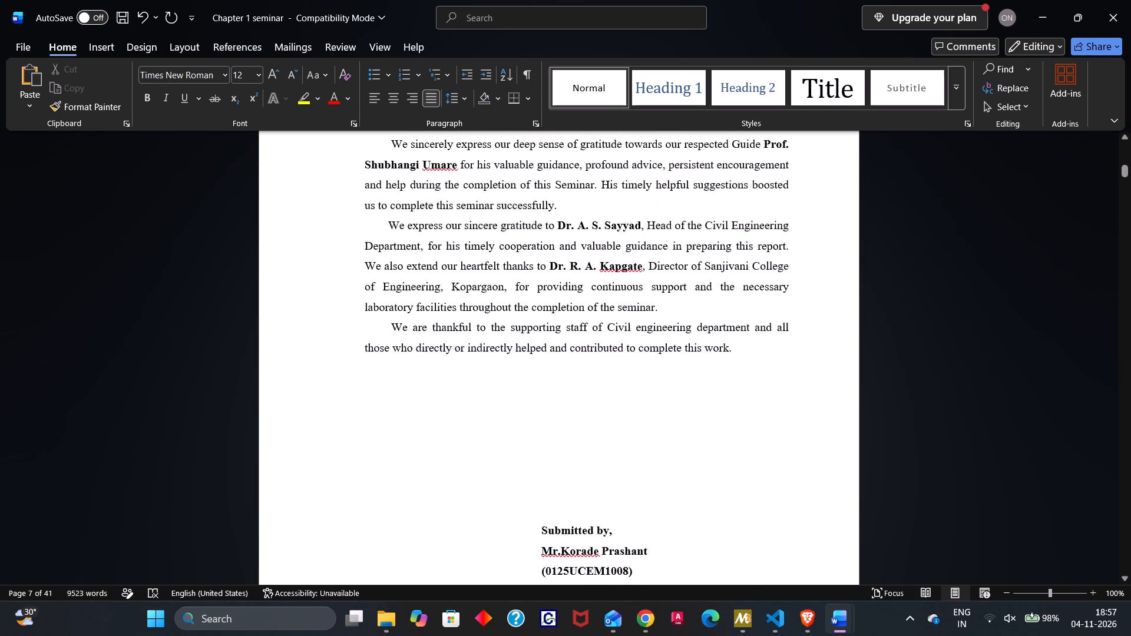
{"action": "scroll", "coordinate": [561, 273], "scroll_direction": "down", "scroll_amount": 1}
{"action": "scroll", "coordinate": [561, 273], "scroll_direction": "up", "scroll_amount": 1}
{"action": "scroll", "coordinate": [561, 273], "scroll_direction": "down", "scroll_amount": 3}
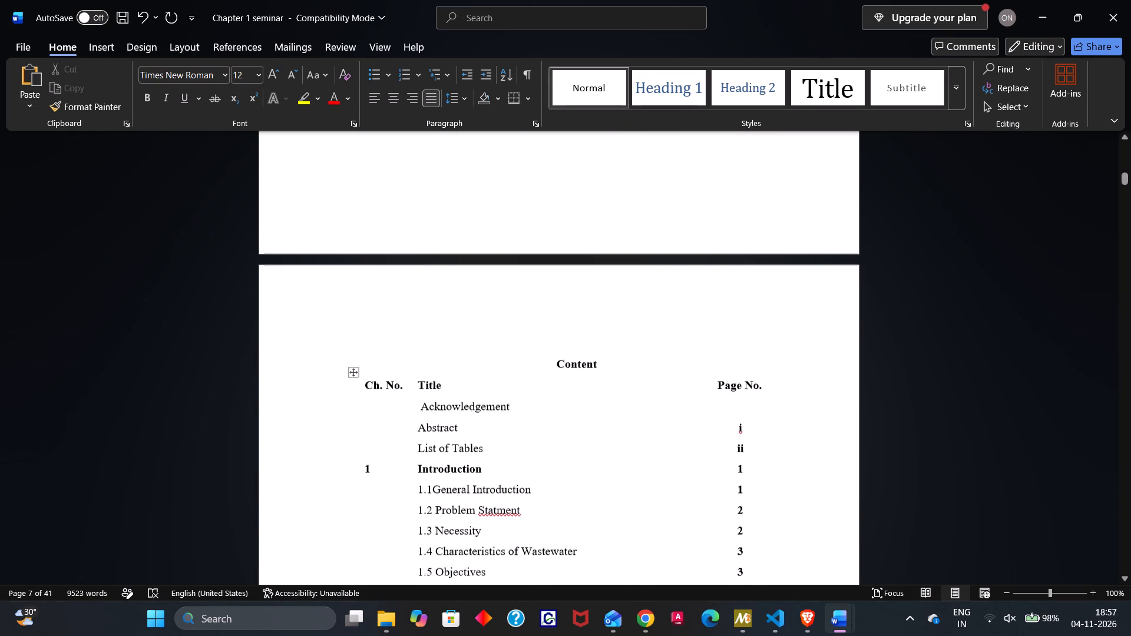
{"action": "scroll", "coordinate": [561, 273], "scroll_direction": "down", "scroll_amount": 4}
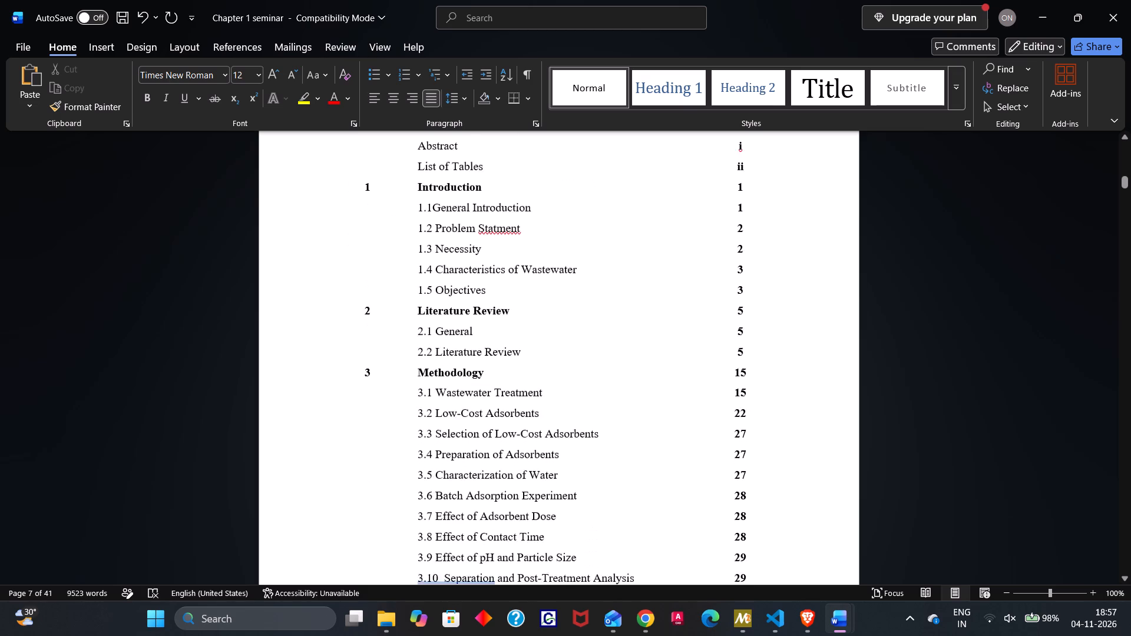
{"action": "scroll", "coordinate": [561, 273], "scroll_direction": "down", "scroll_amount": 8}
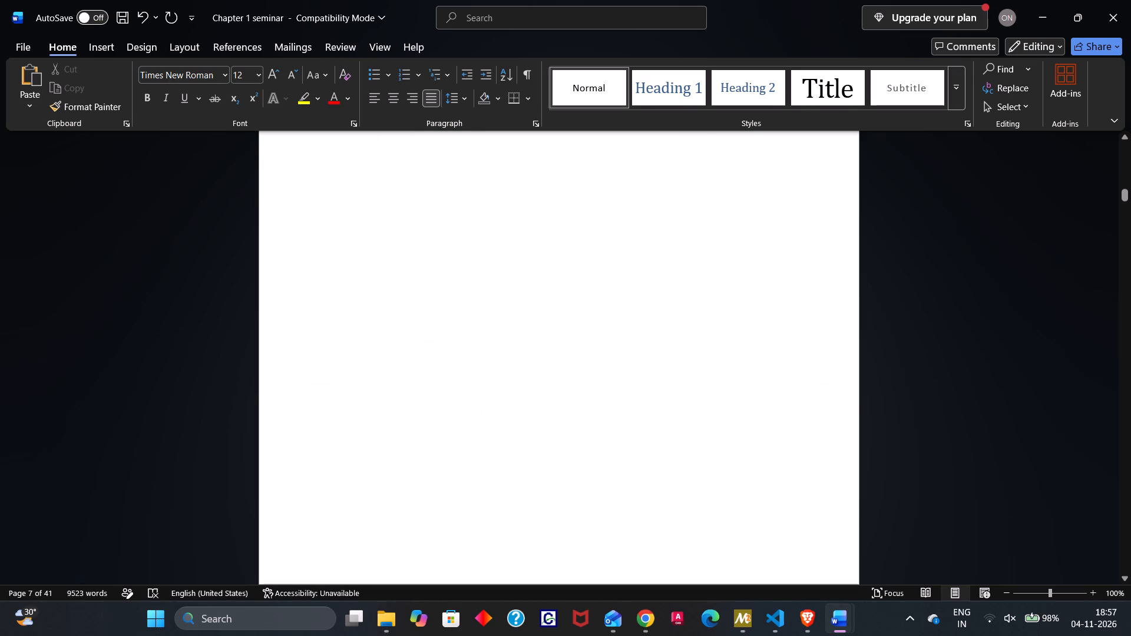
{"action": "scroll", "coordinate": [561, 273], "scroll_direction": "down", "scroll_amount": 5}
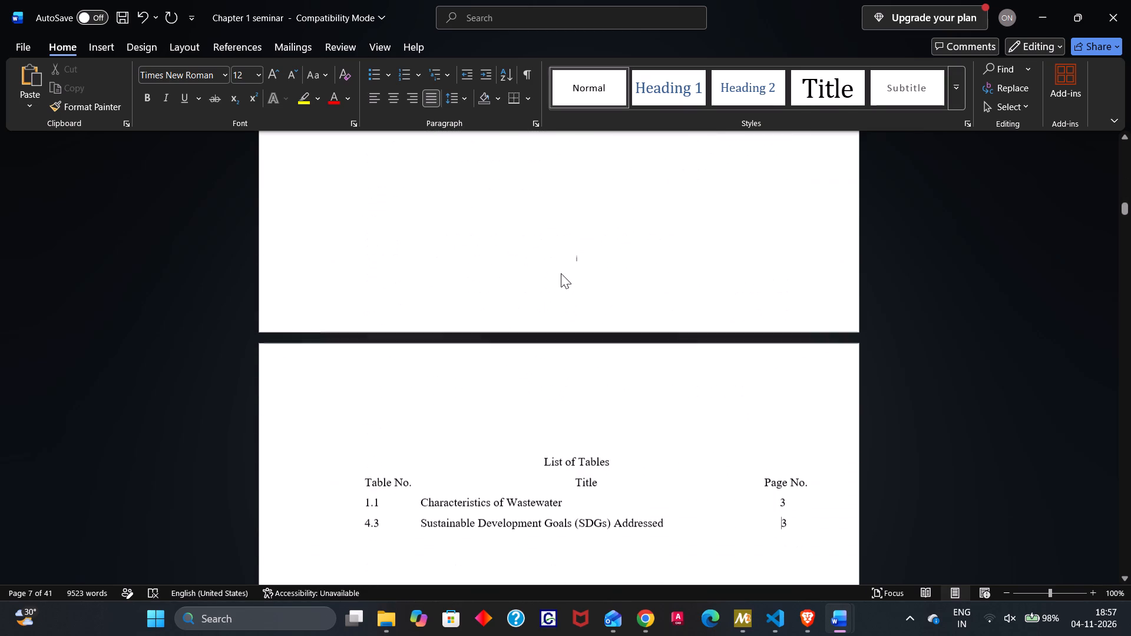
Make the List of Tables heading and its Table No., Title and Page No. header row bold.
{"action": "scroll", "coordinate": [561, 273], "scroll_direction": "down", "scroll_amount": 2}
{"action": "scroll", "coordinate": [561, 273], "scroll_direction": "up", "scroll_amount": 1}
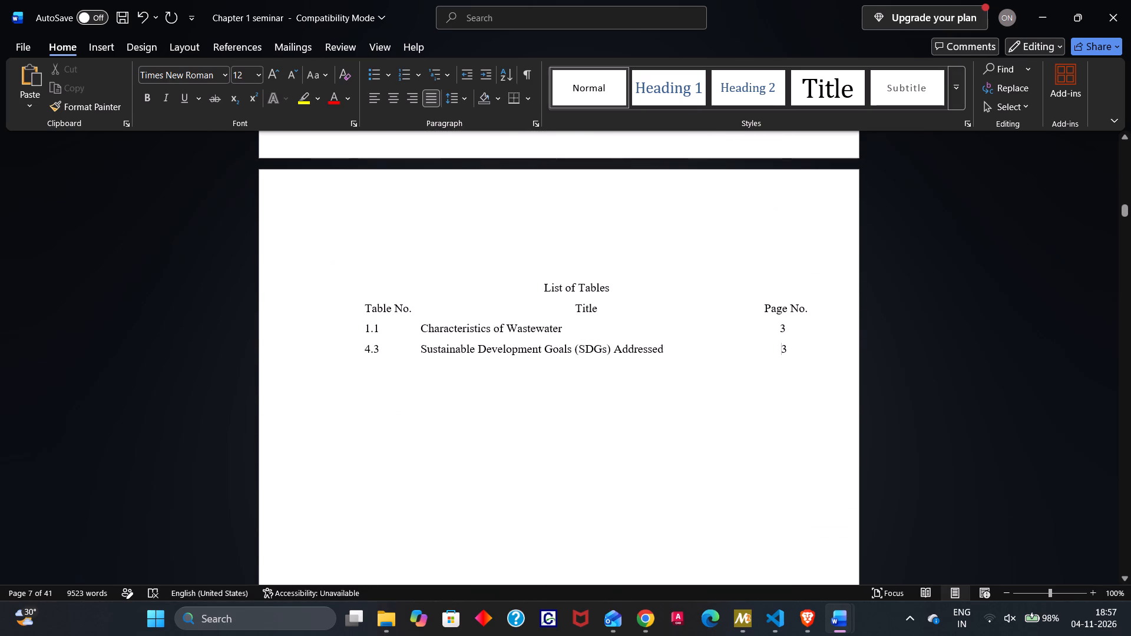
{"action": "left_click_drag", "start_coordinate": [541, 289], "coordinate": [798, 304]}
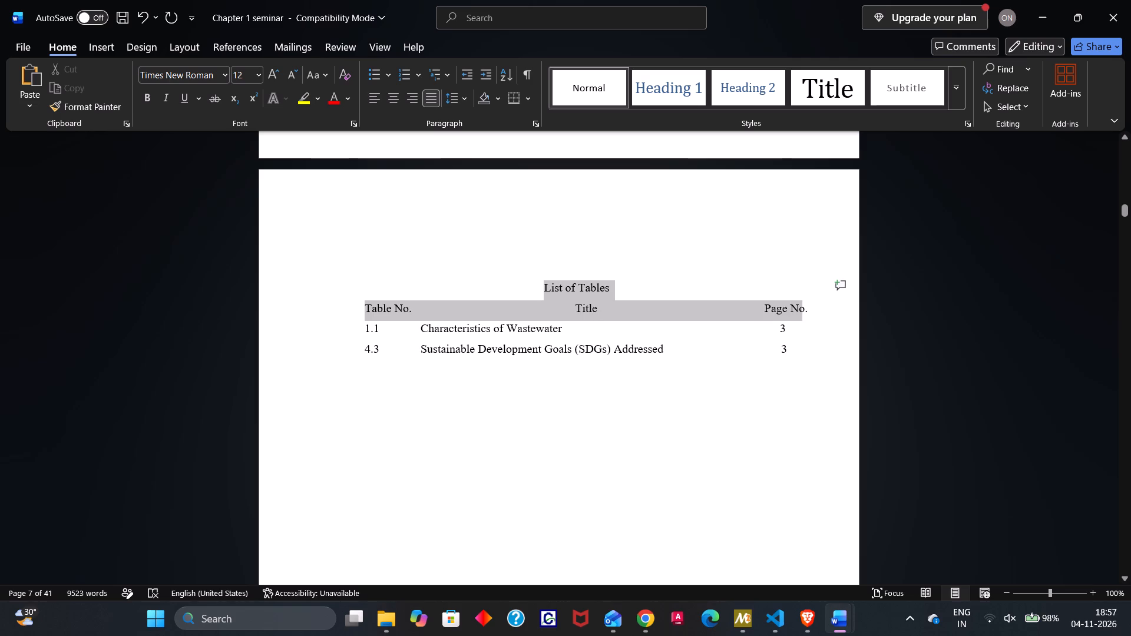
{"action": "left_click_drag", "start_coordinate": [798, 304], "coordinate": [815, 309]}
{"action": "left_click", "coordinate": [822, 284]}
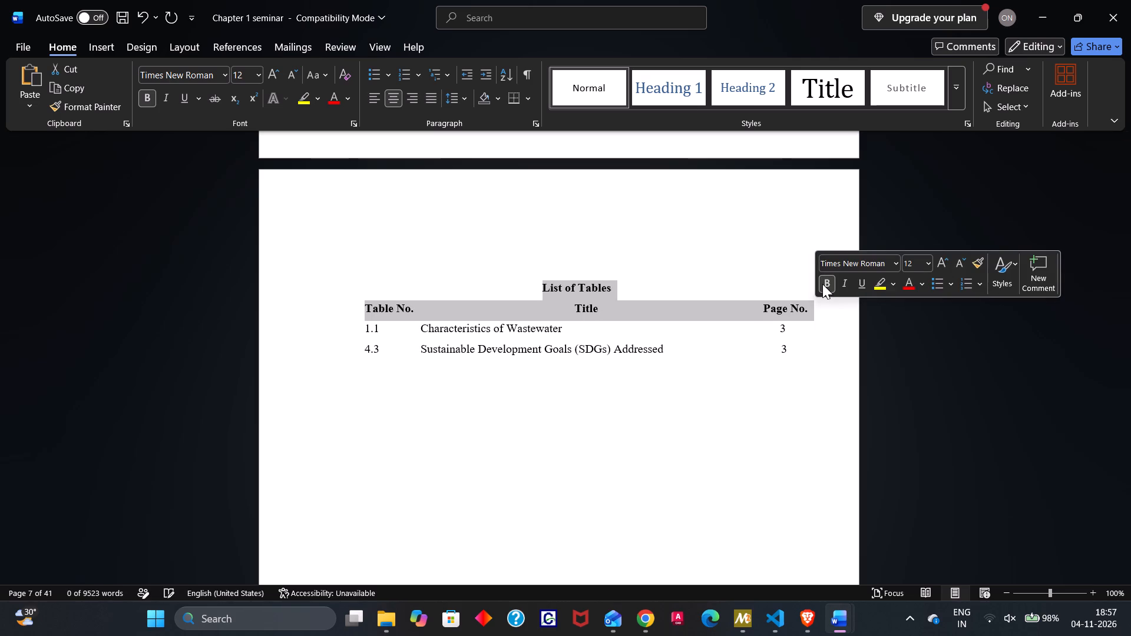
Examine the page numbering and section starts from the List of Tables page through the end of Chapter 1.
{"action": "scroll", "coordinate": [644, 397], "scroll_direction": "down", "scroll_amount": 3}
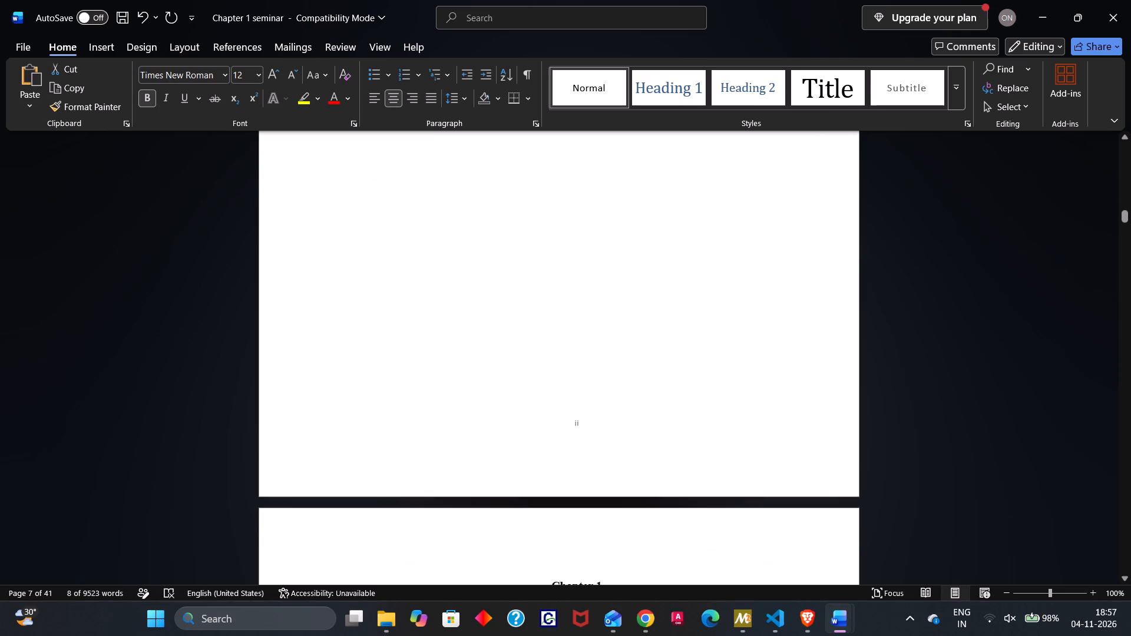
{"action": "scroll", "coordinate": [644, 397], "scroll_direction": "down", "scroll_amount": 3}
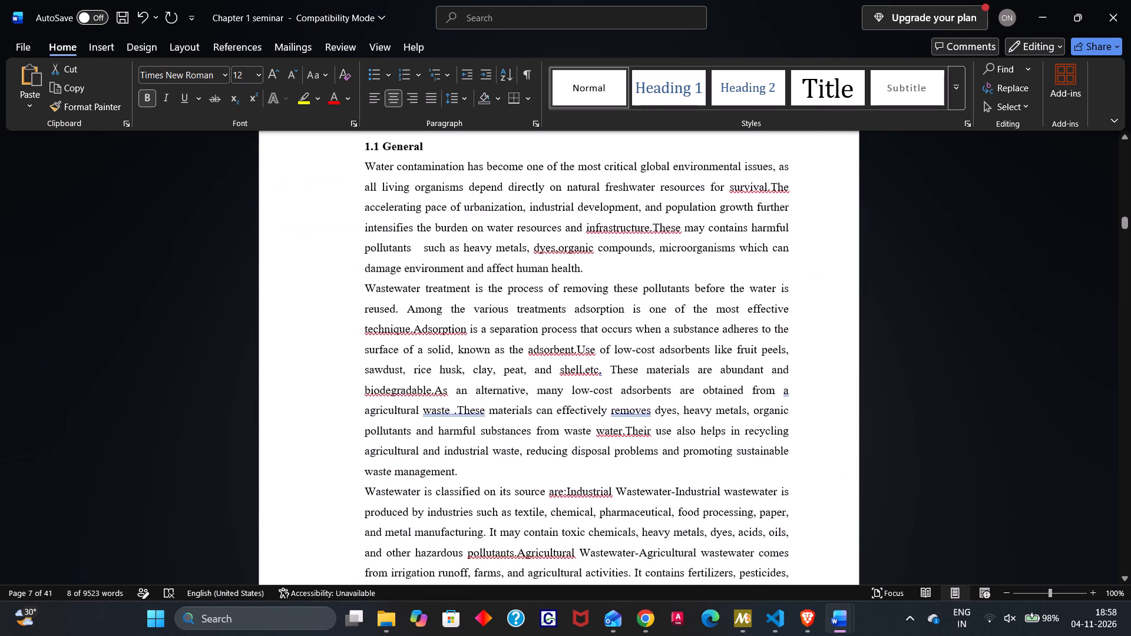
{"action": "scroll", "coordinate": [644, 397], "scroll_direction": "down", "scroll_amount": 5}
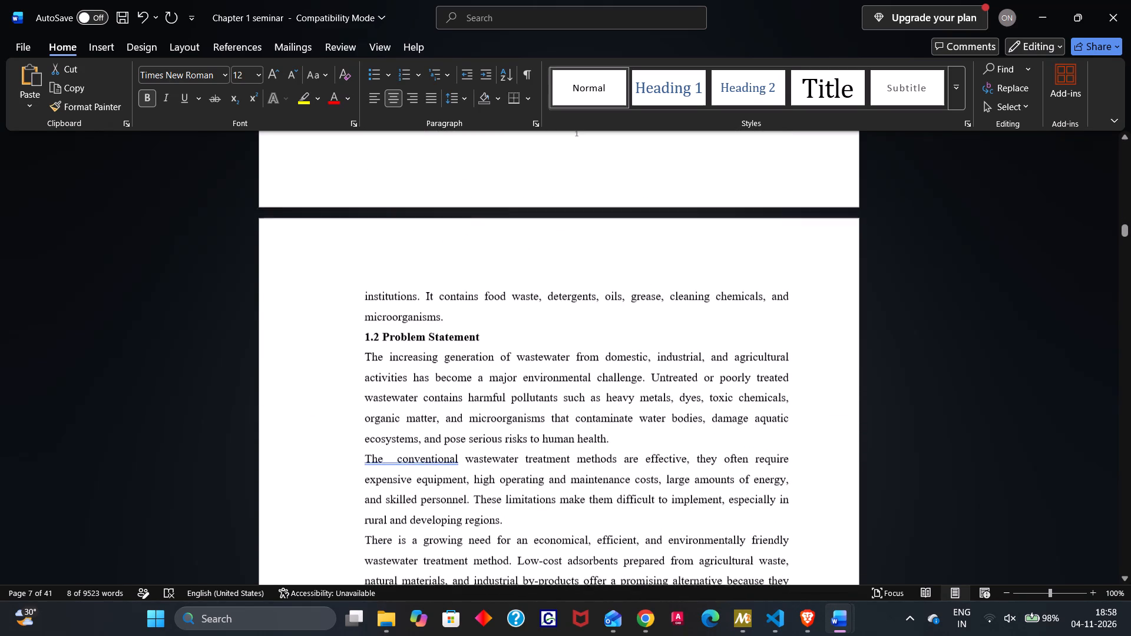
{"action": "left_click", "coordinate": [620, 271]}
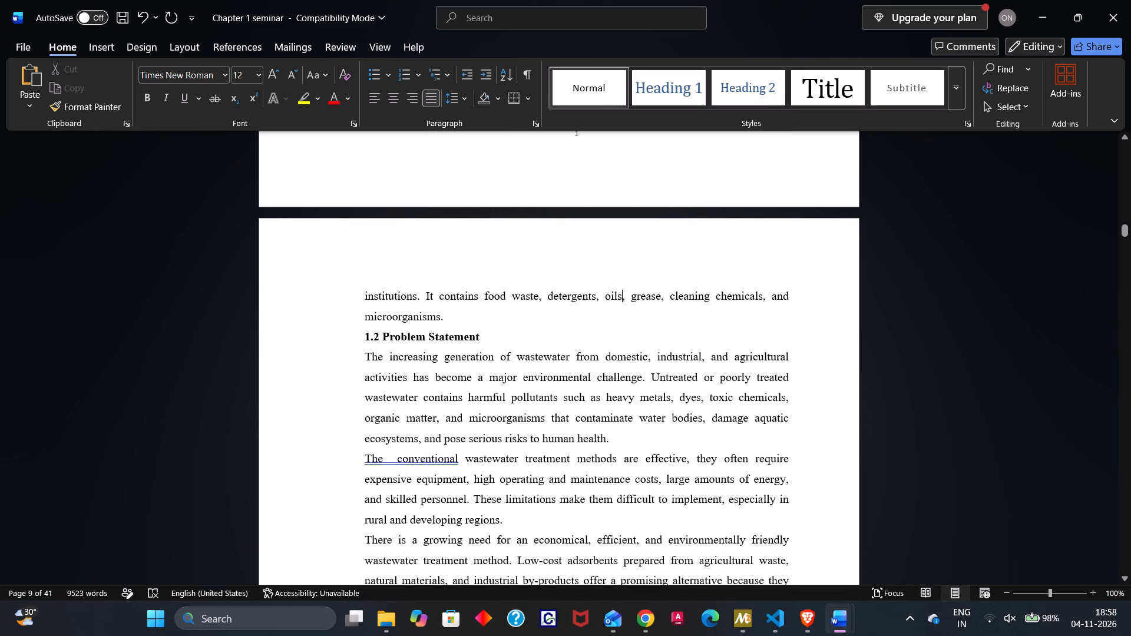
{"action": "scroll", "coordinate": [609, 302], "scroll_direction": "up", "scroll_amount": 6}
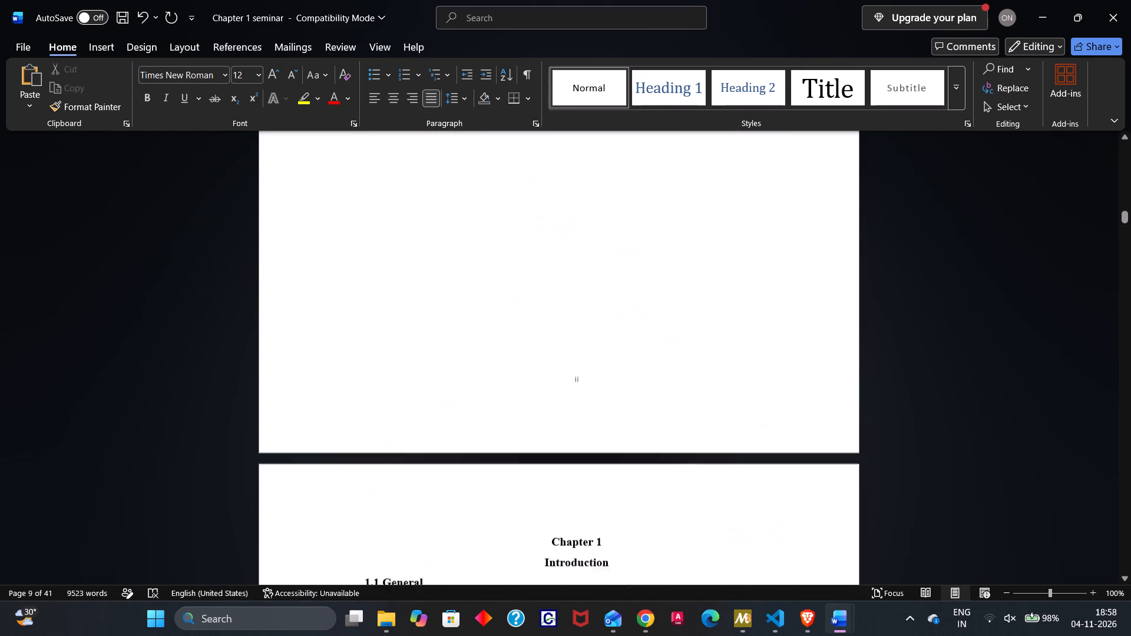
{"action": "scroll", "coordinate": [609, 302], "scroll_direction": "down", "scroll_amount": 5}
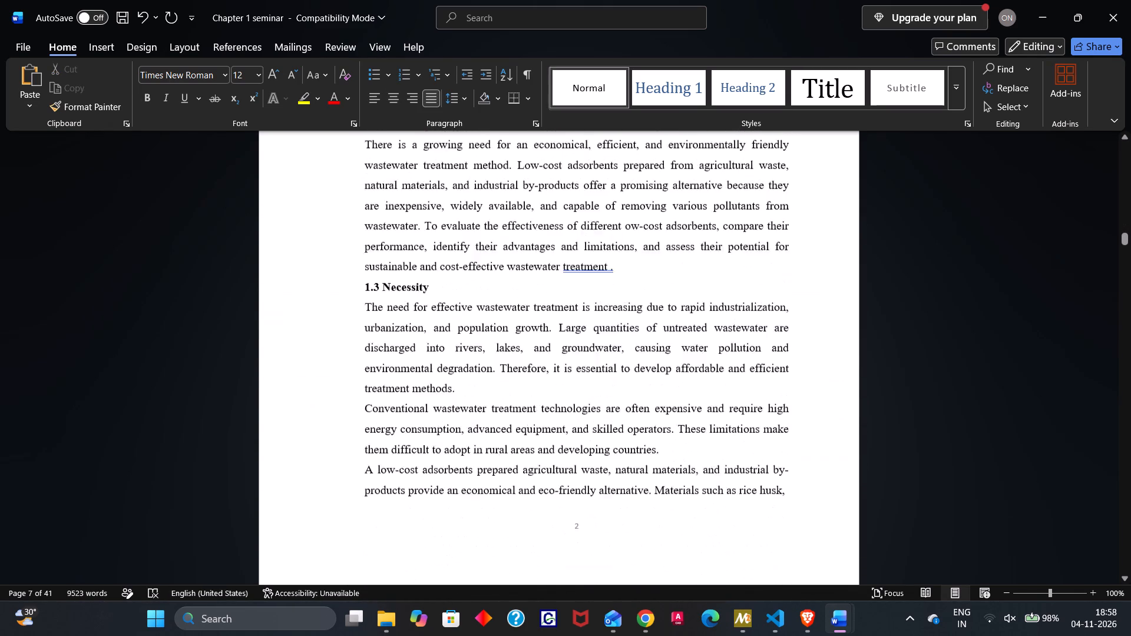
{"action": "scroll", "coordinate": [609, 302], "scroll_direction": "down", "scroll_amount": 2}
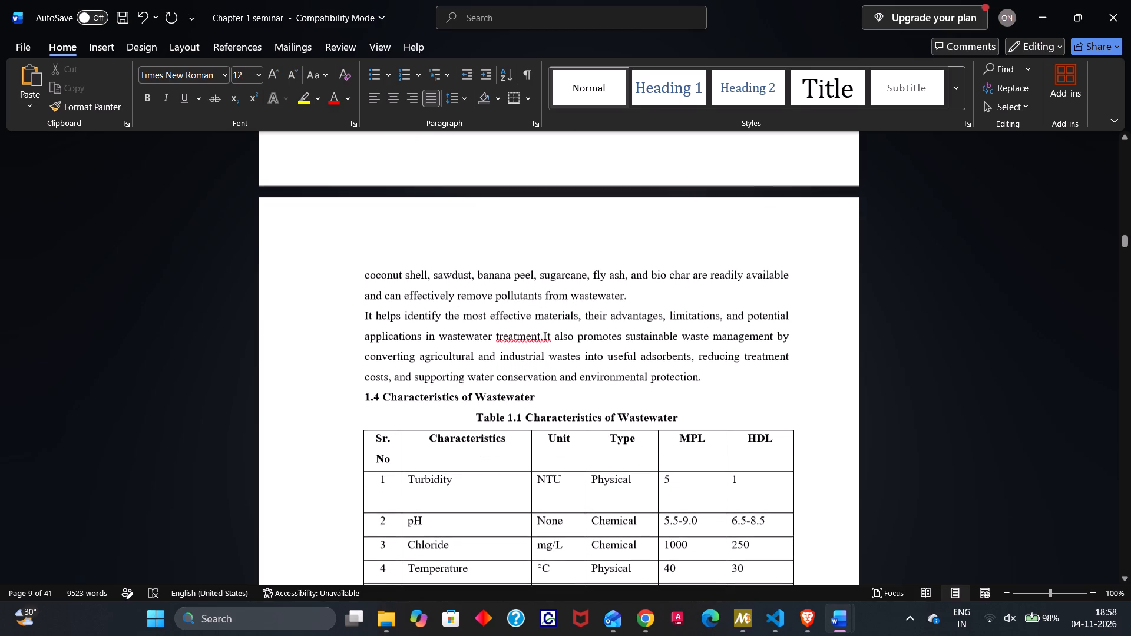
{"action": "scroll", "coordinate": [609, 302], "scroll_direction": "down", "scroll_amount": 3}
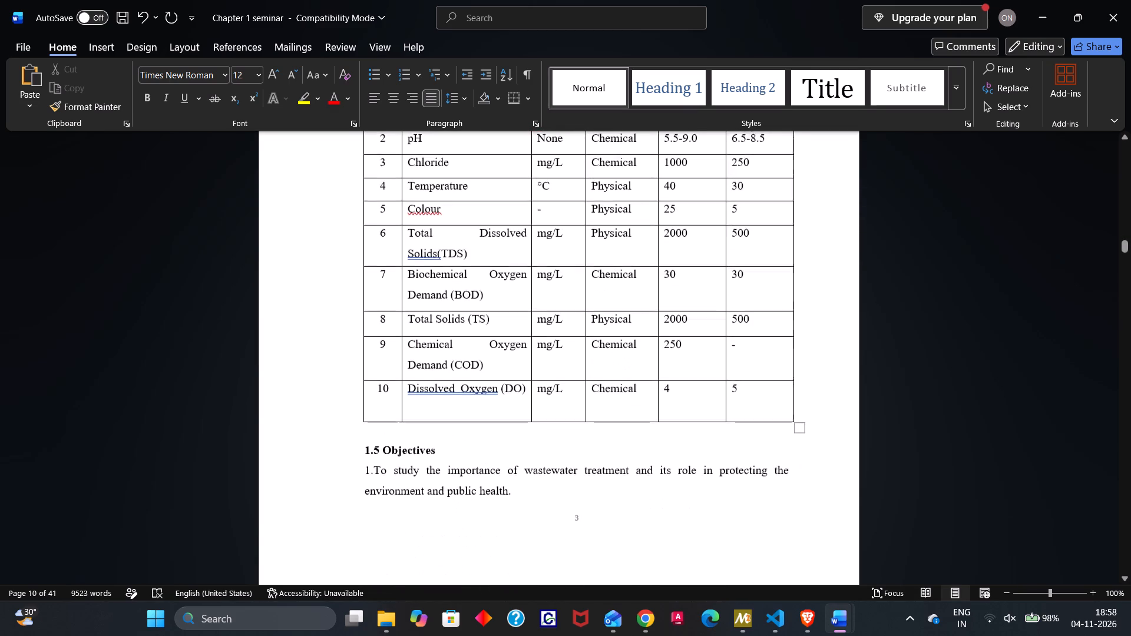
{"action": "scroll", "coordinate": [609, 302], "scroll_direction": "down", "scroll_amount": 3}
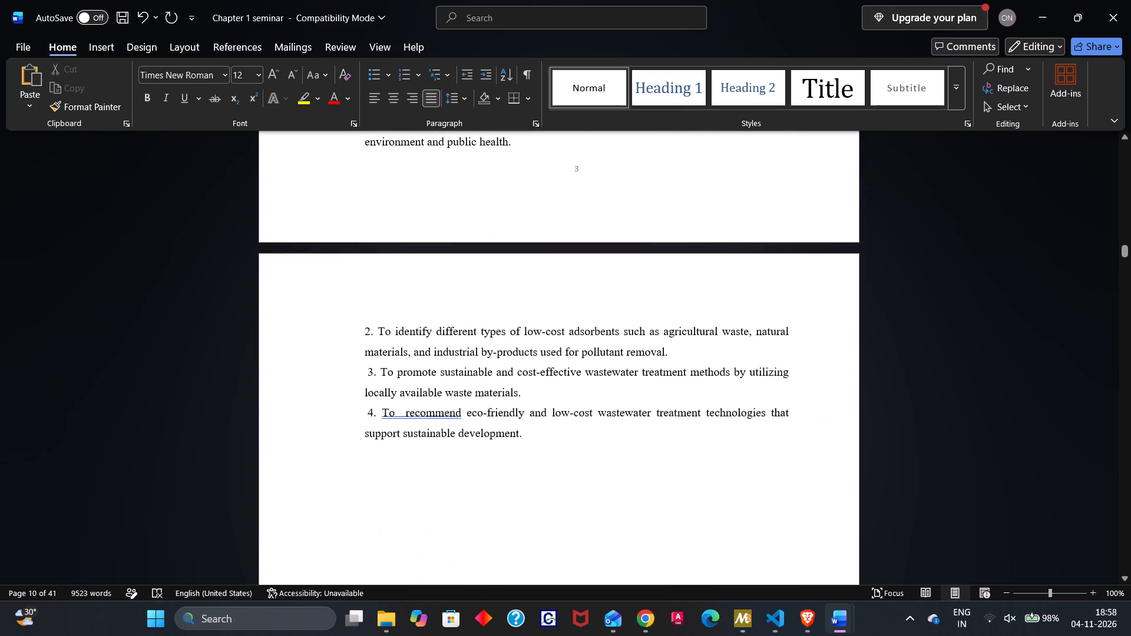
{"action": "scroll", "coordinate": [609, 302], "scroll_direction": "down", "scroll_amount": 4}
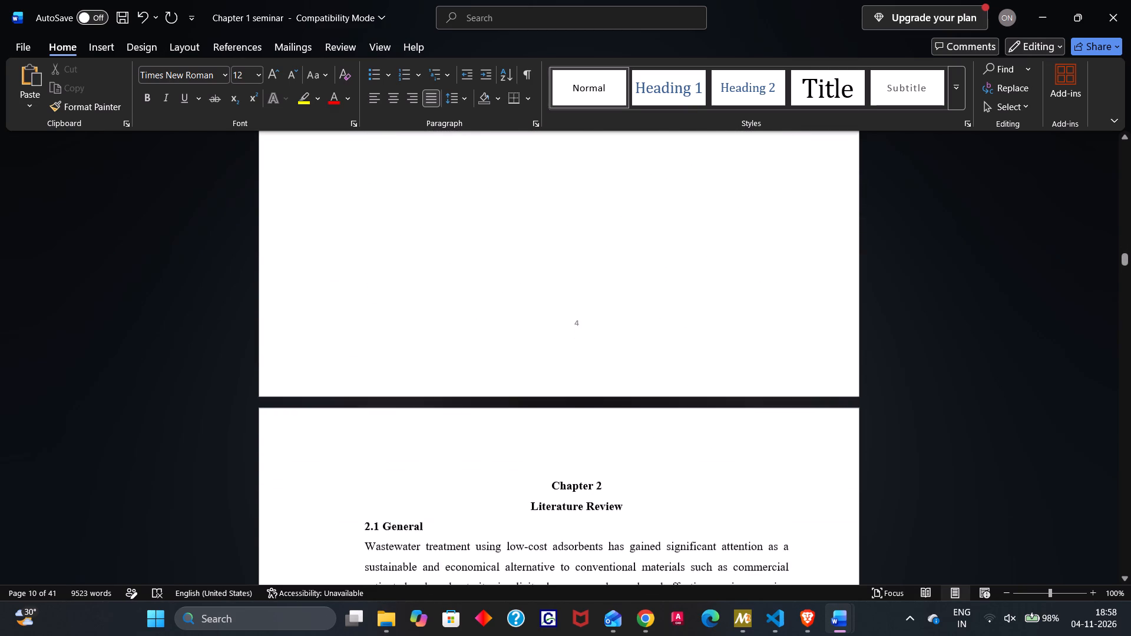
Examine the page numbers and layout through Chapter 2, Literature Review, up to the start of Chapter 3.
{"action": "scroll", "coordinate": [609, 302], "scroll_direction": "down", "scroll_amount": 4}
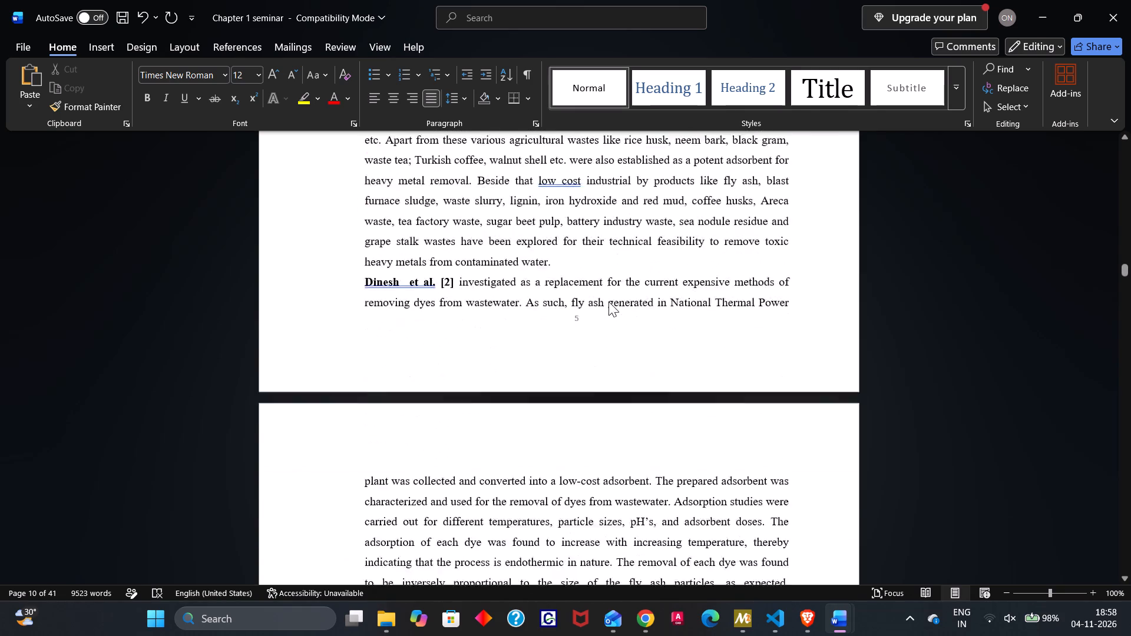
{"action": "scroll", "coordinate": [609, 302], "scroll_direction": "down", "scroll_amount": 4}
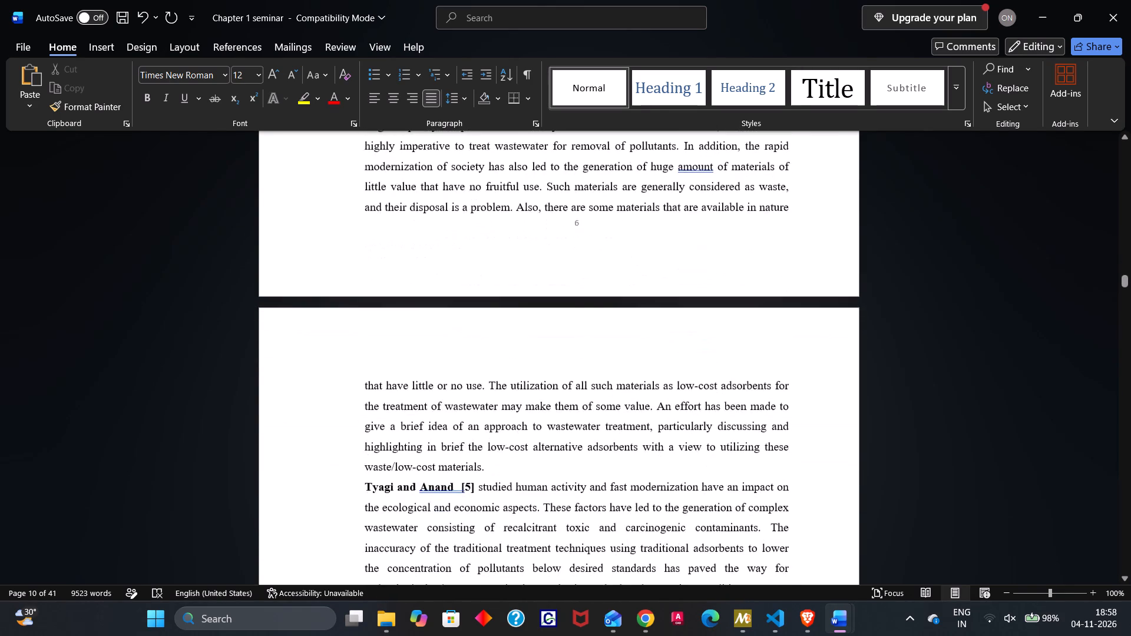
{"action": "scroll", "coordinate": [609, 302], "scroll_direction": "down", "scroll_amount": 5}
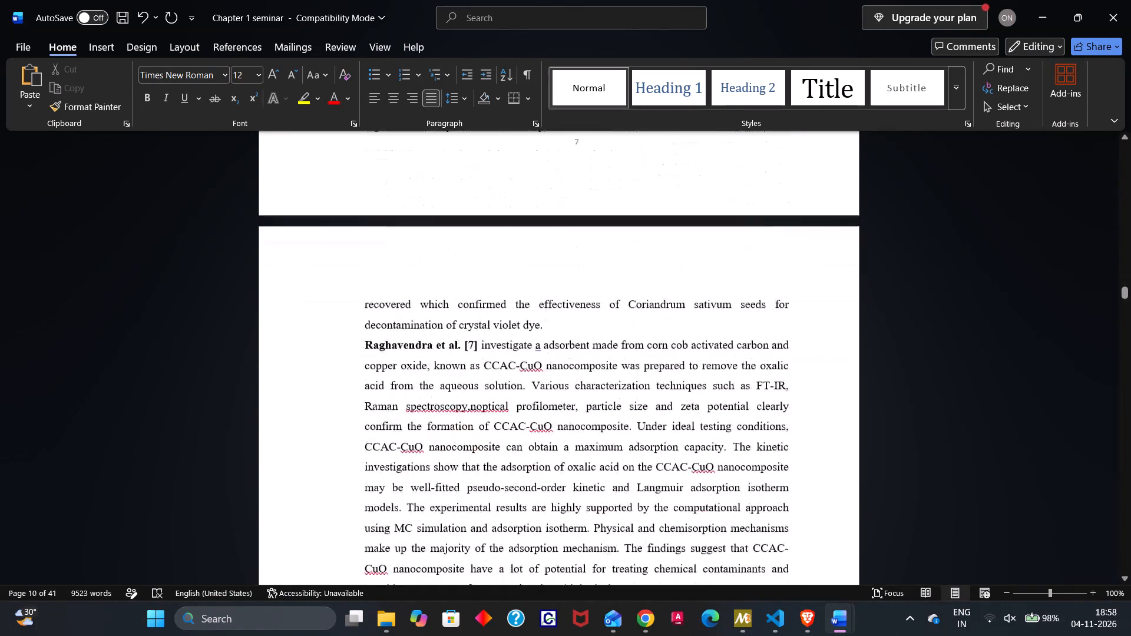
{"action": "scroll", "coordinate": [609, 302], "scroll_direction": "down", "scroll_amount": 7}
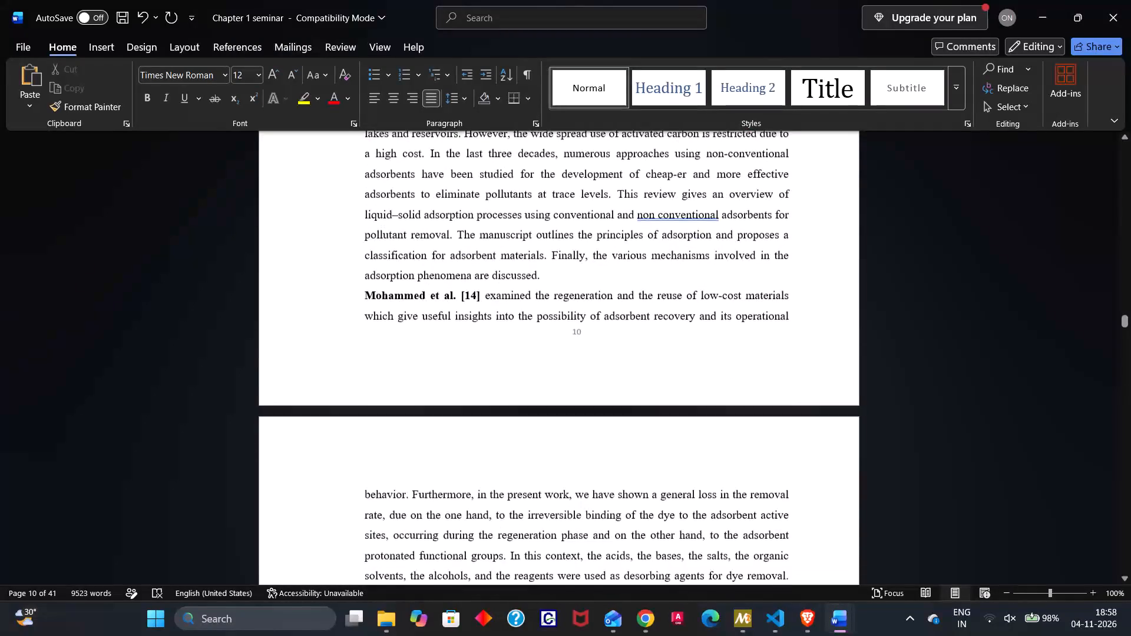
{"action": "scroll", "coordinate": [609, 302], "scroll_direction": "down", "scroll_amount": 4}
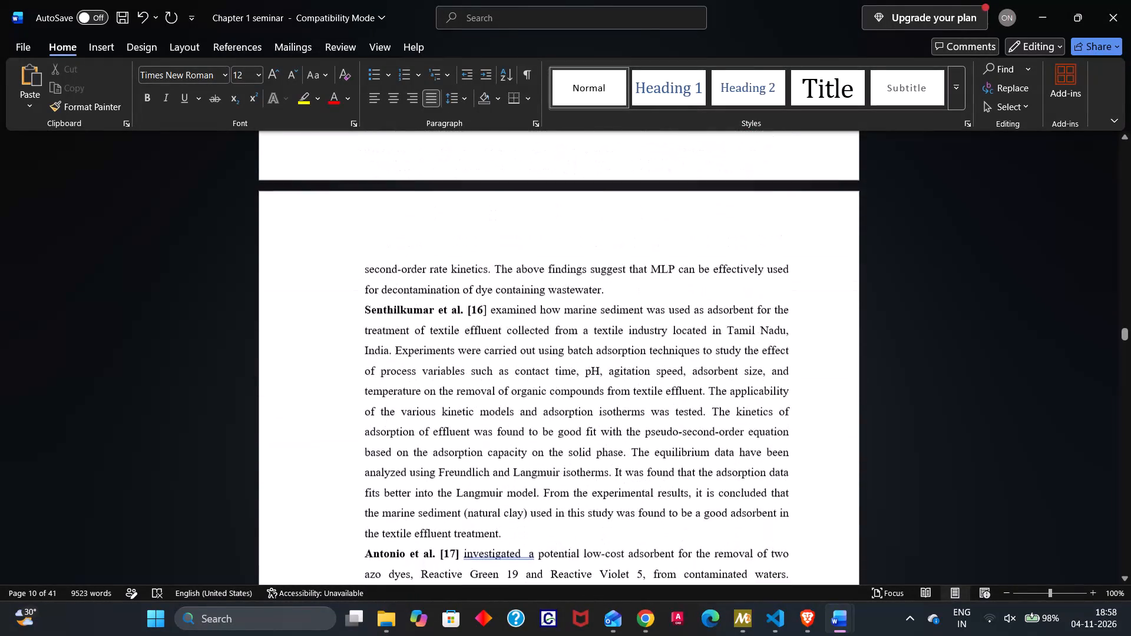
{"action": "scroll", "coordinate": [609, 302], "scroll_direction": "down", "scroll_amount": 5}
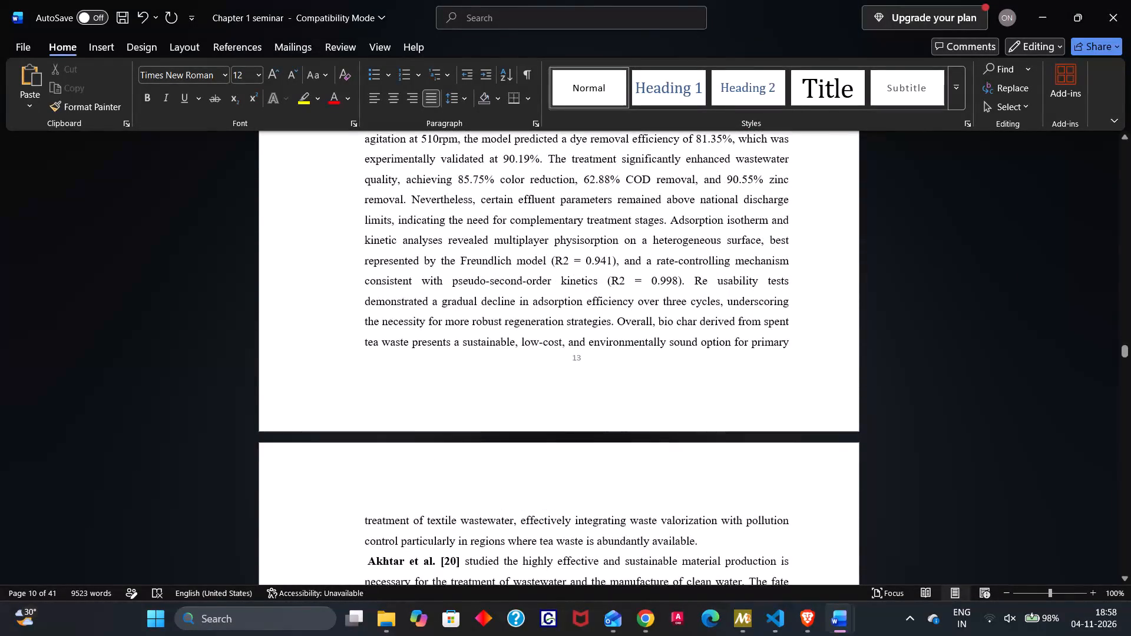
{"action": "scroll", "coordinate": [609, 302], "scroll_direction": "down", "scroll_amount": 4}
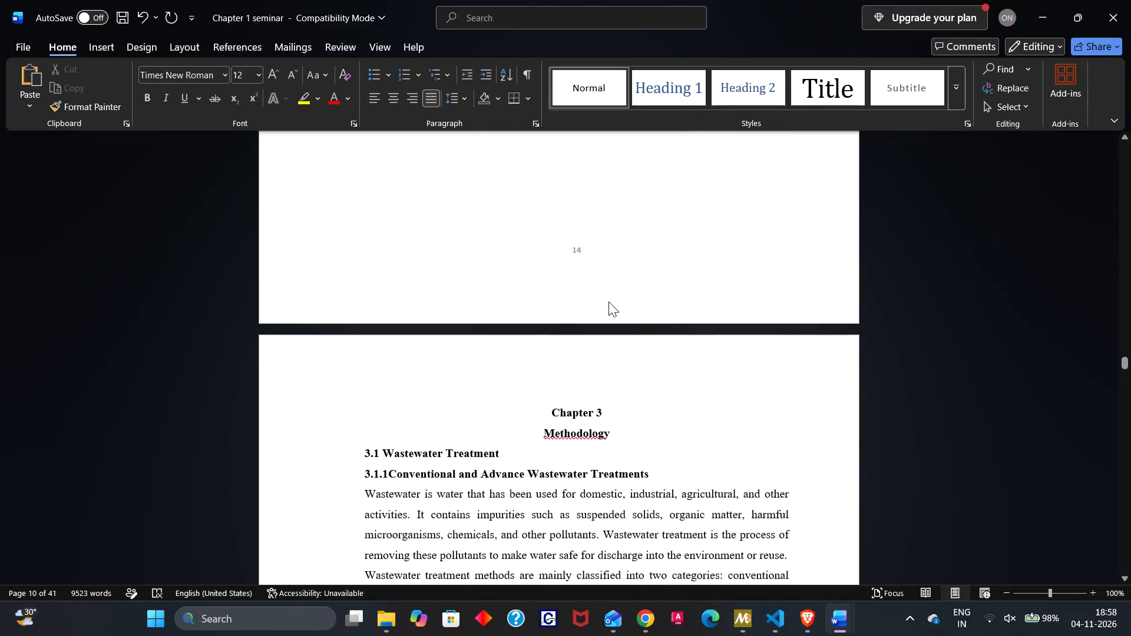
Examine the page numbers and layout through Chapter 3, Methodology, from its first page to the advanced wastewater treatment methods.
{"action": "scroll", "coordinate": [609, 302], "scroll_direction": "down", "scroll_amount": 5}
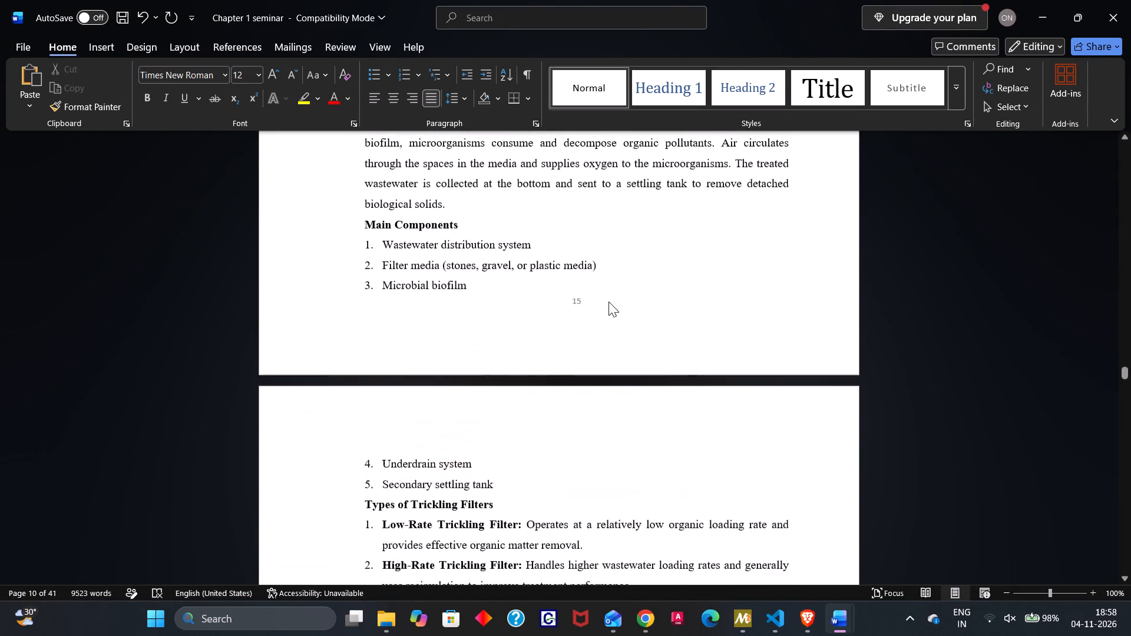
{"action": "scroll", "coordinate": [609, 302], "scroll_direction": "down", "scroll_amount": 7}
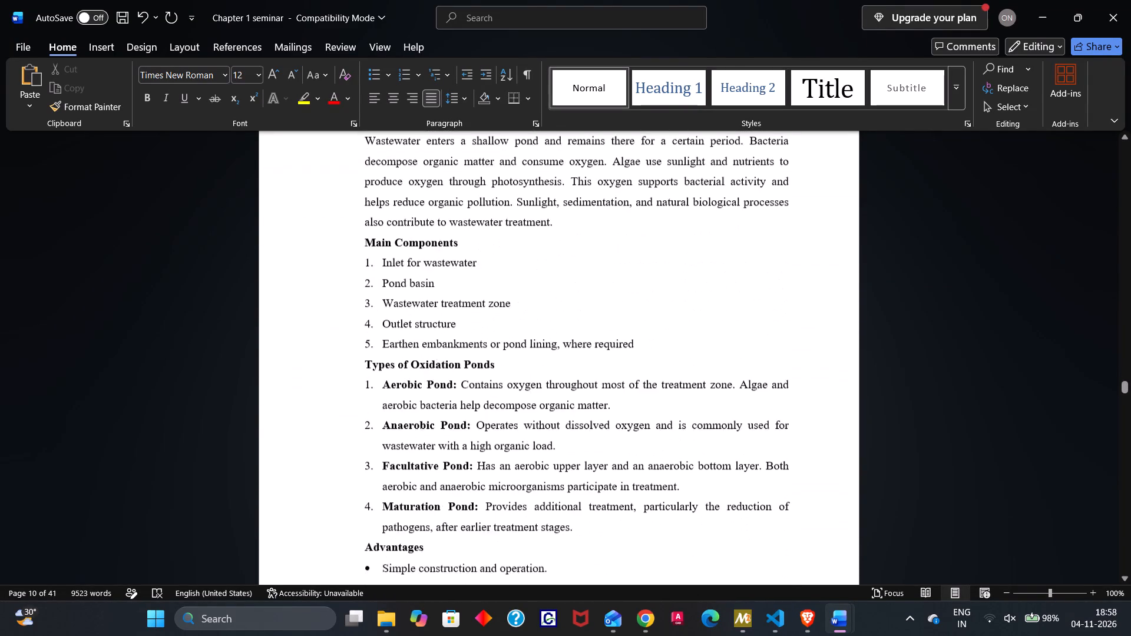
{"action": "scroll", "coordinate": [609, 302], "scroll_direction": "down", "scroll_amount": 4}
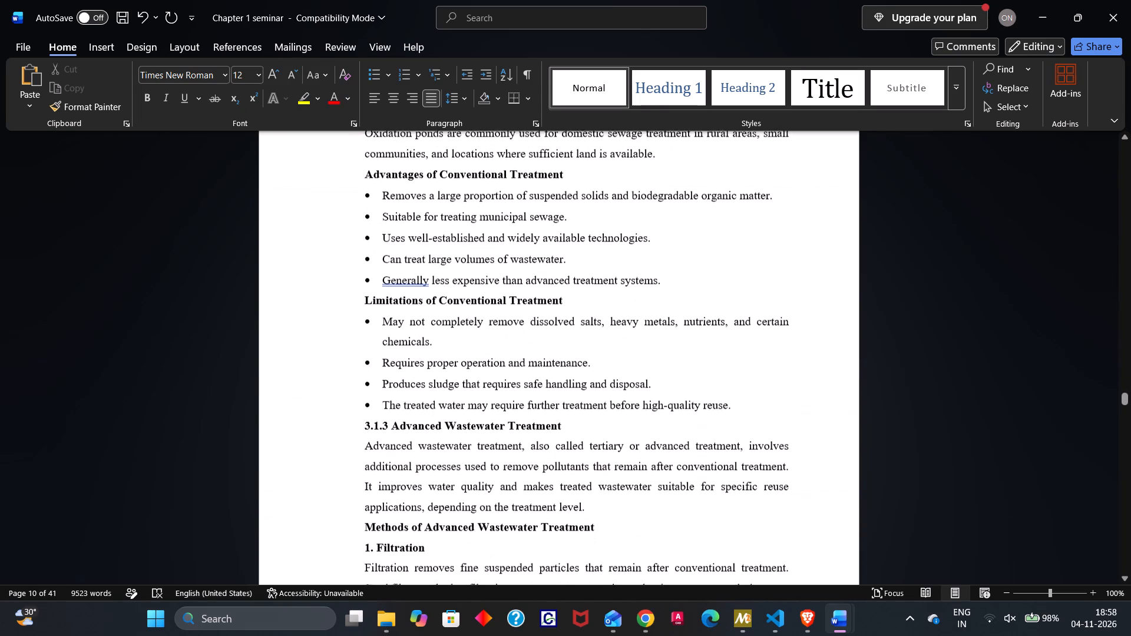
{"action": "scroll", "coordinate": [609, 302], "scroll_direction": "down", "scroll_amount": 3}
Compare the page numbers on consecutive Chapter 3 pages, from Oxidation Ponds through conventional treatment to the membrane bioreactor and MBBR pages.
{"action": "scroll", "coordinate": [609, 302], "scroll_direction": "up", "scroll_amount": 2}
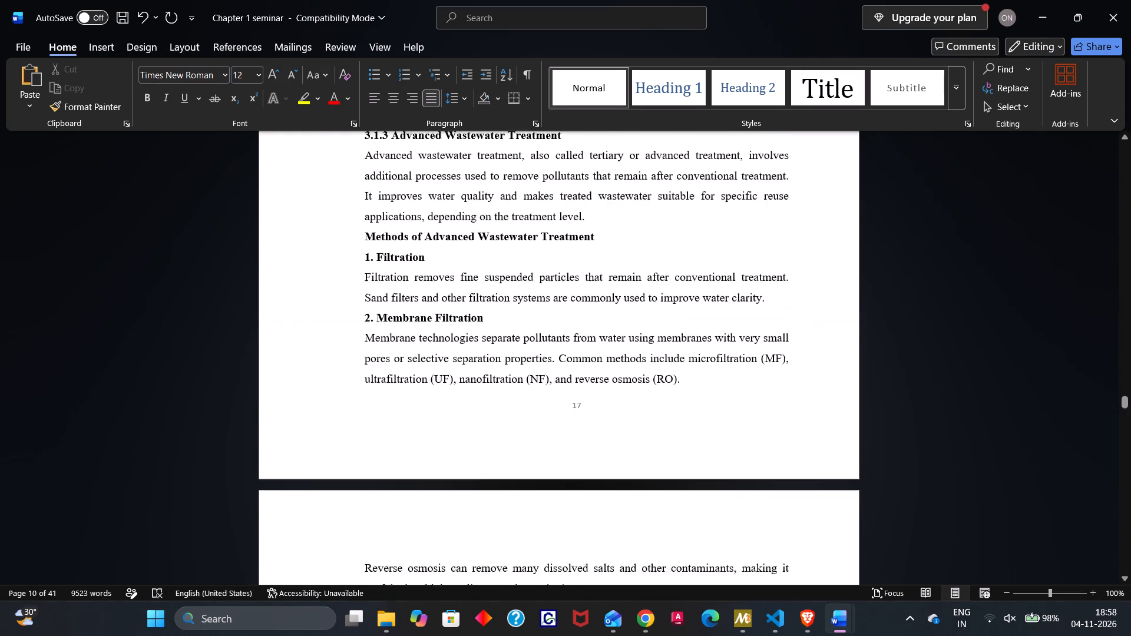
{"action": "scroll", "coordinate": [609, 302], "scroll_direction": "up", "scroll_amount": 4}
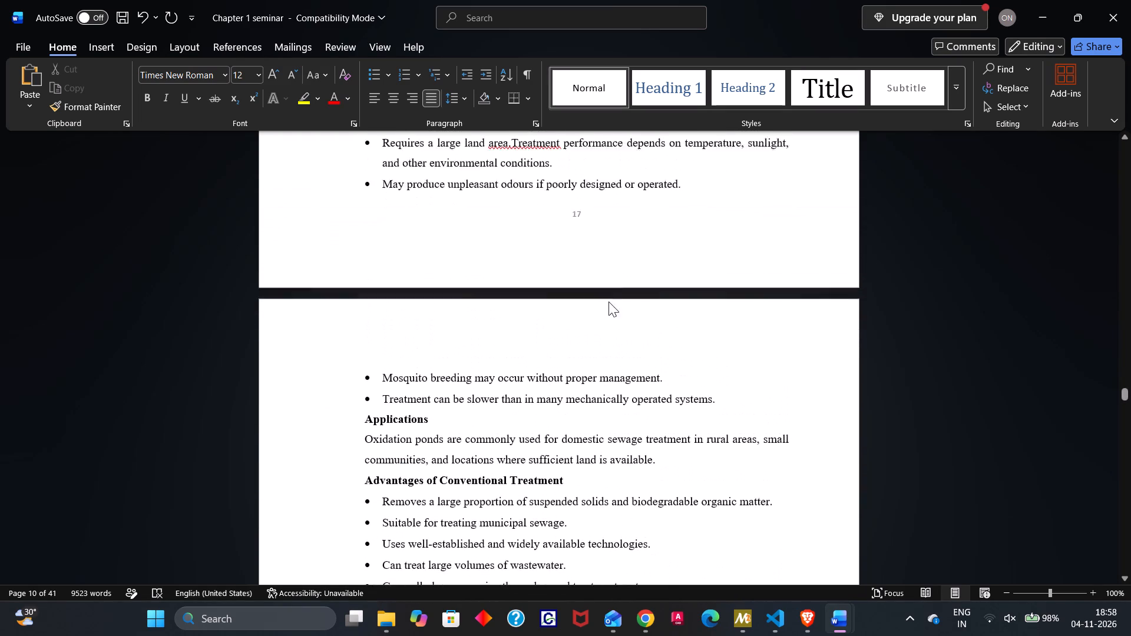
{"action": "scroll", "coordinate": [609, 302], "scroll_direction": "up", "scroll_amount": 4}
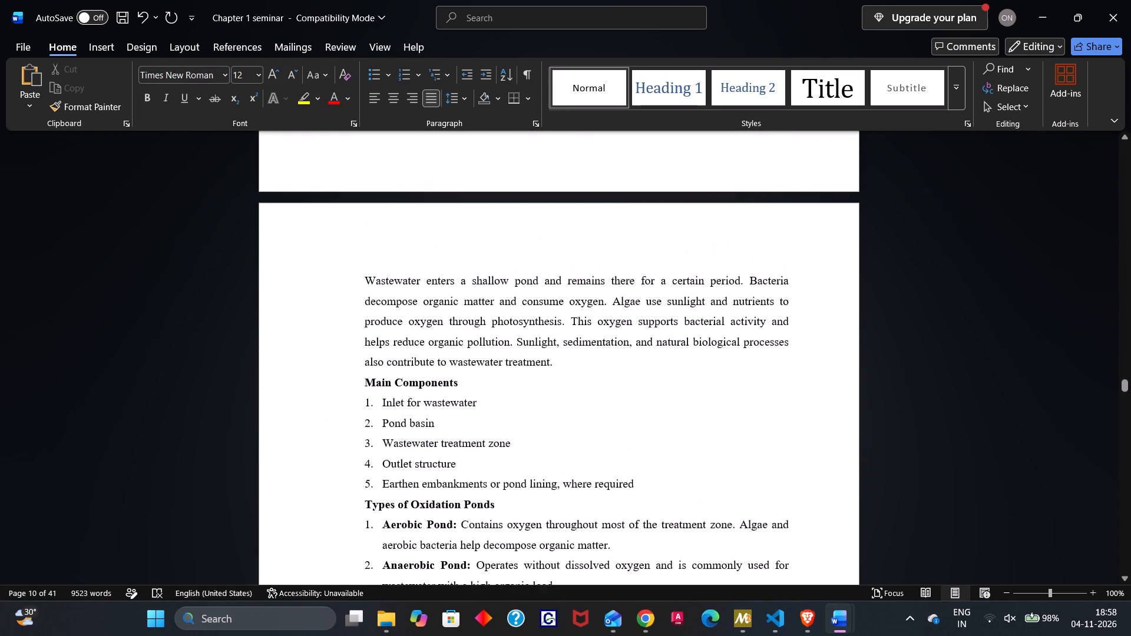
{"action": "scroll", "coordinate": [609, 302], "scroll_direction": "up", "scroll_amount": 1}
{"action": "scroll", "coordinate": [609, 302], "scroll_direction": "down", "scroll_amount": 4}
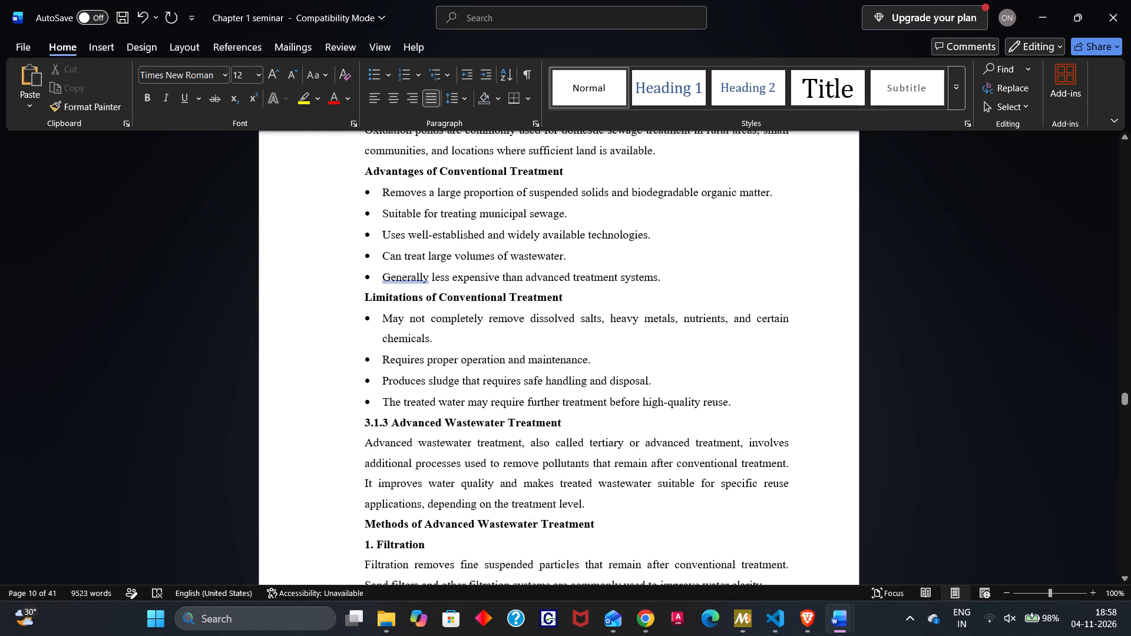
{"action": "scroll", "coordinate": [609, 302], "scroll_direction": "down", "scroll_amount": 6}
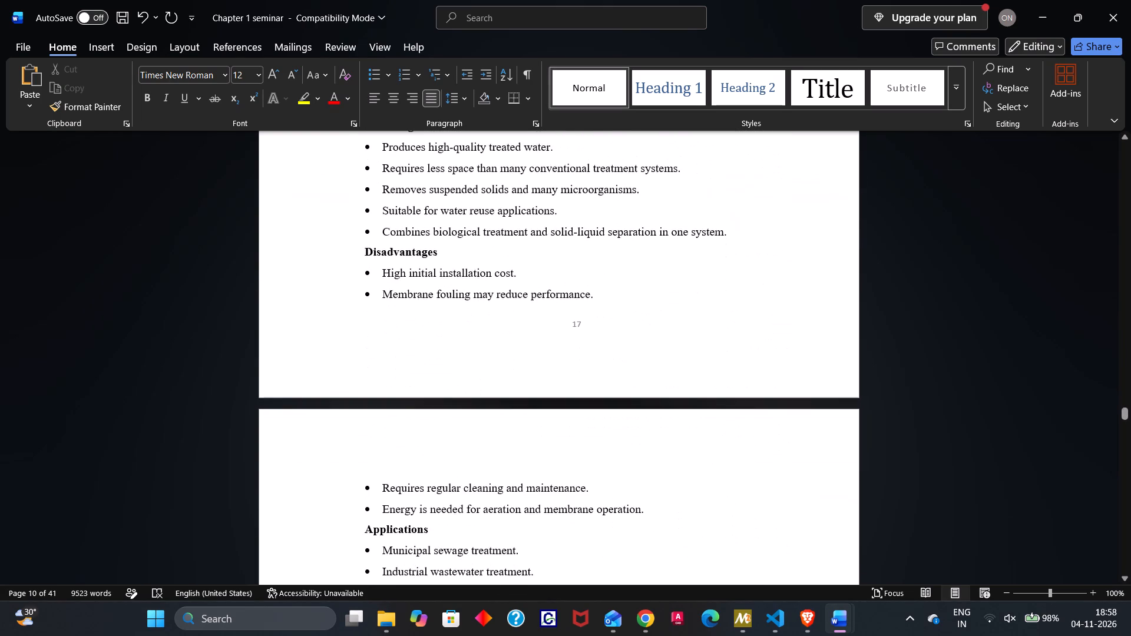
{"action": "scroll", "coordinate": [609, 302], "scroll_direction": "down", "scroll_amount": 4}
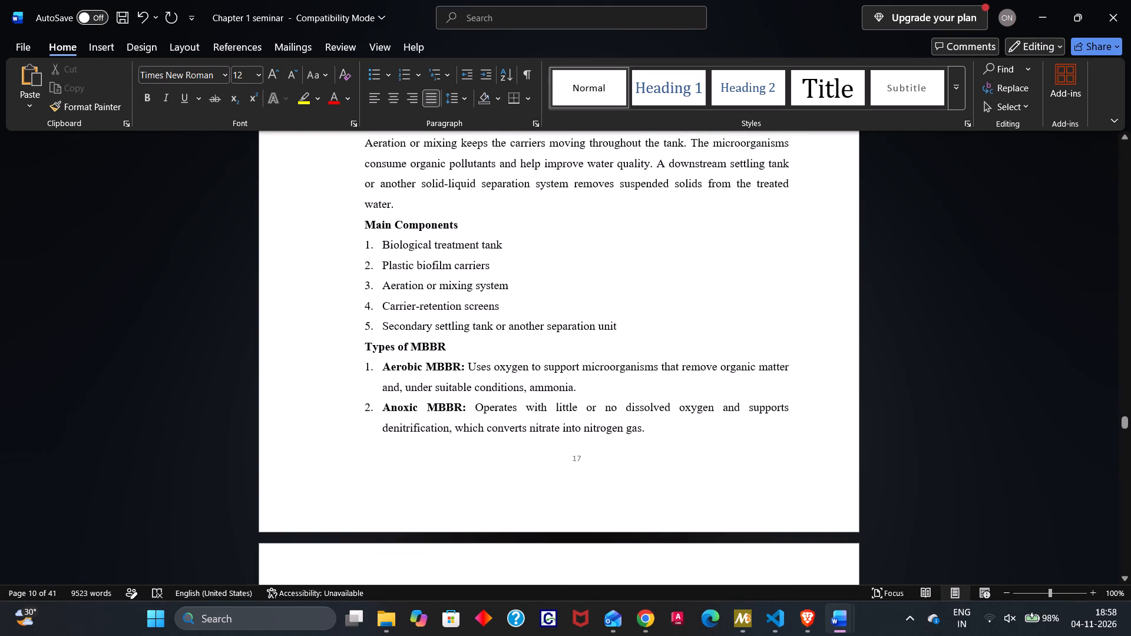
{"action": "scroll", "coordinate": [609, 302], "scroll_direction": "up", "scroll_amount": 7}
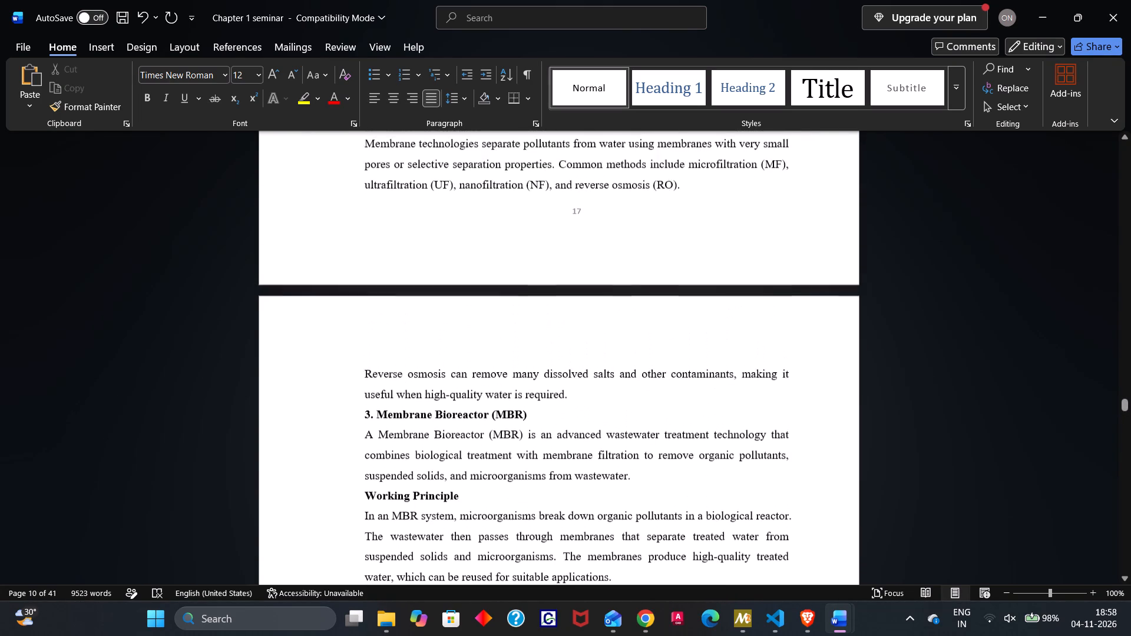
{"action": "scroll", "coordinate": [609, 302], "scroll_direction": "up", "scroll_amount": 8}
{"action": "scroll", "coordinate": [609, 302], "scroll_direction": "down", "scroll_amount": 1}
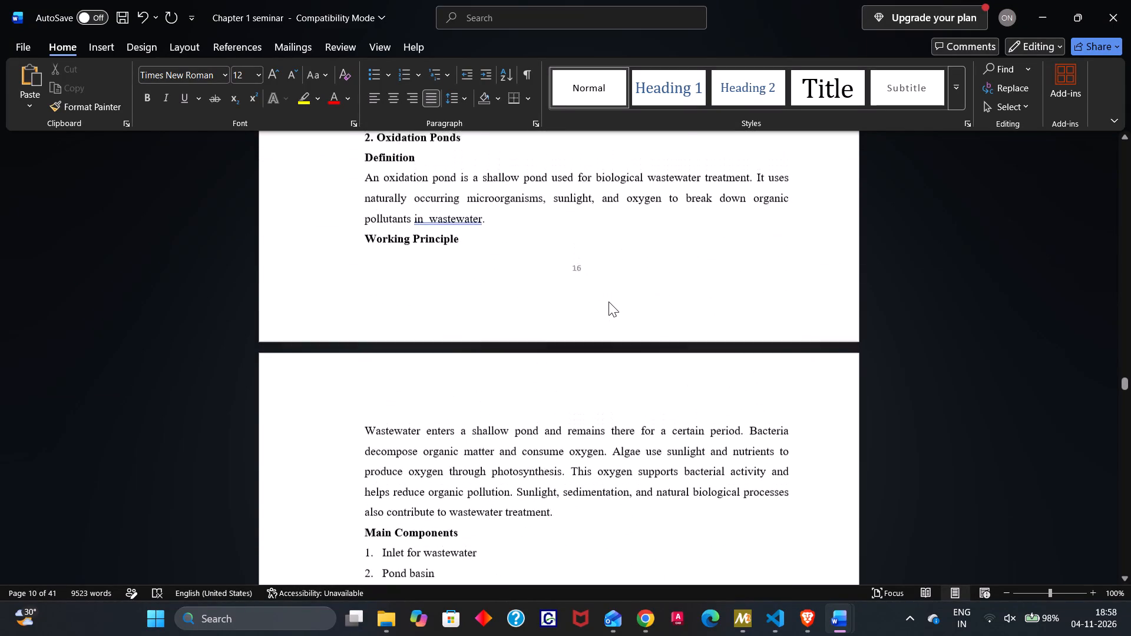
{"action": "scroll", "coordinate": [609, 302], "scroll_direction": "down", "scroll_amount": 2}
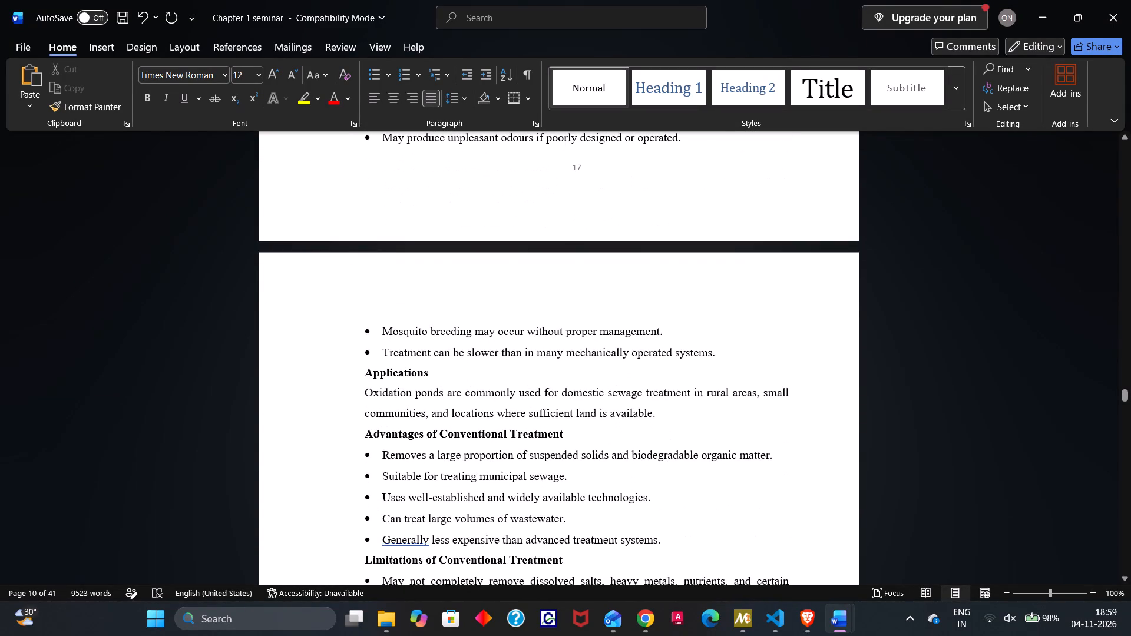
{"action": "scroll", "coordinate": [609, 302], "scroll_direction": "up", "scroll_amount": 3}
{"action": "scroll", "coordinate": [609, 302], "scroll_direction": "down", "scroll_amount": 1}
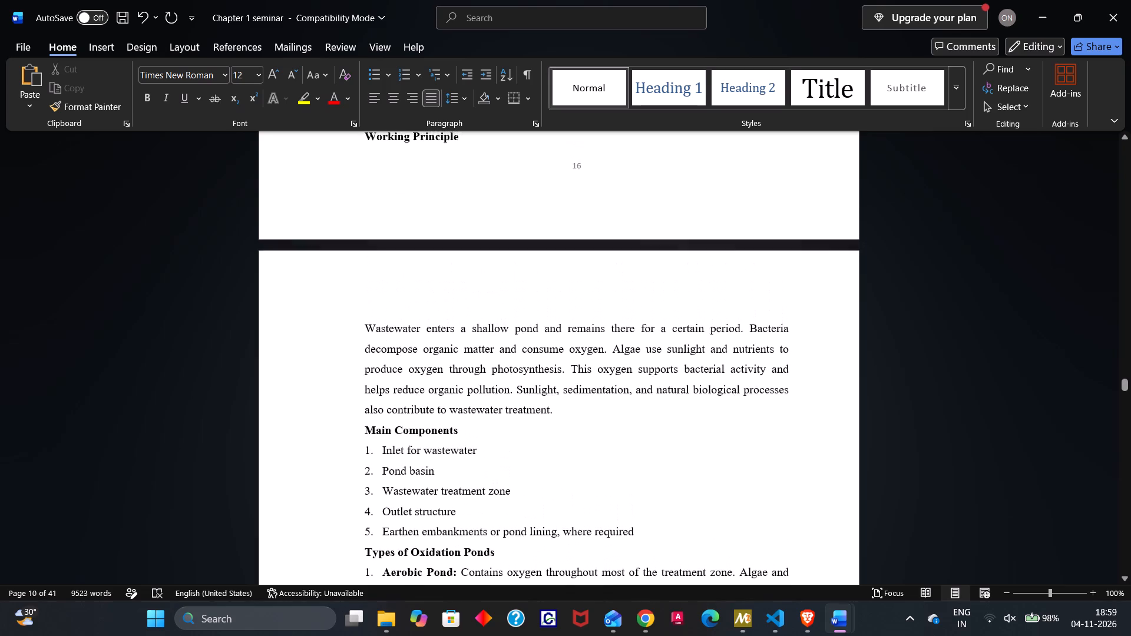
{"action": "scroll", "coordinate": [609, 302], "scroll_direction": "down", "scroll_amount": 3}
{"action": "scroll", "coordinate": [609, 302], "scroll_direction": "up", "scroll_amount": 1}
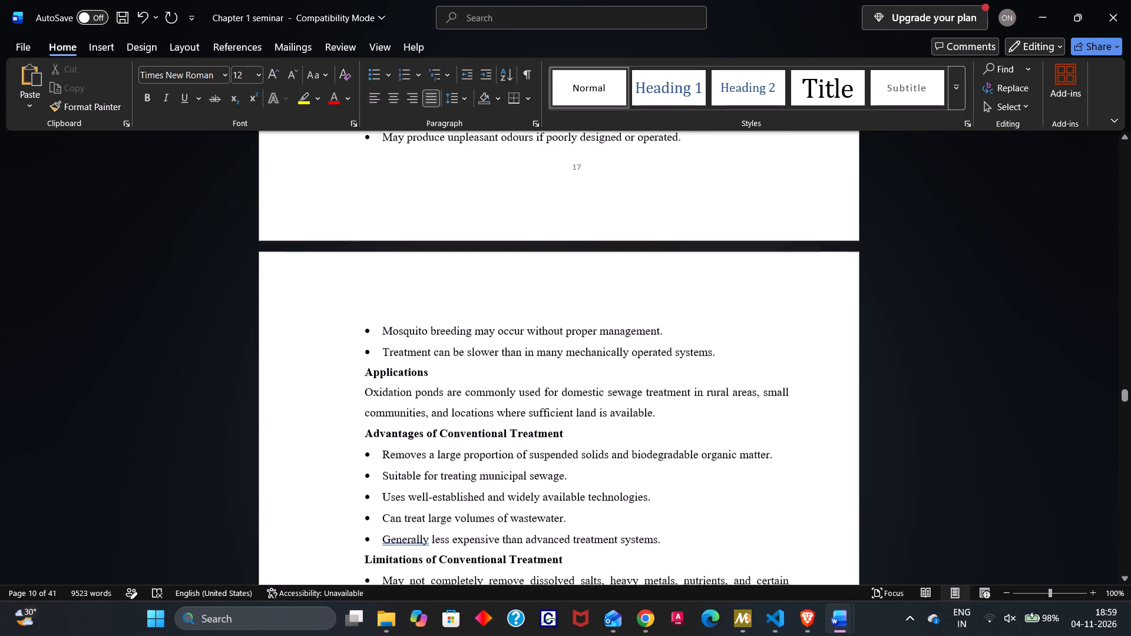
{"action": "scroll", "coordinate": [609, 302], "scroll_direction": "up", "scroll_amount": 1}
Set the page numbering of Chapter 3's Section 8 to start at 18, from the footer of the oxidation pond disadvantages page.
{"action": "double_click", "coordinate": [577, 173]}
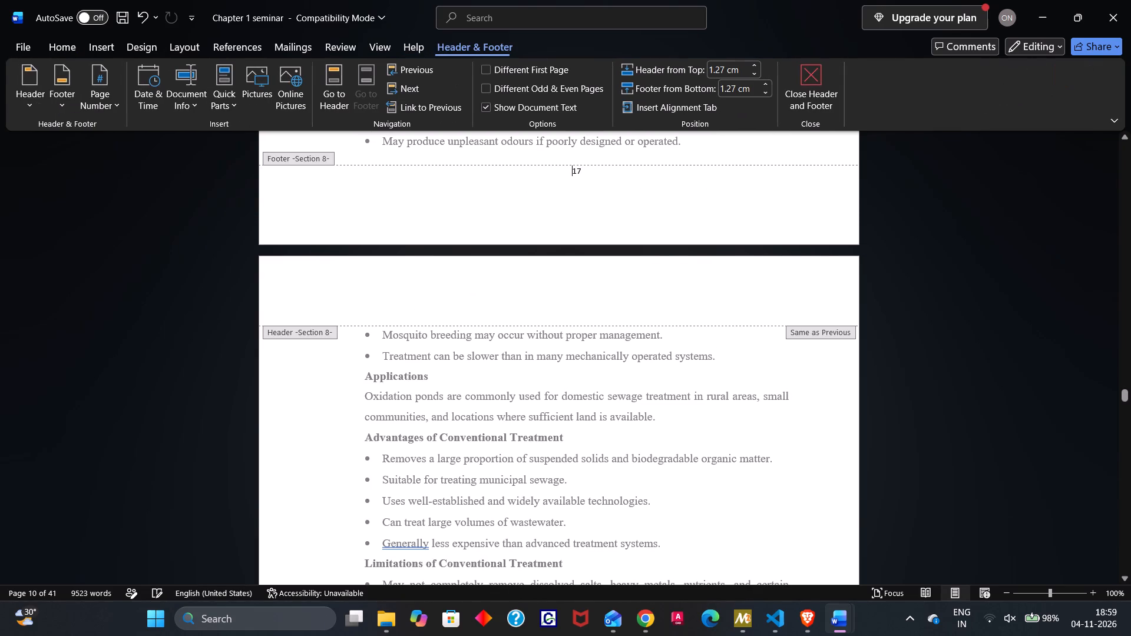
{"action": "left_click", "coordinate": [583, 169]}
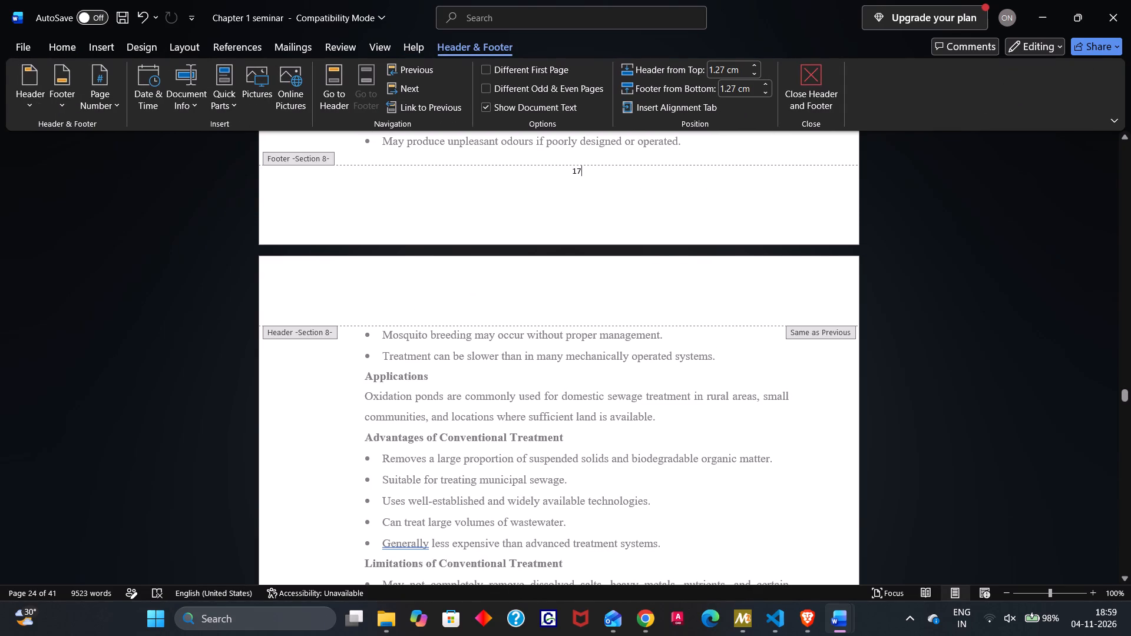
{"action": "left_click", "coordinate": [121, 106]}
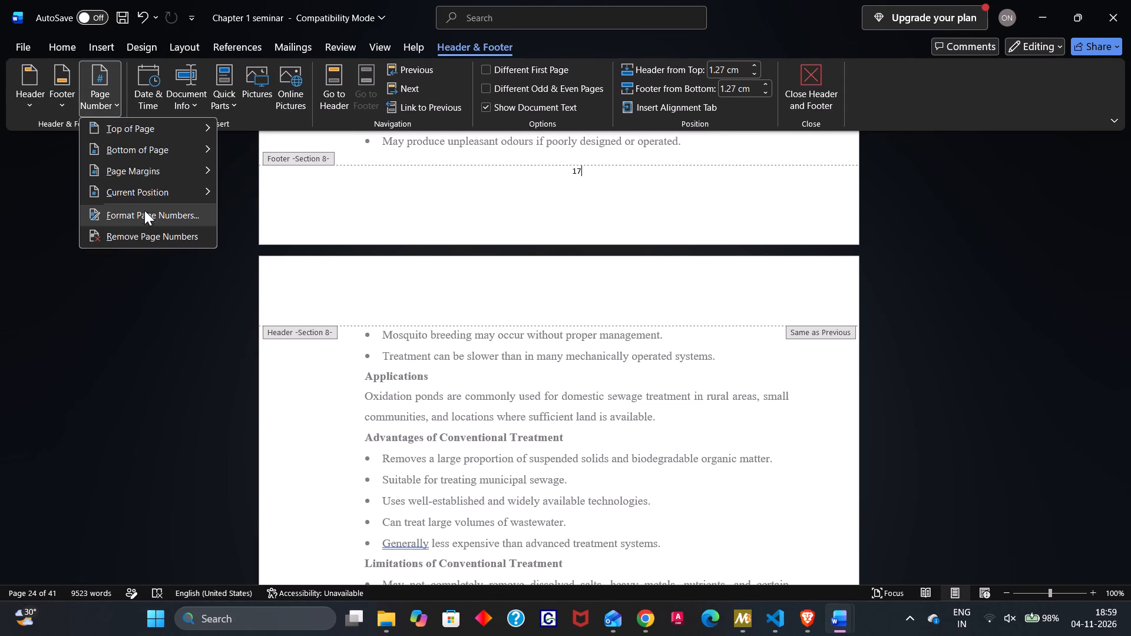
{"action": "left_click", "coordinate": [147, 213]}
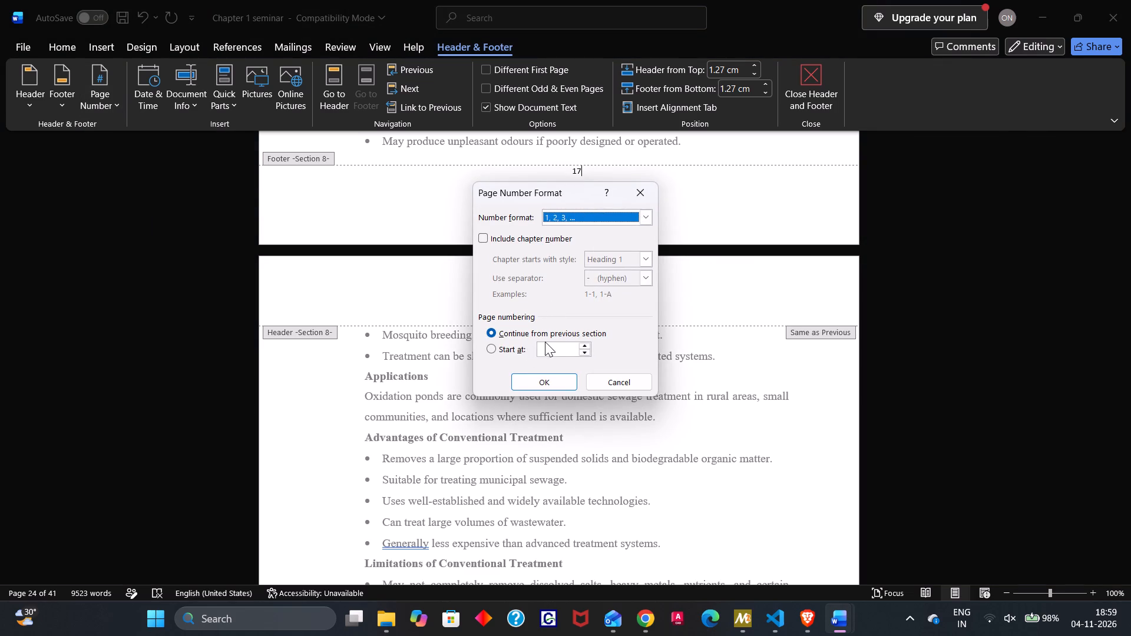
{"action": "left_click", "coordinate": [493, 349]}
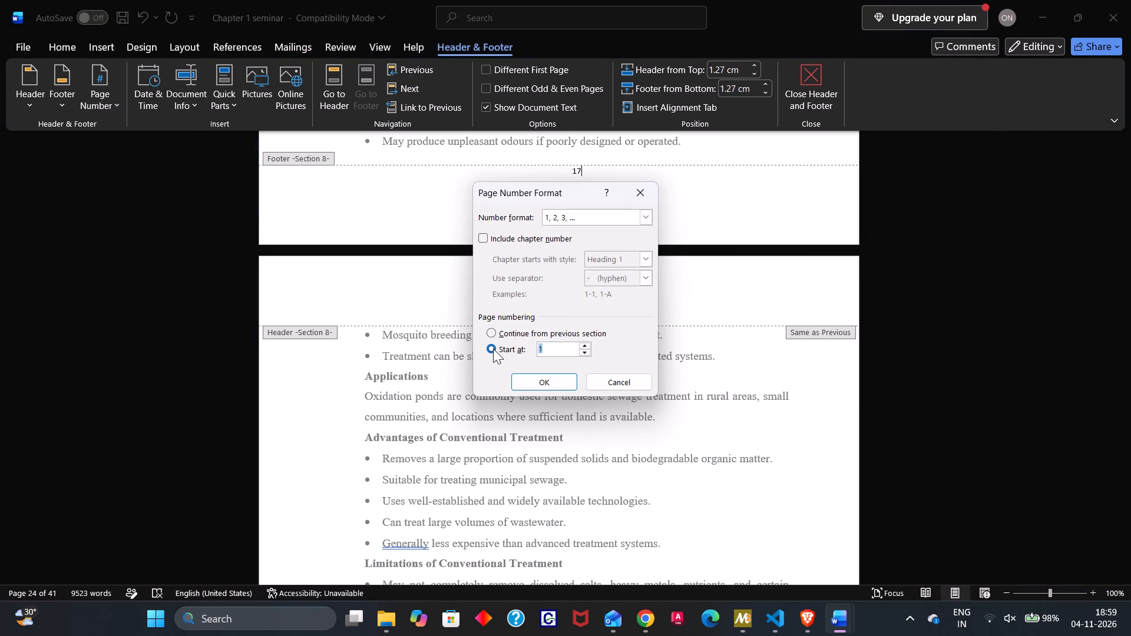
{"action": "left_click", "coordinate": [547, 350]}
{"action": "key", "text": "8"}
{"action": "left_click", "coordinate": [547, 382]}
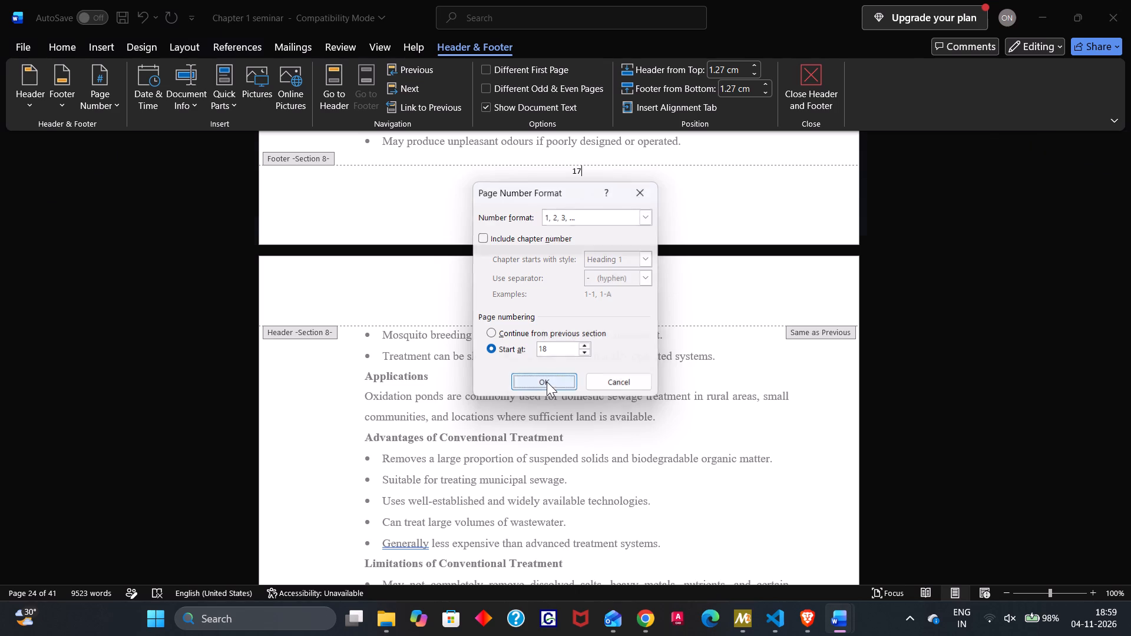
Check the footer page numbers on the Chapter 3 pages from Oxidation Ponds through the MBBR section.
{"action": "scroll", "coordinate": [547, 382], "scroll_direction": "up", "scroll_amount": 3}
{"action": "scroll", "coordinate": [547, 382], "scroll_direction": "down", "scroll_amount": 2}
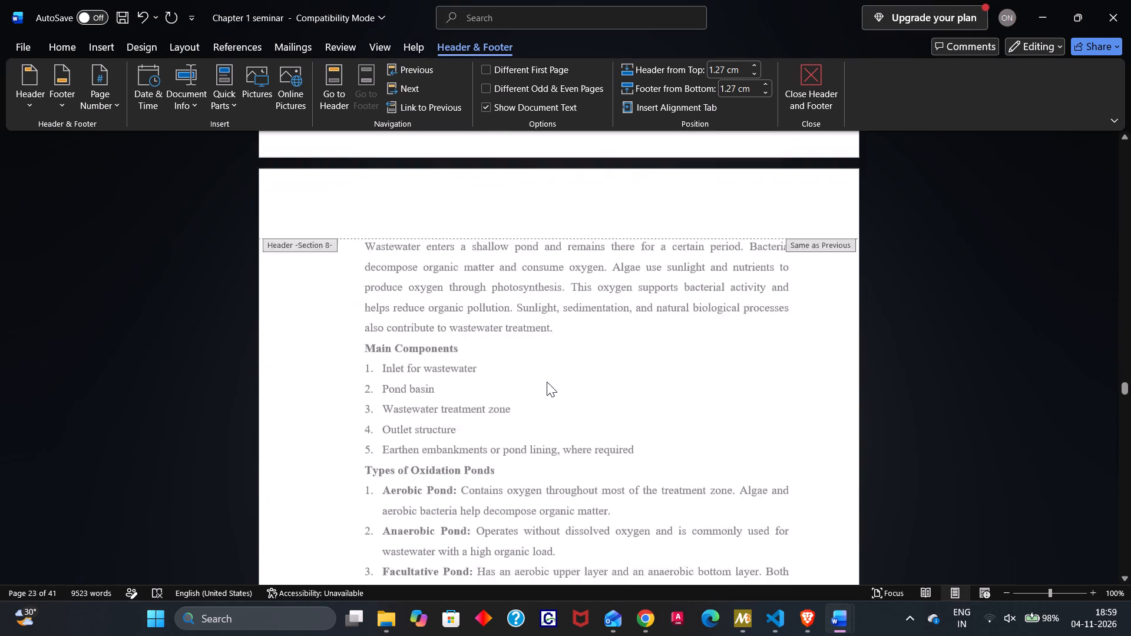
{"action": "scroll", "coordinate": [547, 382], "scroll_direction": "down", "scroll_amount": 8}
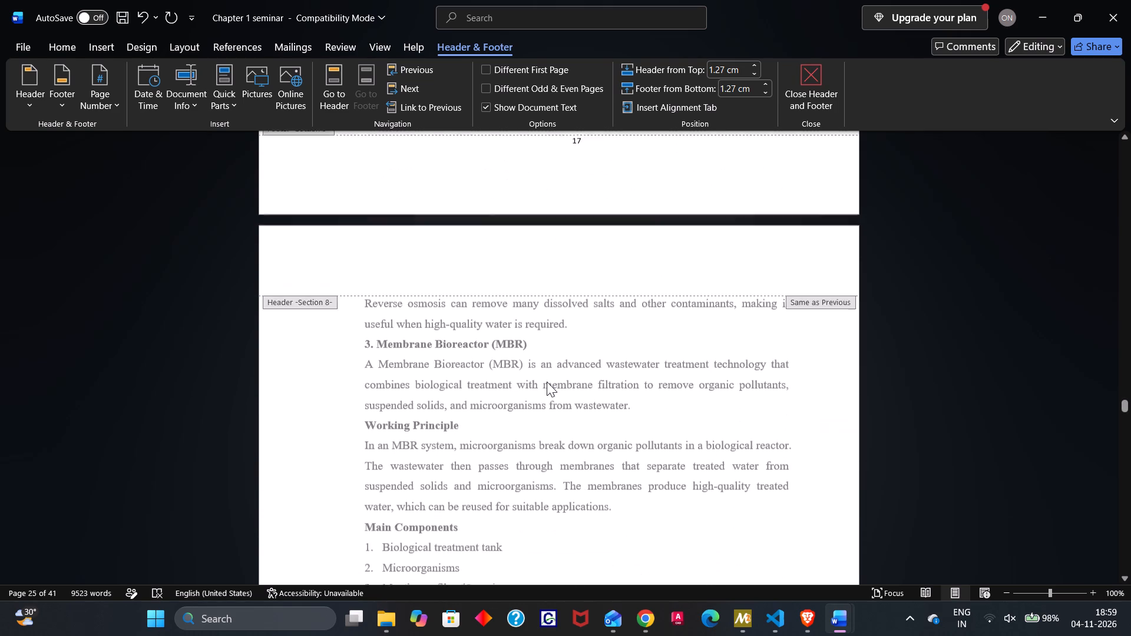
{"action": "scroll", "coordinate": [547, 382], "scroll_direction": "down", "scroll_amount": 9}
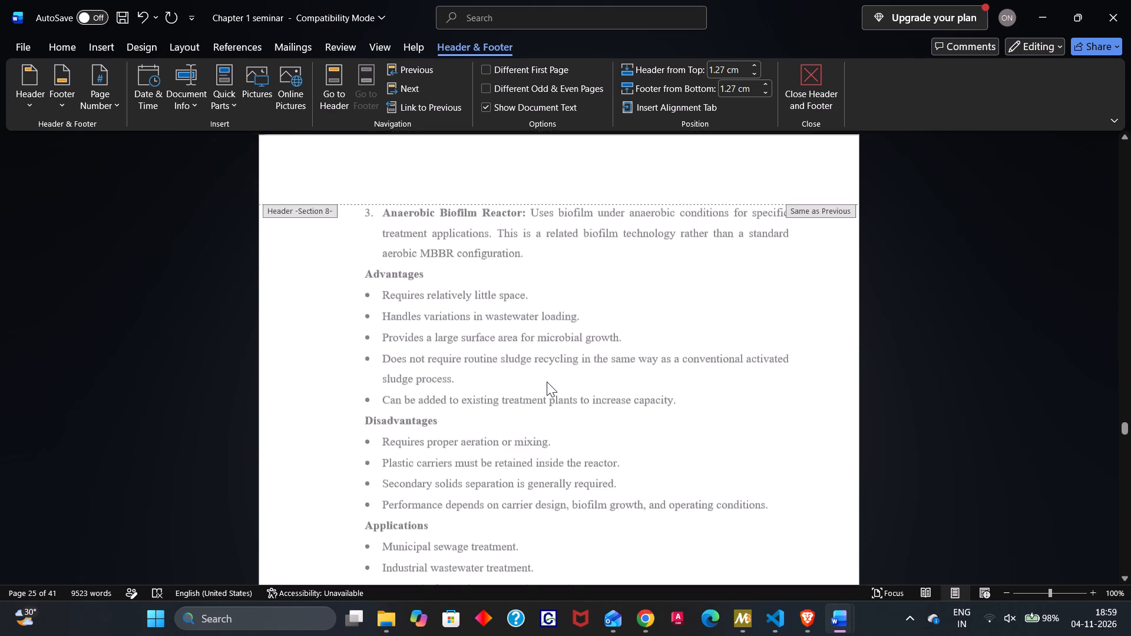
{"action": "scroll", "coordinate": [547, 382], "scroll_direction": "up", "scroll_amount": 11}
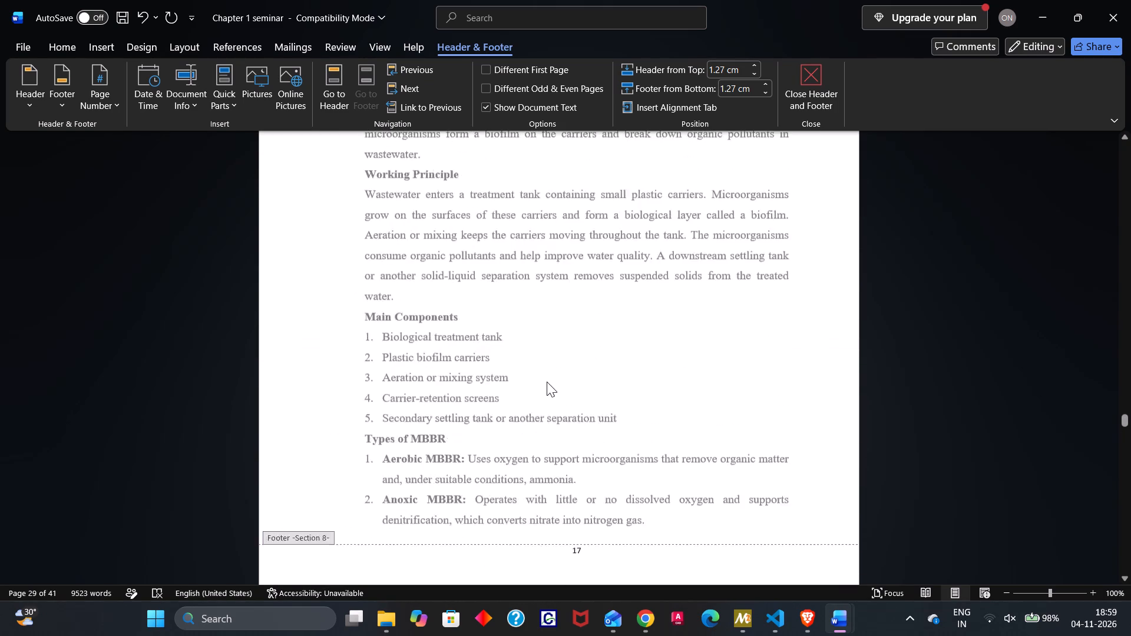
Examine the footer page numbers and sections backwards from the MBBR pages through Chapter 2 to the start of Chapter 1.
{"action": "scroll", "coordinate": [547, 382], "scroll_direction": "up", "scroll_amount": 7}
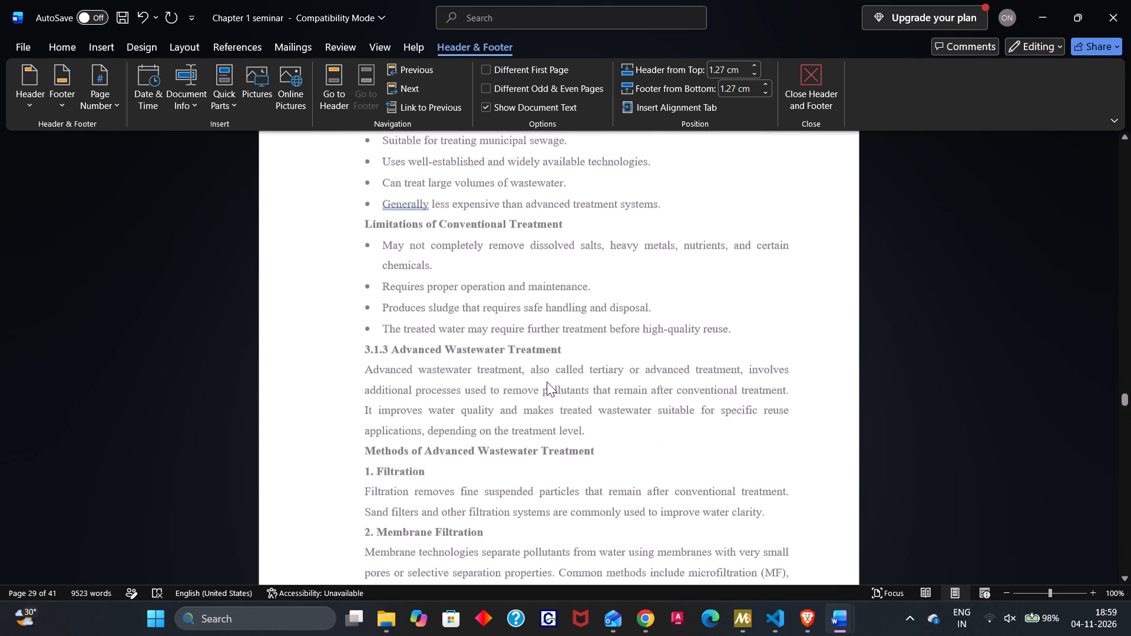
{"action": "scroll", "coordinate": [547, 382], "scroll_direction": "up", "scroll_amount": 9}
{"action": "scroll", "coordinate": [547, 382], "scroll_direction": "up", "scroll_amount": 12}
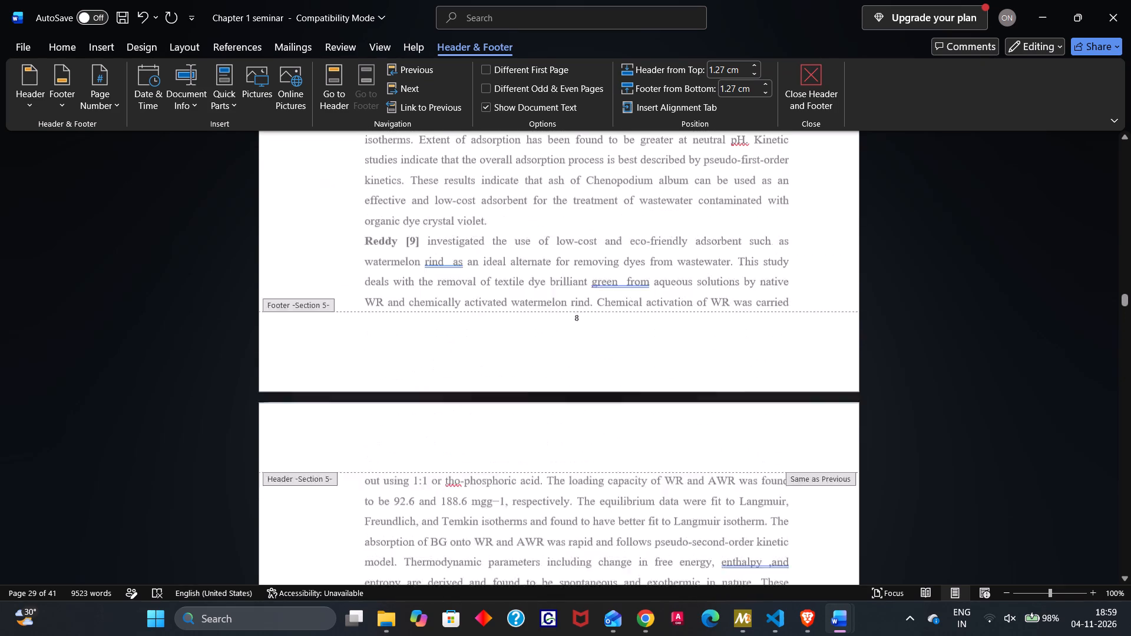
{"action": "scroll", "coordinate": [547, 382], "scroll_direction": "up", "scroll_amount": 8}
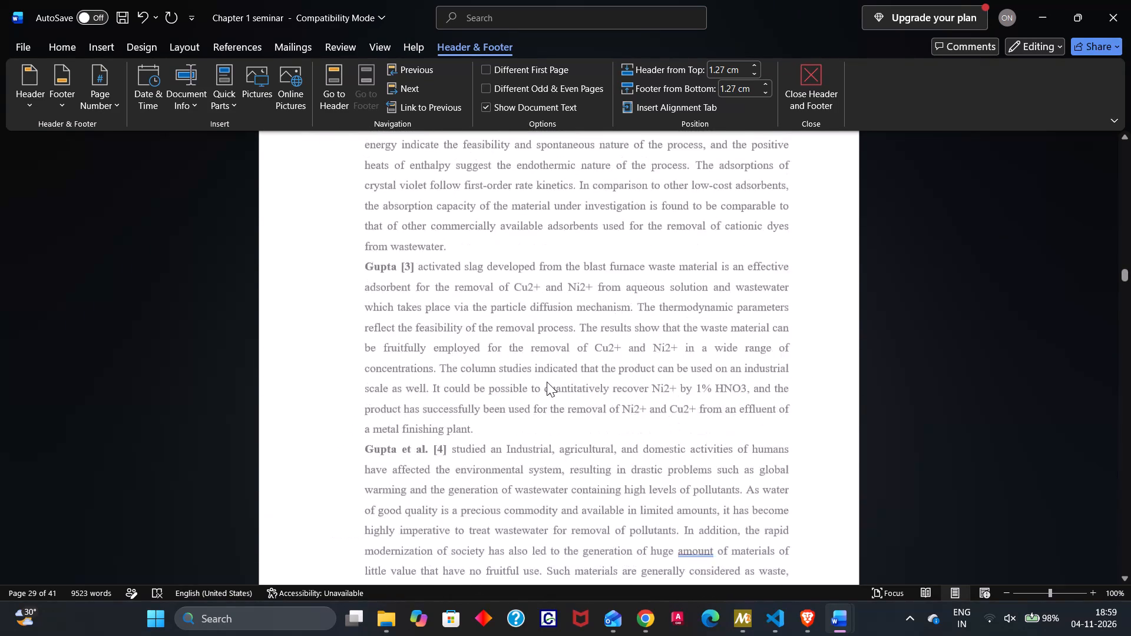
{"action": "scroll", "coordinate": [547, 382], "scroll_direction": "up", "scroll_amount": 6}
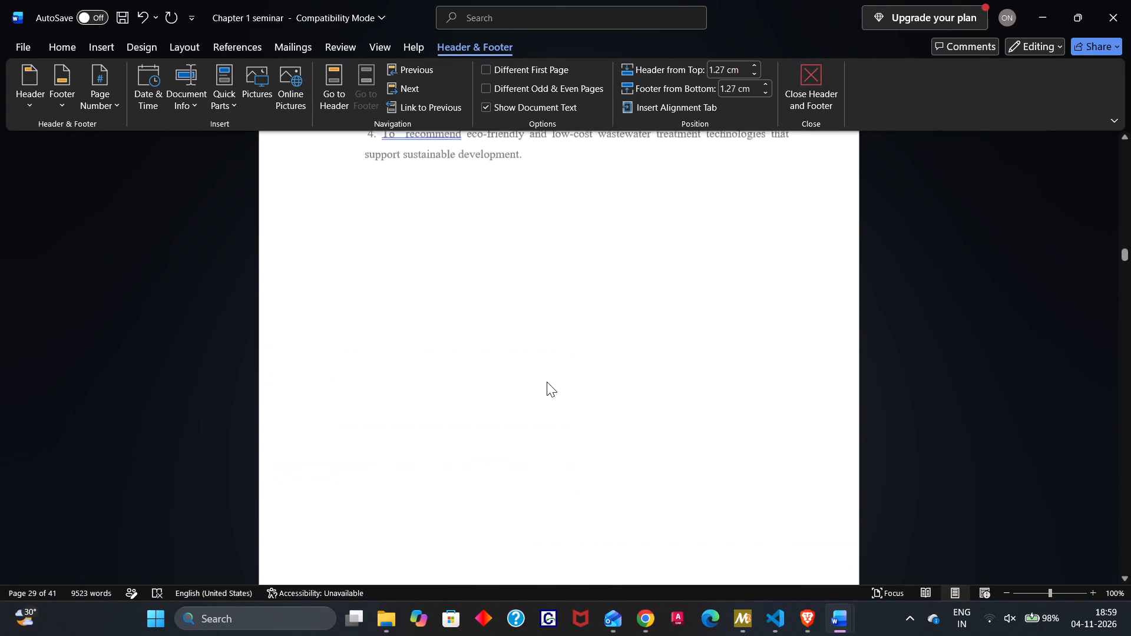
{"action": "scroll", "coordinate": [547, 382], "scroll_direction": "up", "scroll_amount": 6}
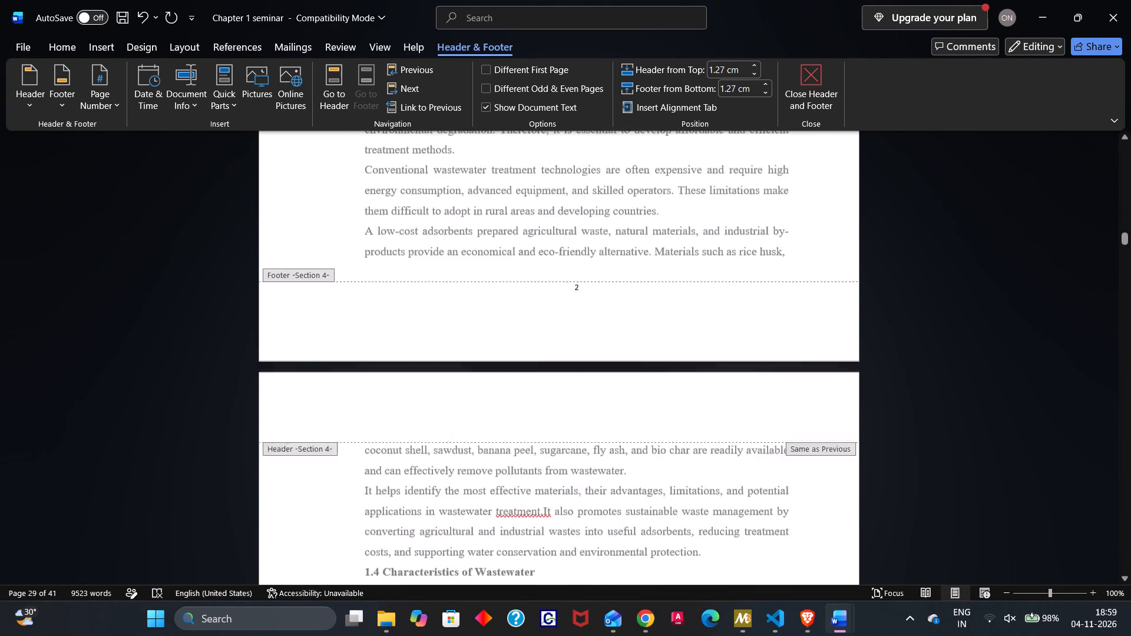
{"action": "scroll", "coordinate": [547, 382], "scroll_direction": "up", "scroll_amount": 4}
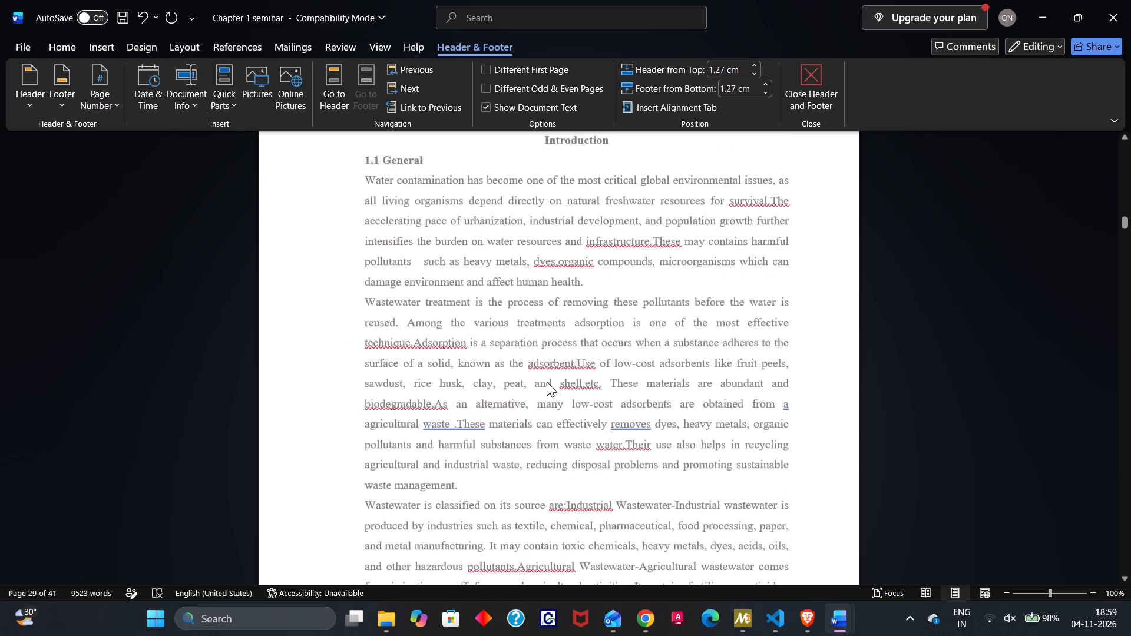
{"action": "scroll", "coordinate": [547, 382], "scroll_direction": "up", "scroll_amount": 3}
Format Chapter 1's Section 4 page numbers to include the chapter number, using the Heading 1 style and a hyphen separator.
{"action": "scroll", "coordinate": [538, 471], "scroll_direction": "down", "scroll_amount": 1}
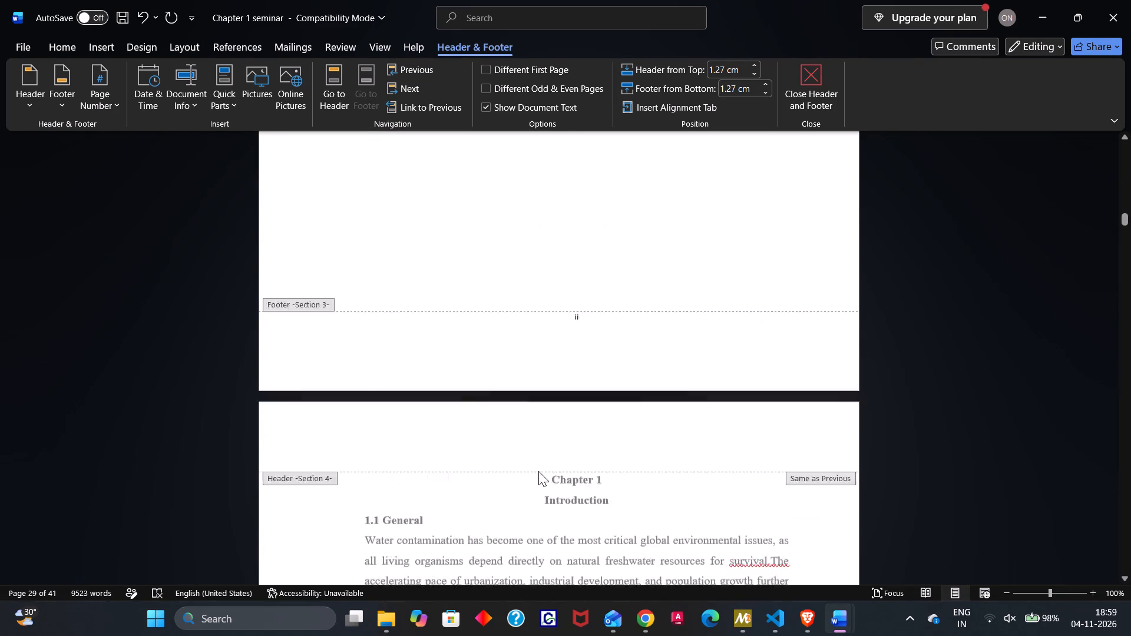
{"action": "scroll", "coordinate": [538, 471], "scroll_direction": "down", "scroll_amount": 4}
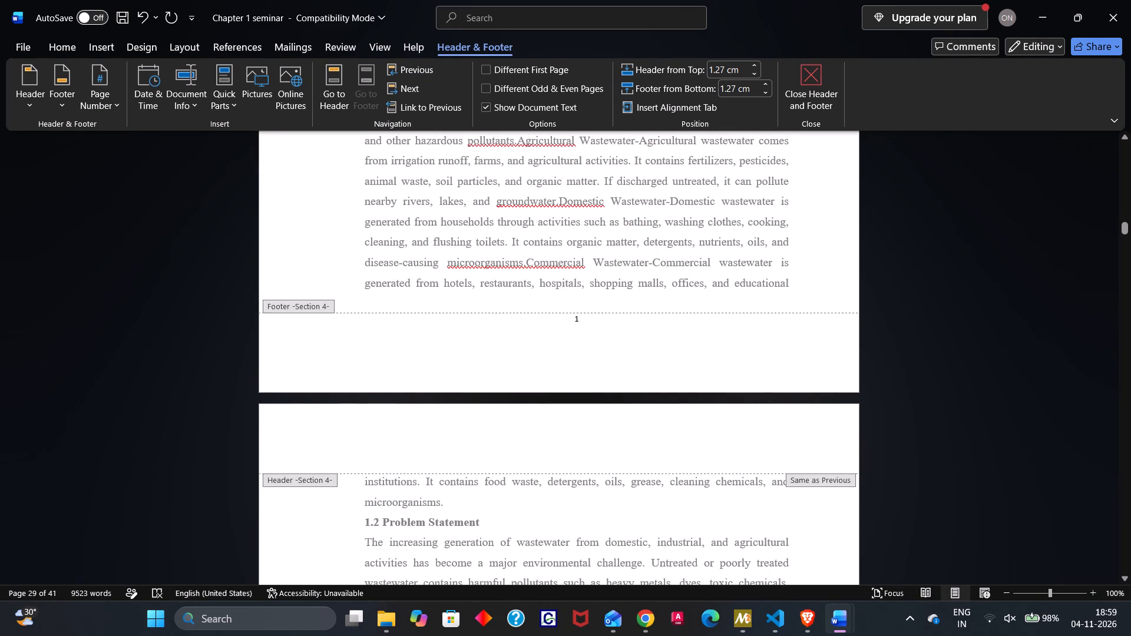
{"action": "left_click", "coordinate": [587, 327]}
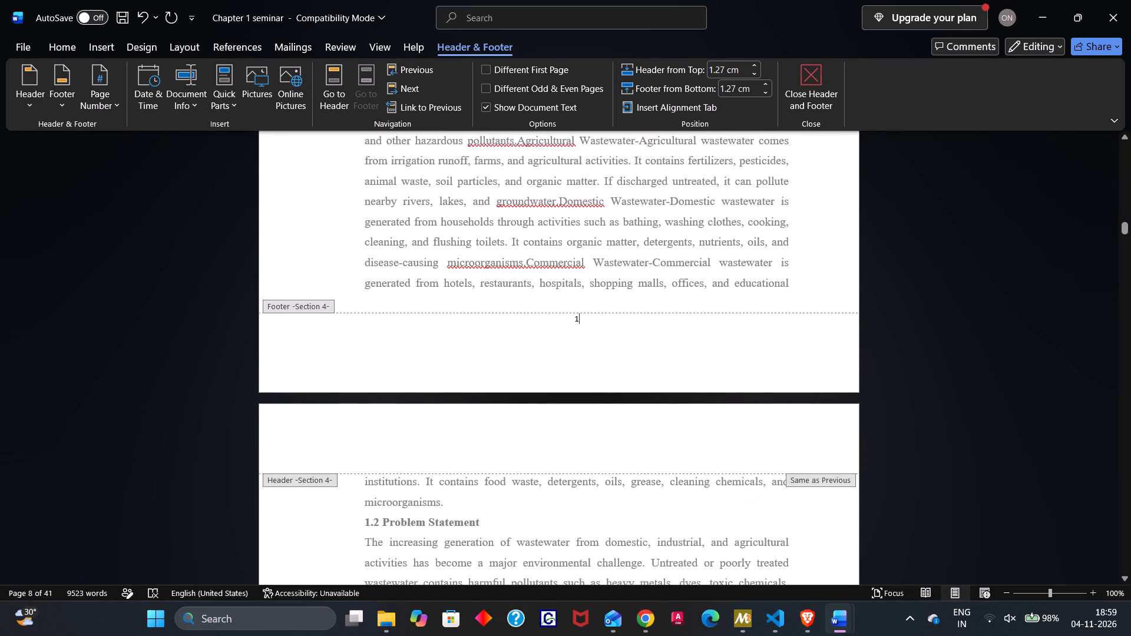
{"action": "left_click", "coordinate": [117, 105]}
{"action": "left_click", "coordinate": [142, 212]}
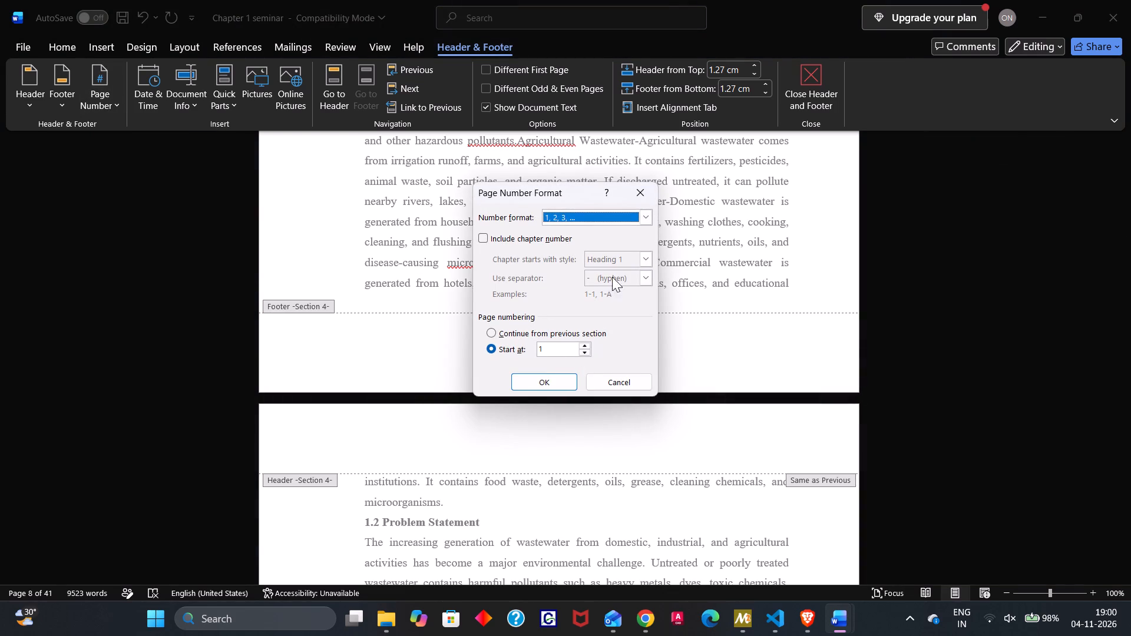
{"action": "left_click", "coordinate": [477, 235]}
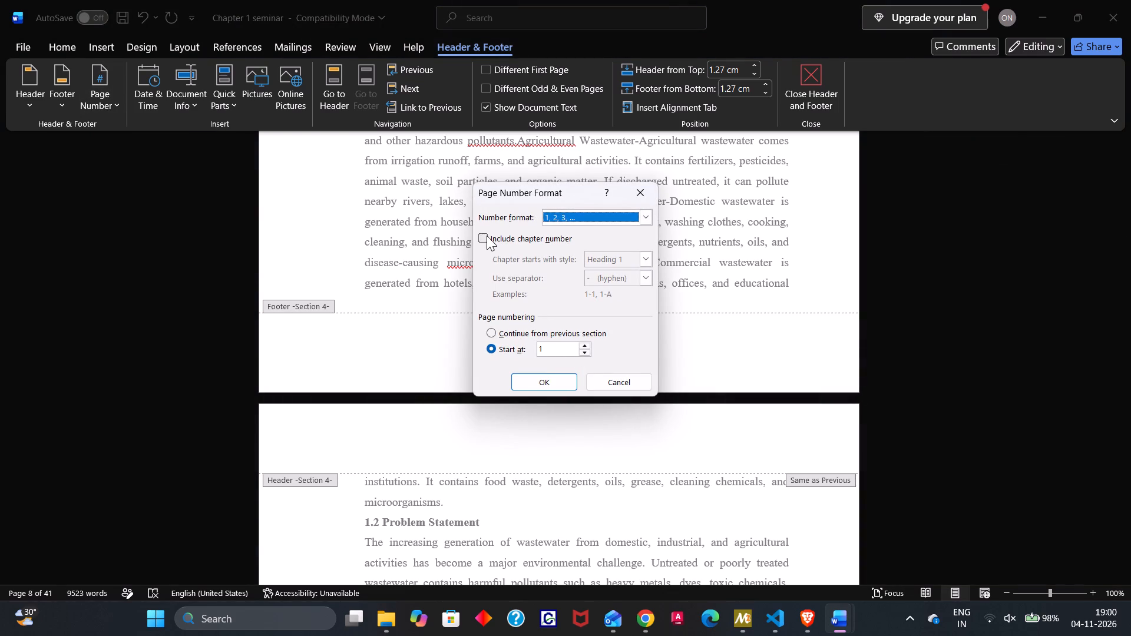
{"action": "left_click", "coordinate": [487, 236]}
{"action": "left_click", "coordinate": [647, 256]}
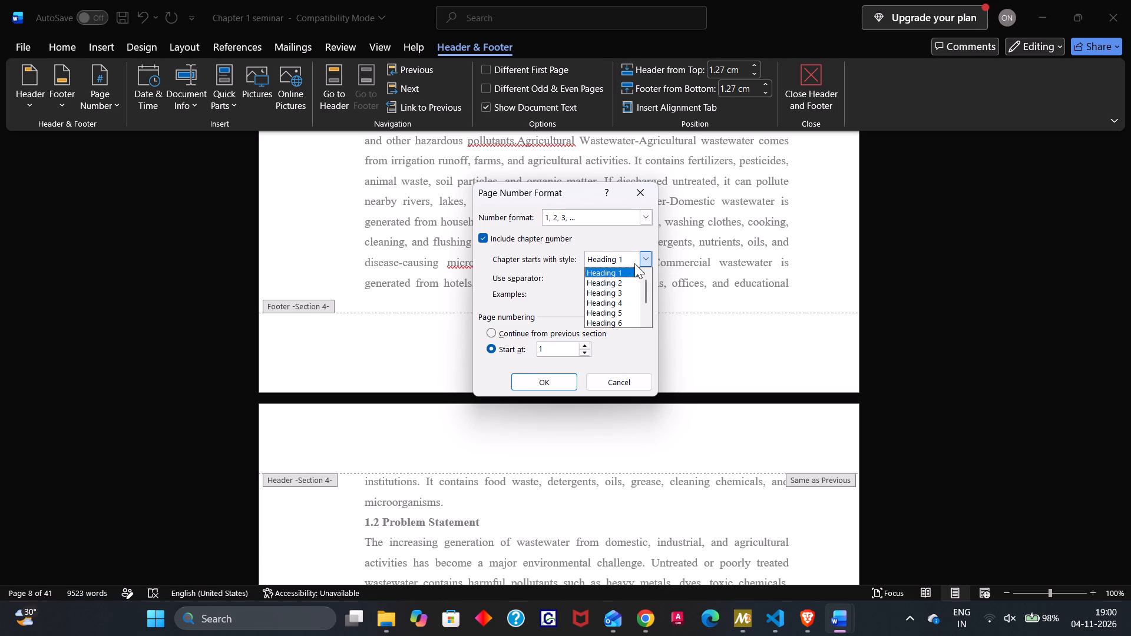
{"action": "left_click", "coordinate": [625, 273]}
{"action": "left_click", "coordinate": [643, 276]}
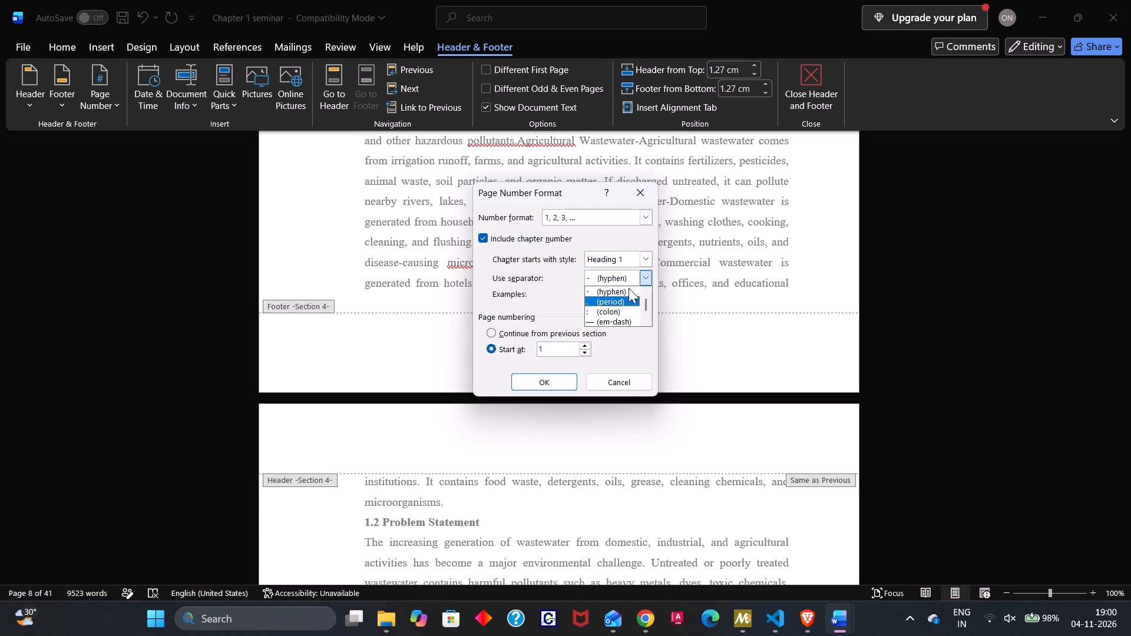
{"action": "left_click", "coordinate": [626, 294]}
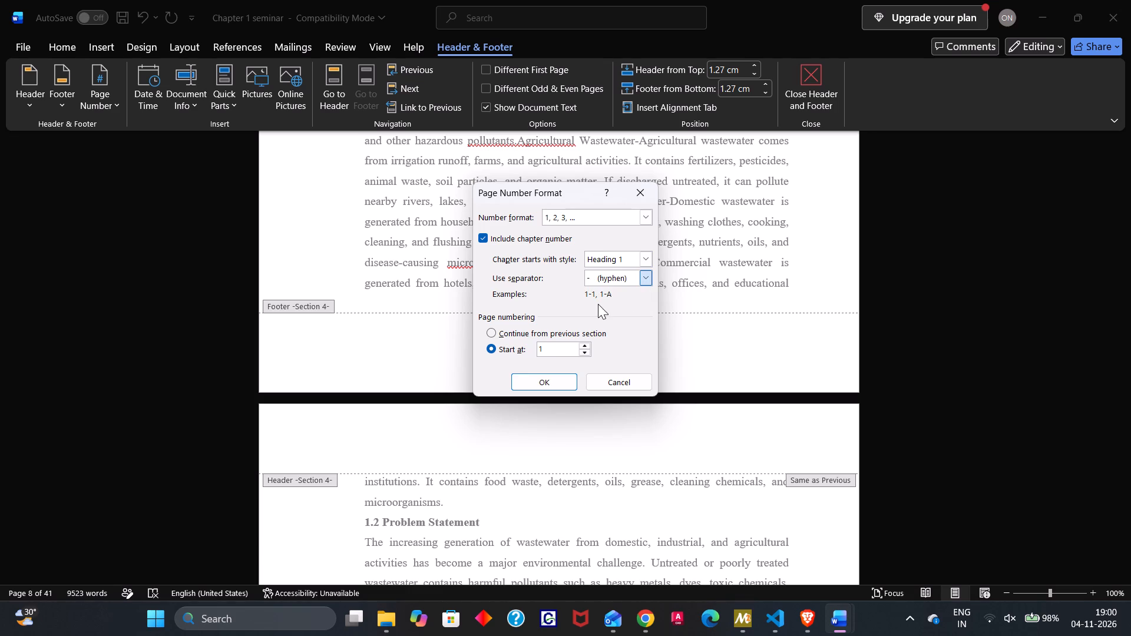
Apply the Section 4 page number format with Heading 1 chapter numbers, a hyphen separator and numbering starting at 1.
{"action": "left_click", "coordinate": [548, 383]}
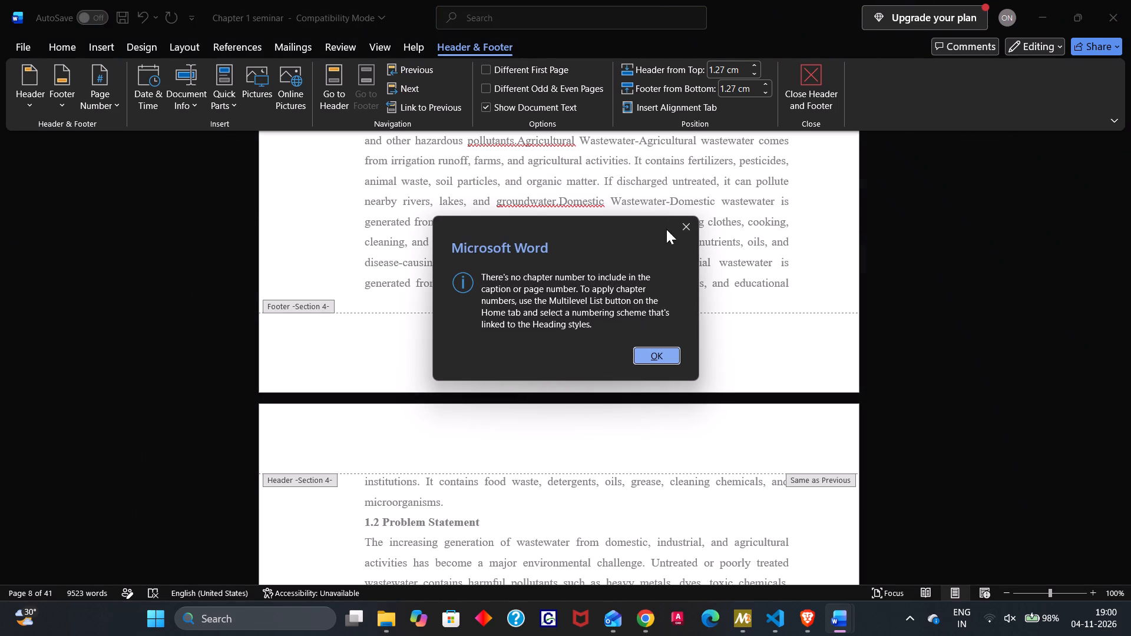
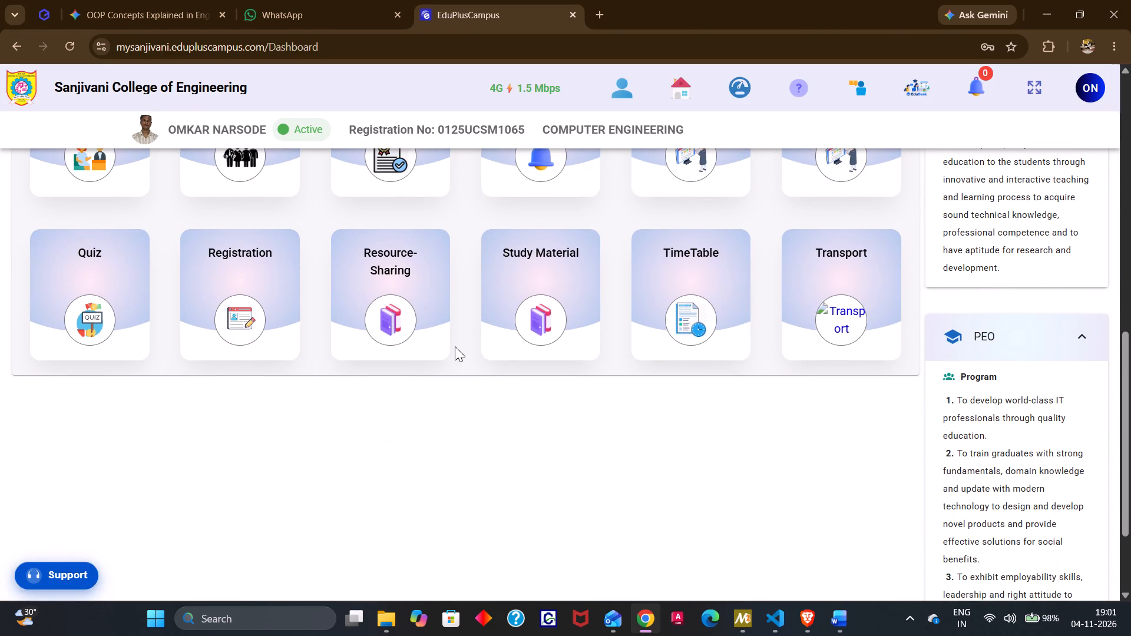
Go to the Quiz section and open the scheduled CIA 2 quiz for CECO266 Community Engagement Project.
{"action": "scroll", "coordinate": [408, 319], "scroll_direction": "up", "scroll_amount": 3}
{"action": "left_click", "coordinate": [138, 416]}
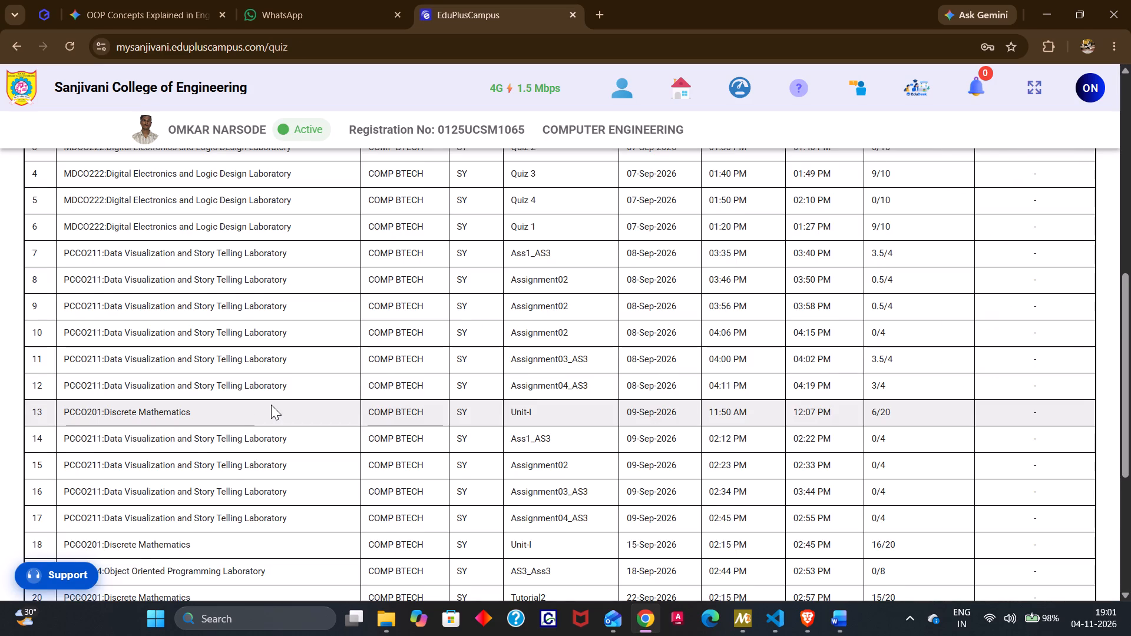
{"action": "scroll", "coordinate": [271, 405], "scroll_direction": "up", "scroll_amount": 6}
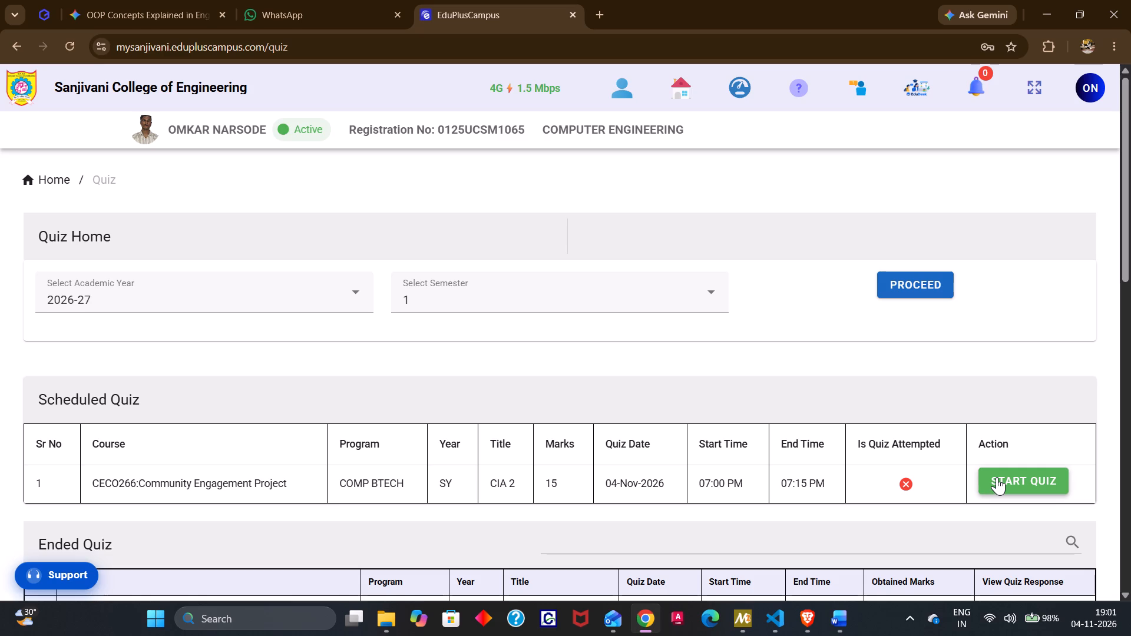
{"action": "left_click", "coordinate": [997, 477]}
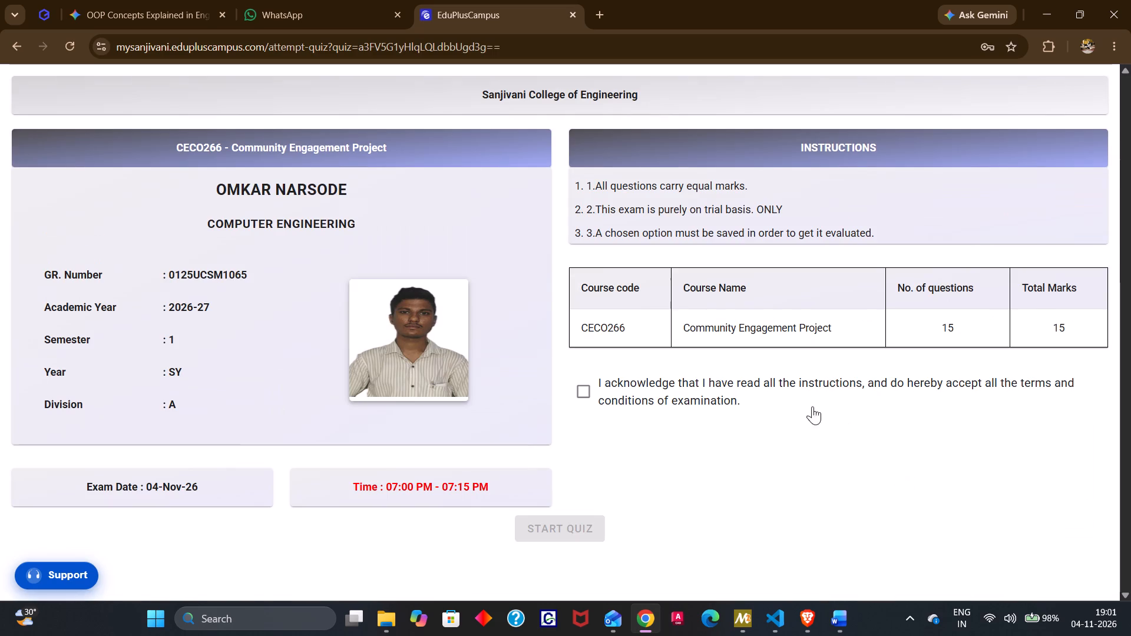
Acknowledge the examination instructions and terms, and start the Community Engagement Project quiz.
{"action": "left_click", "coordinate": [586, 393]}
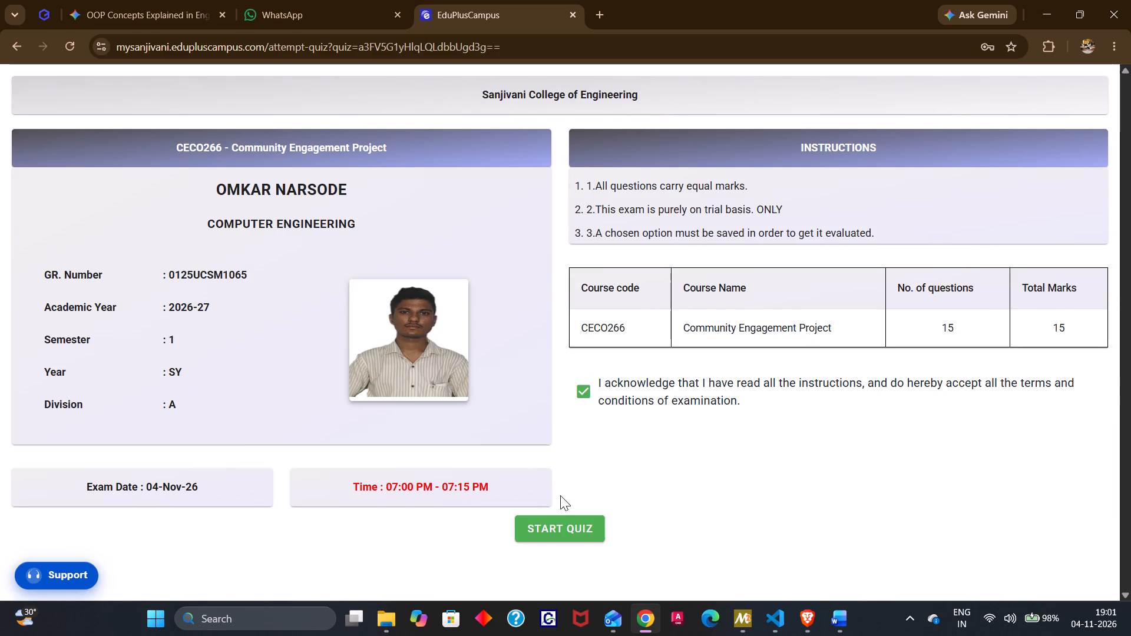
{"action": "left_click", "coordinate": [559, 524]}
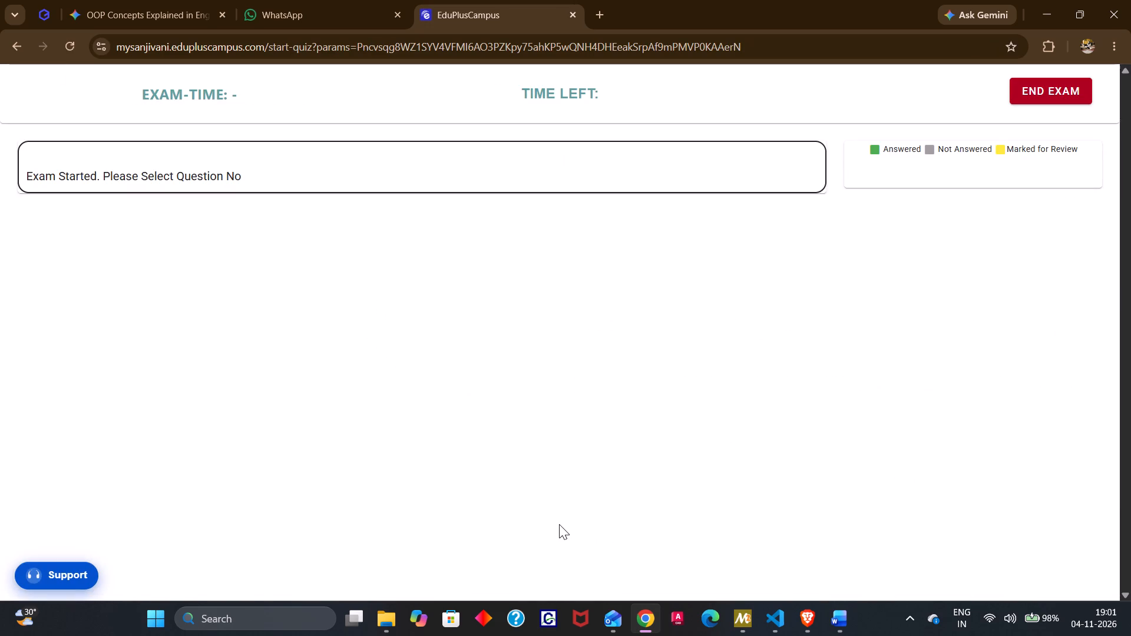